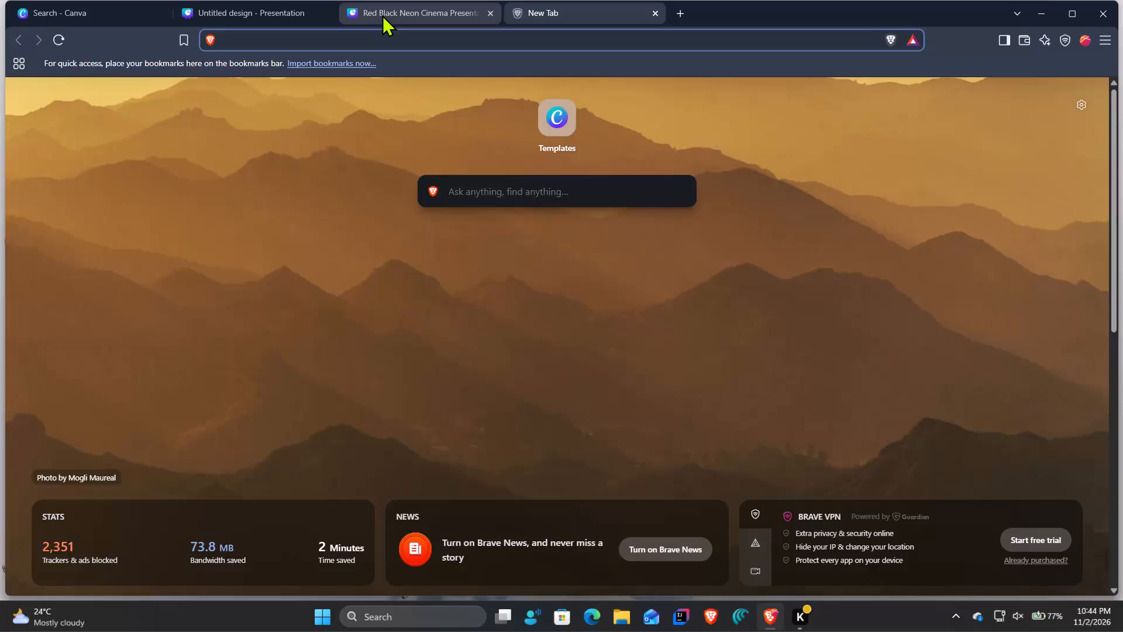
Look through the open design tabs, the design creation options and the recent designs, including the gold lotus logo.
click(382, 15)
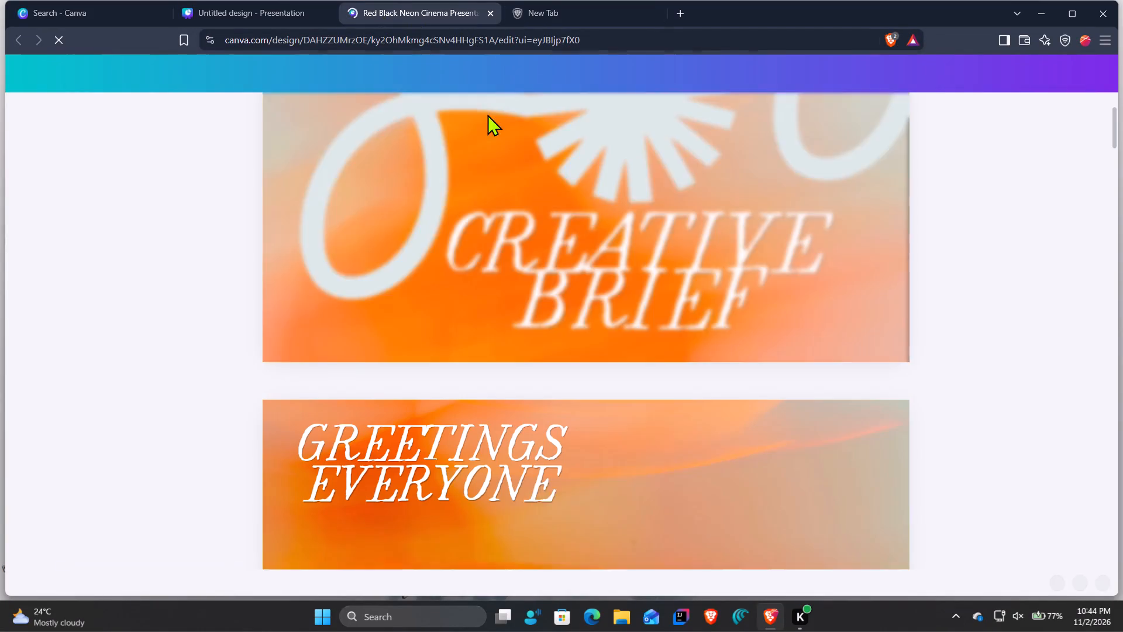
click(269, 10)
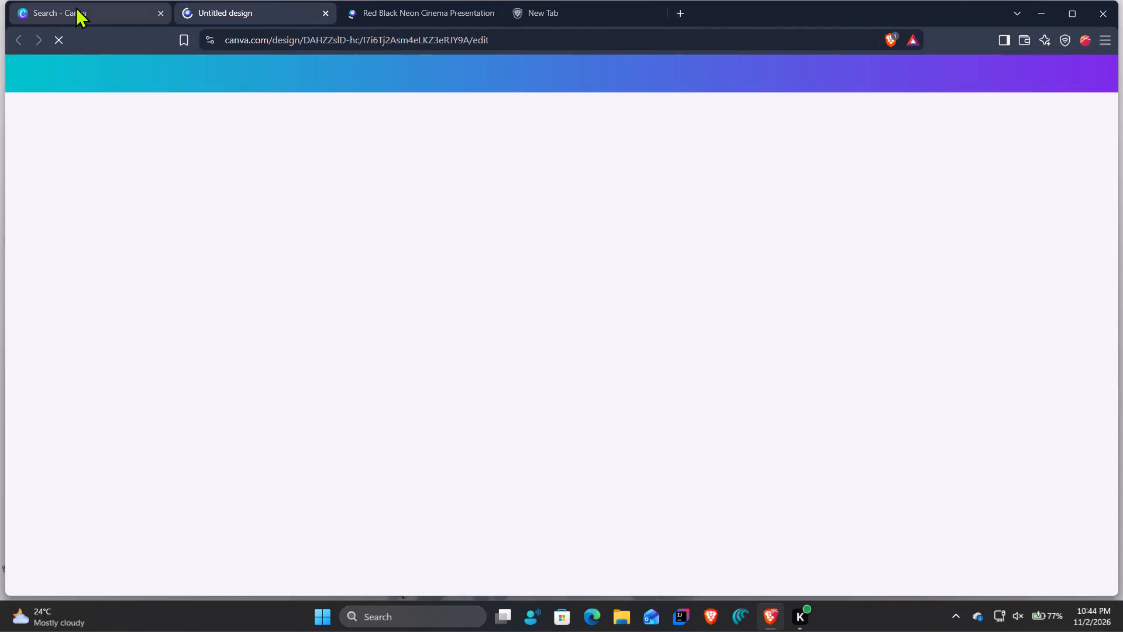
click(75, 6)
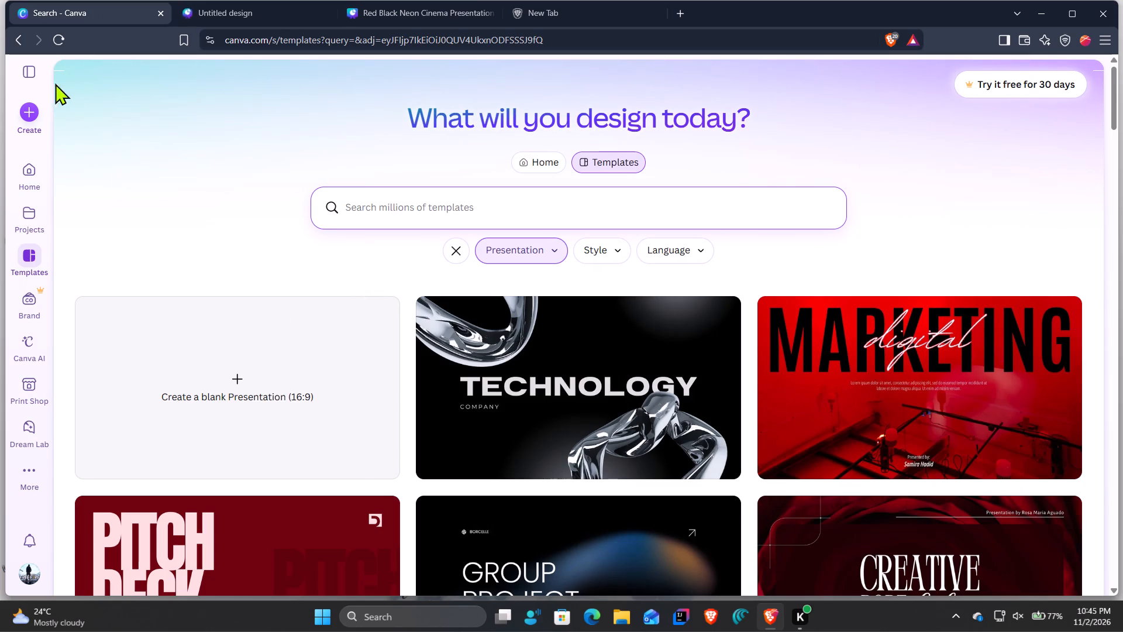
click(28, 117)
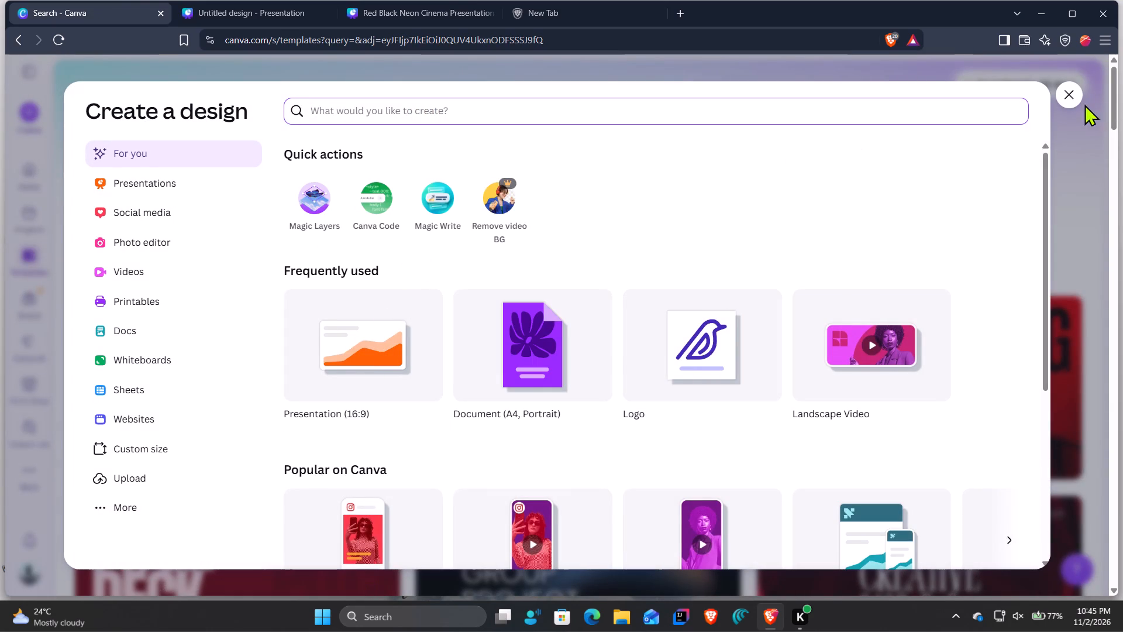
click(1070, 104)
click(18, 167)
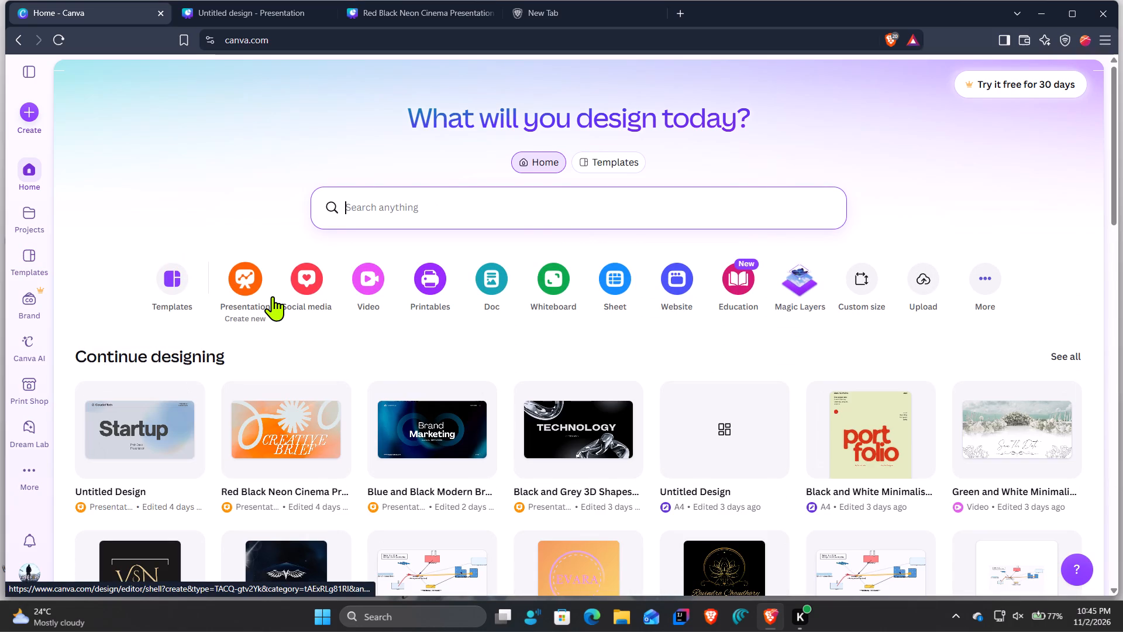
scroll(376, 375, down, 5)
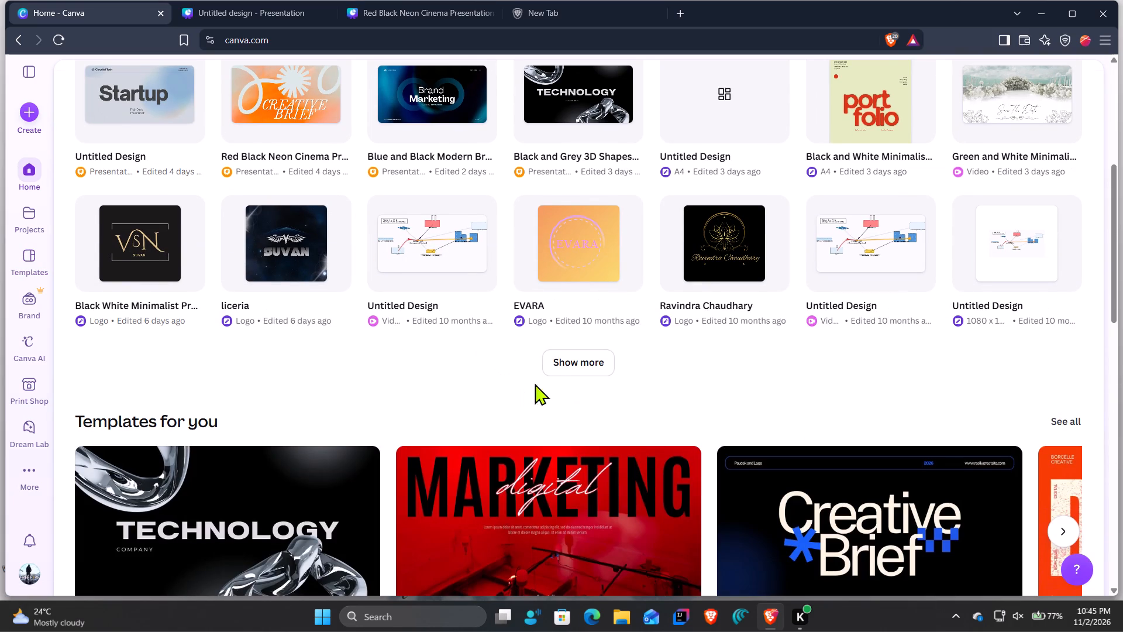
click(727, 259)
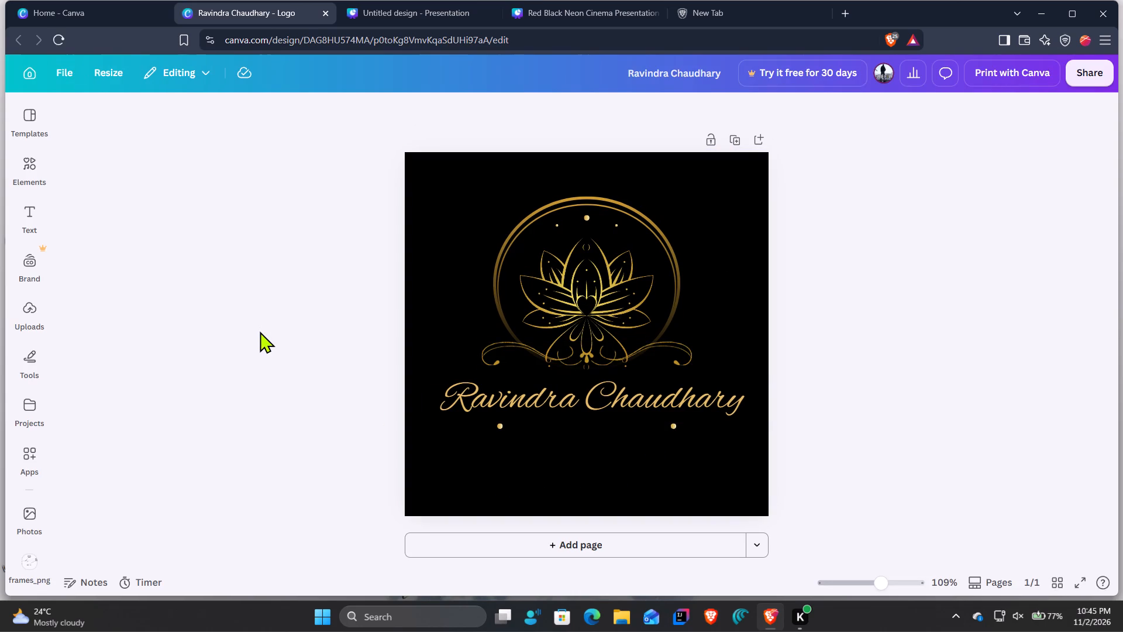
scroll(655, 396, down, 4)
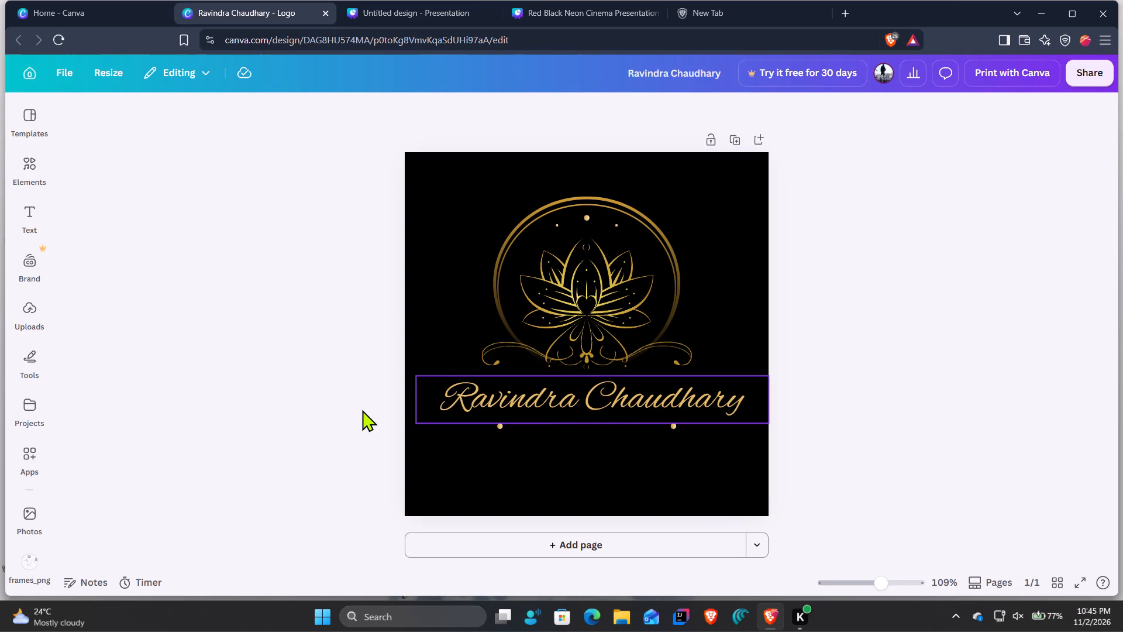
click(119, 13)
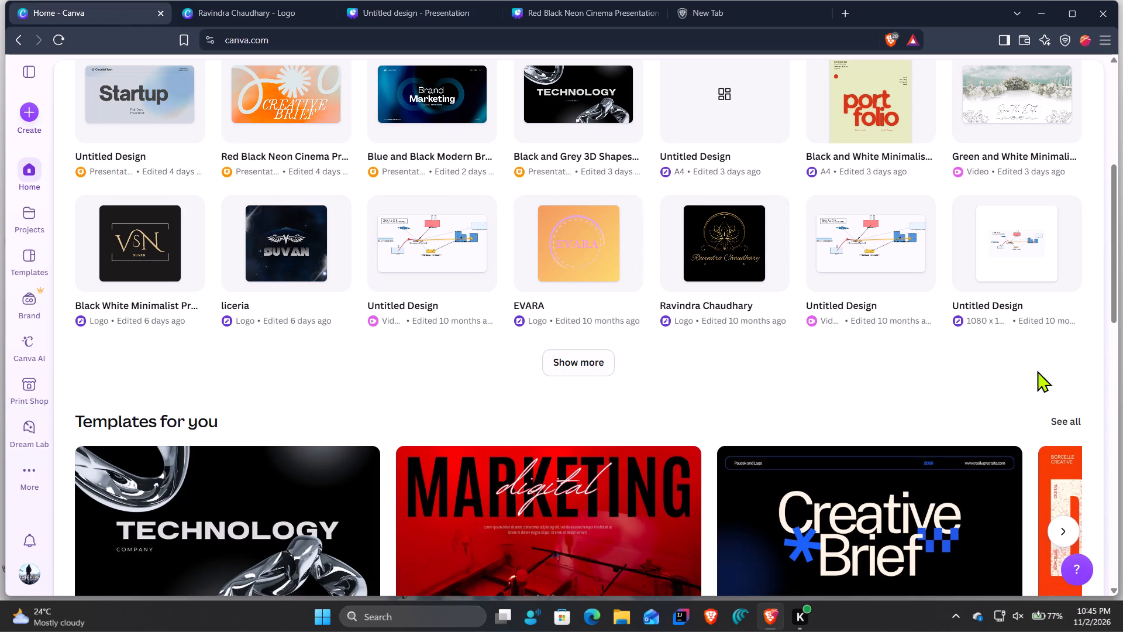
click(291, 6)
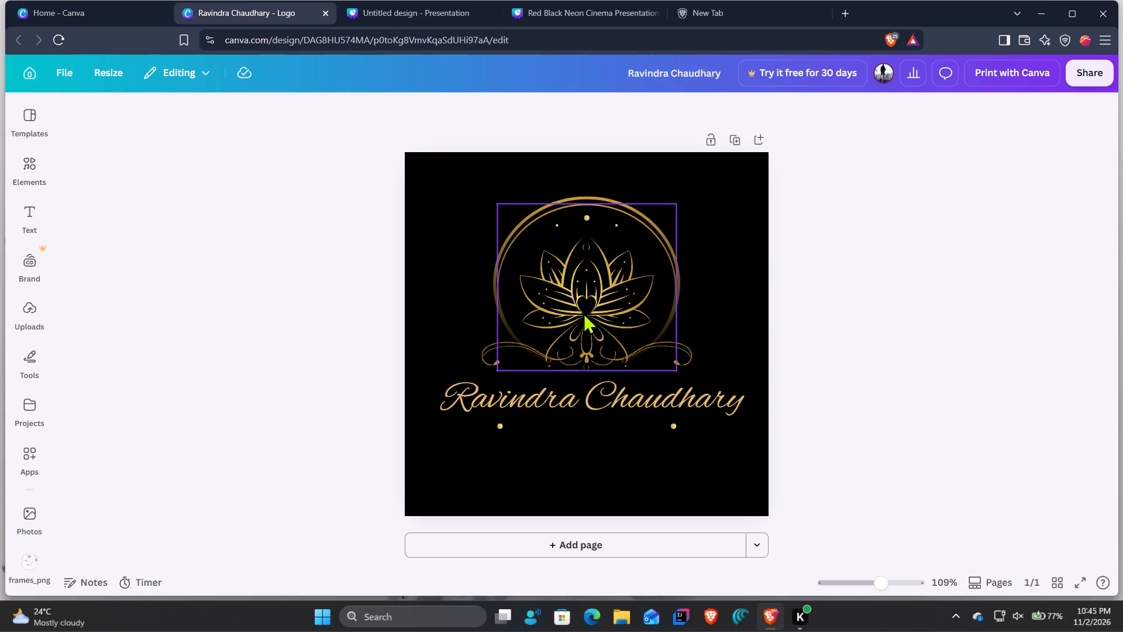
click(115, 9)
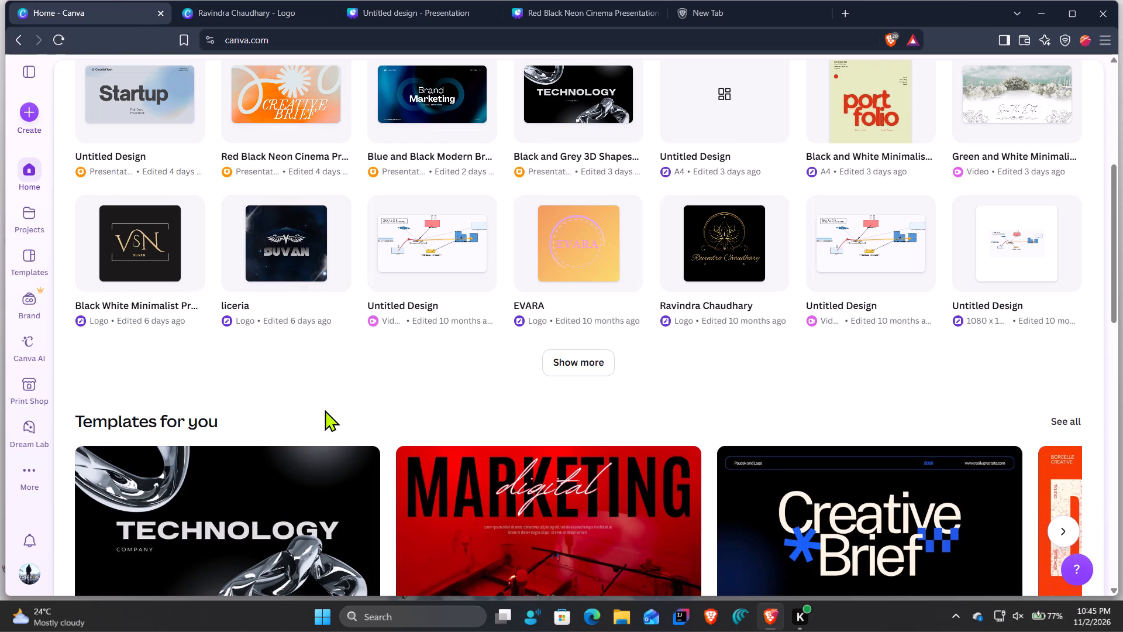
Create a design from all 15 pages of the Blue Black Tech Modern Cyber Security Presentation template in the Presentation category.
scroll(336, 410, down, 6)
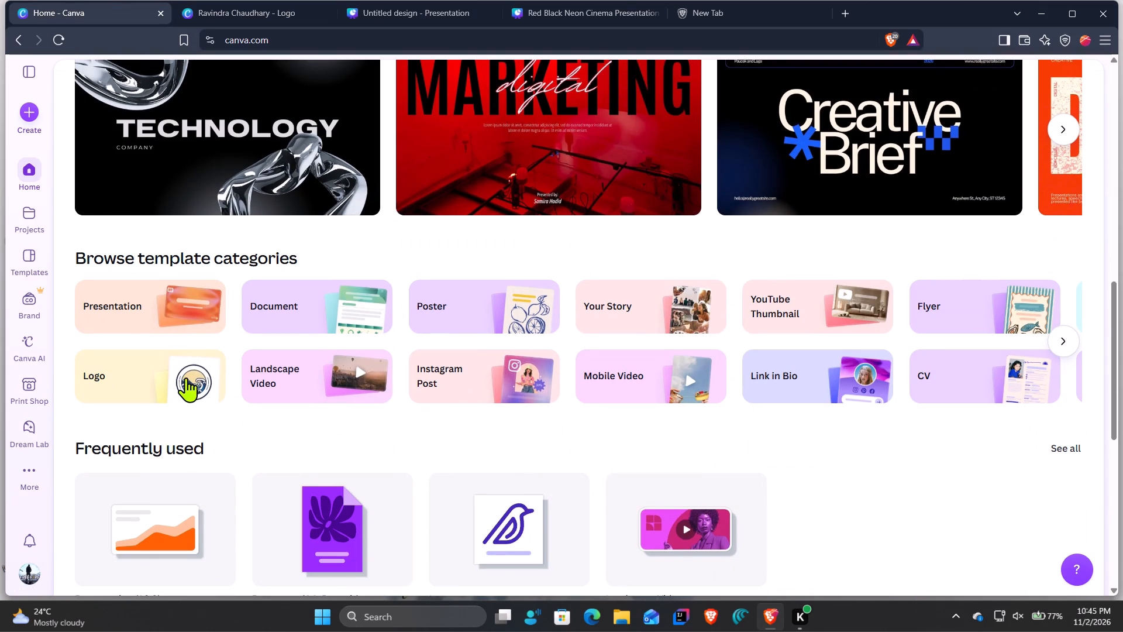
click(150, 308)
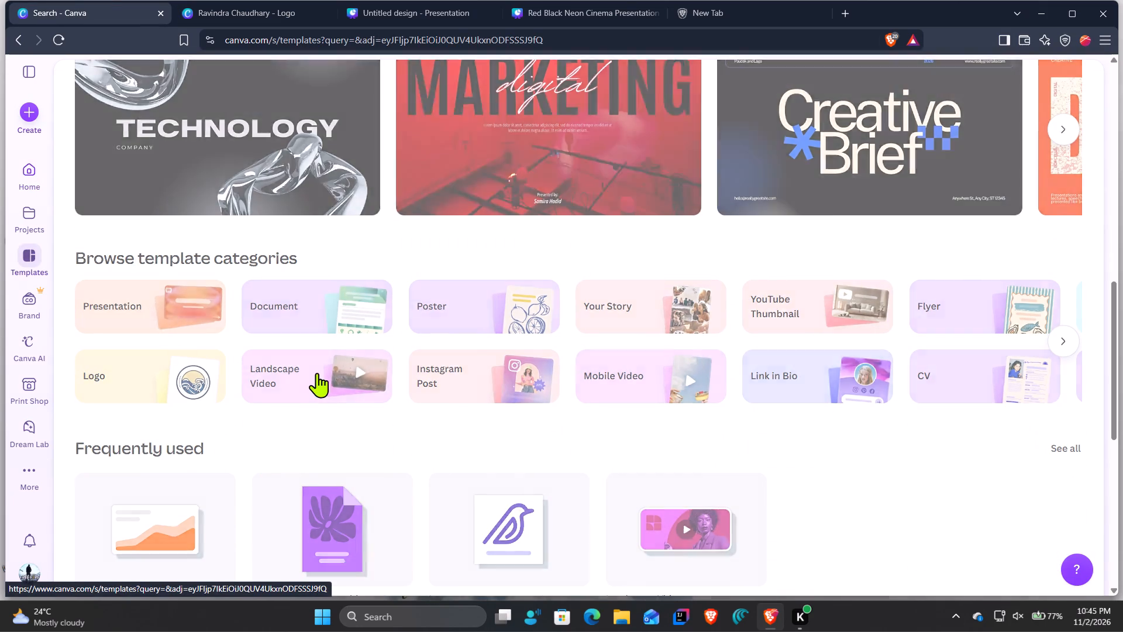
scroll(490, 466, down, 10)
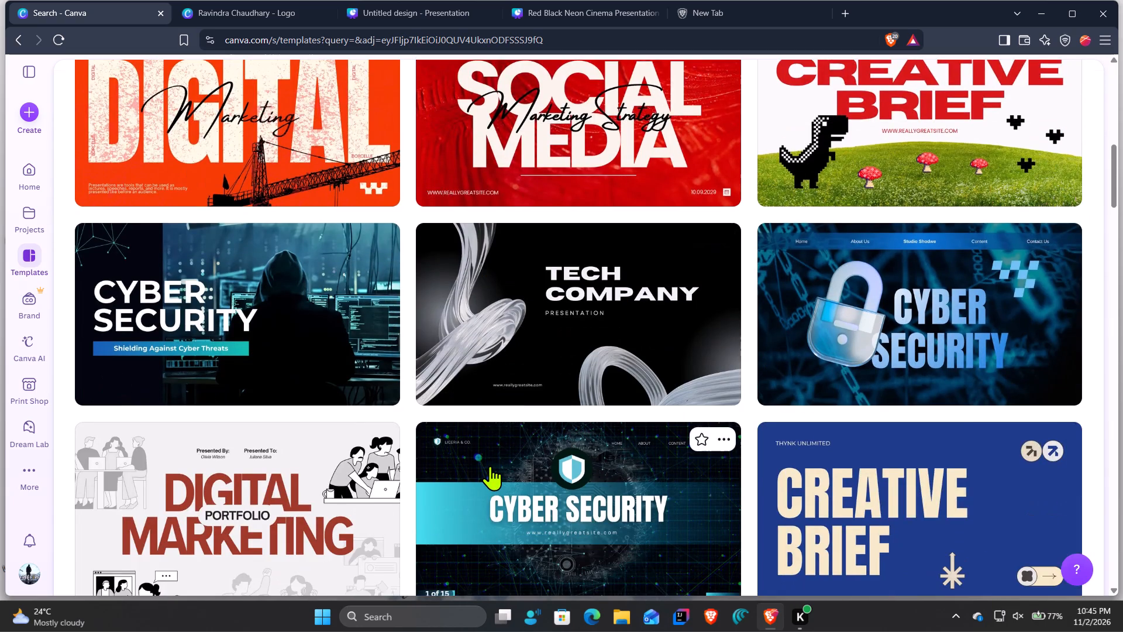
scroll(490, 466, down, 4)
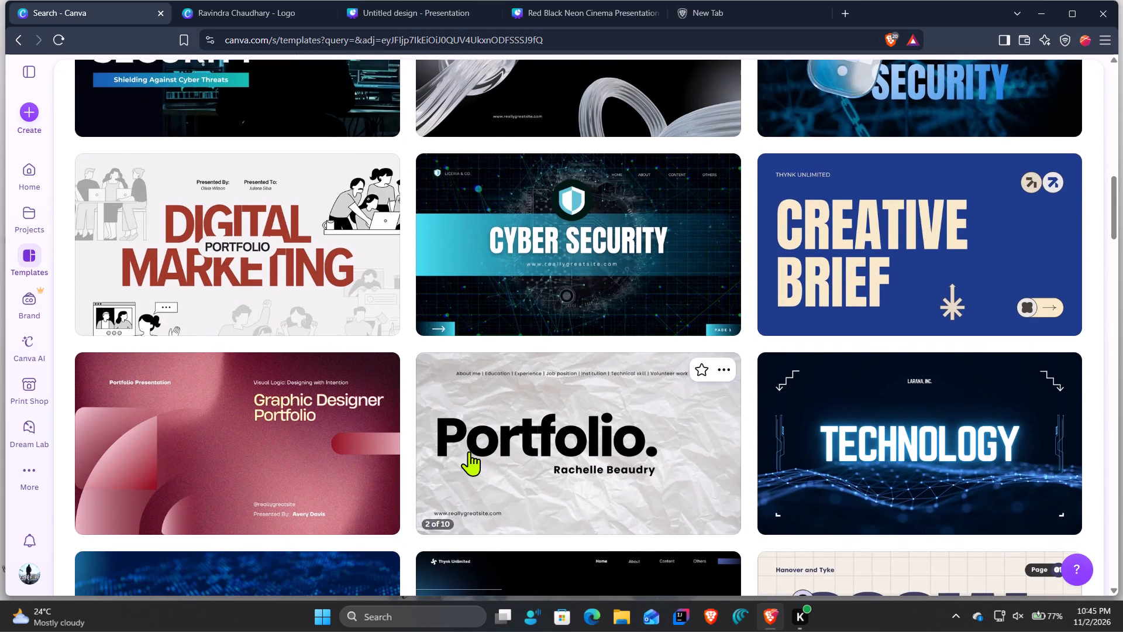
click(534, 245)
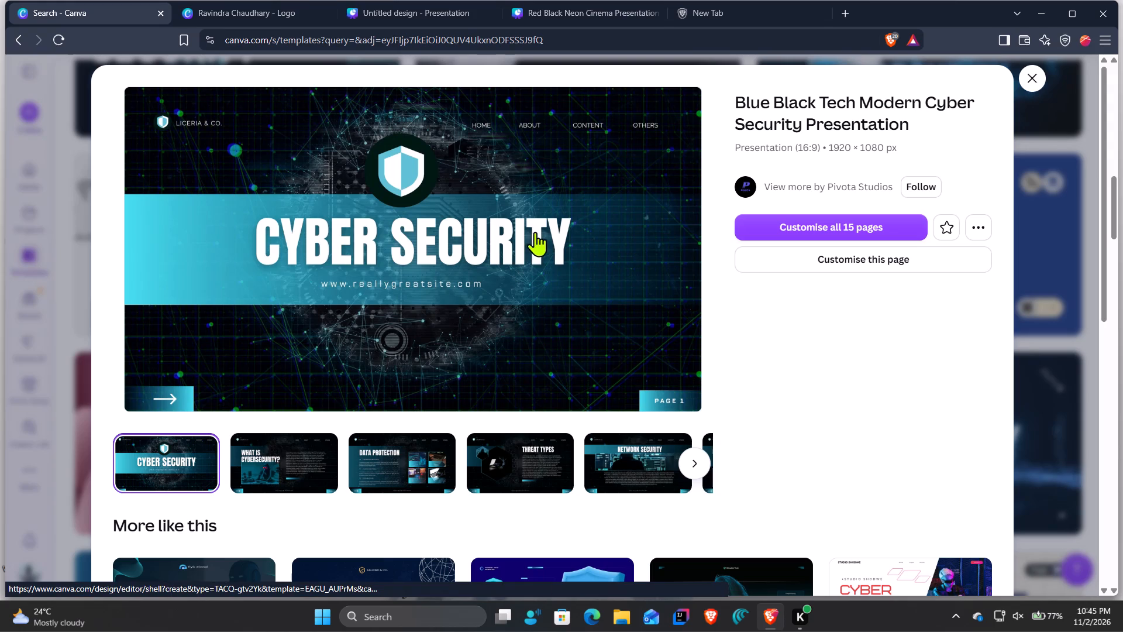
click(819, 221)
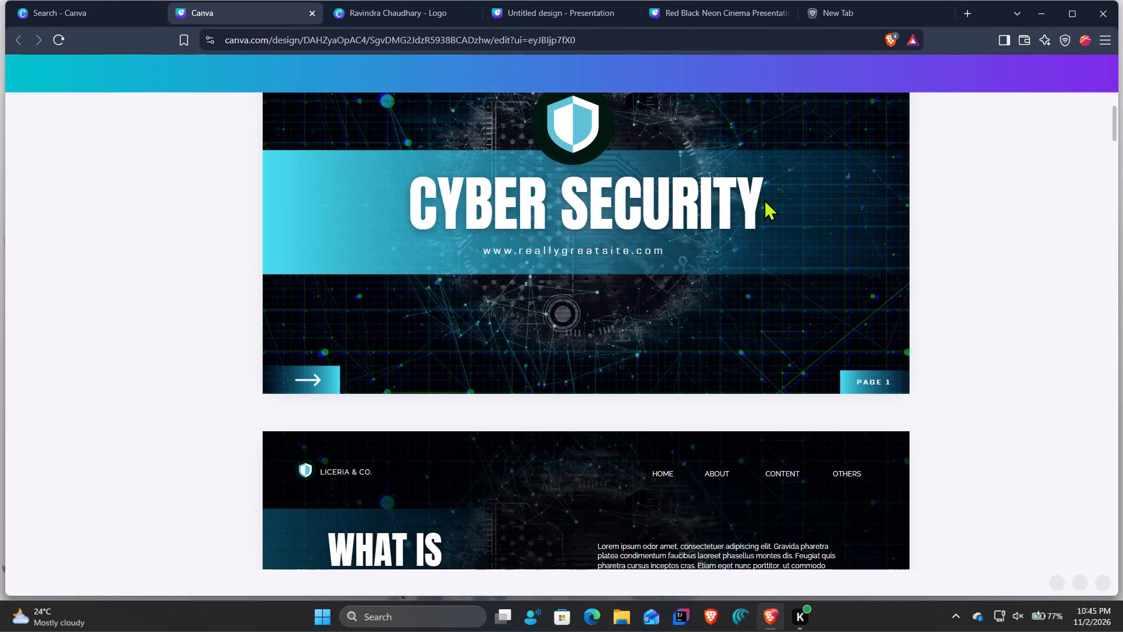
scroll(696, 374, up, 2)
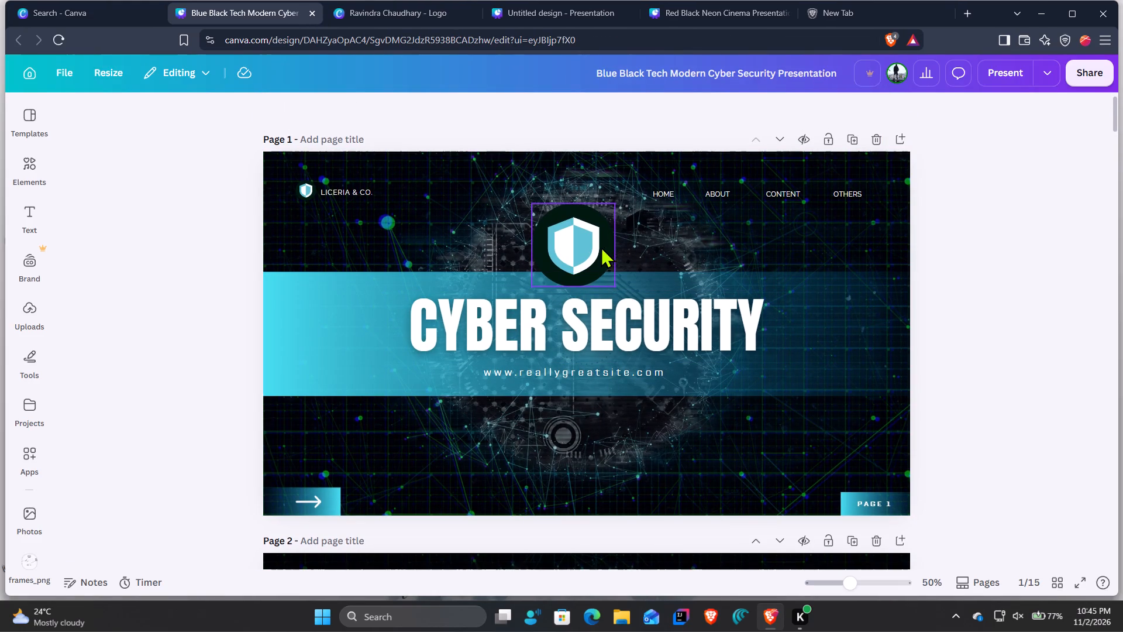
Delete the round shield emblem above the CYBER SECURITY title on page 1.
click(597, 248)
click(594, 178)
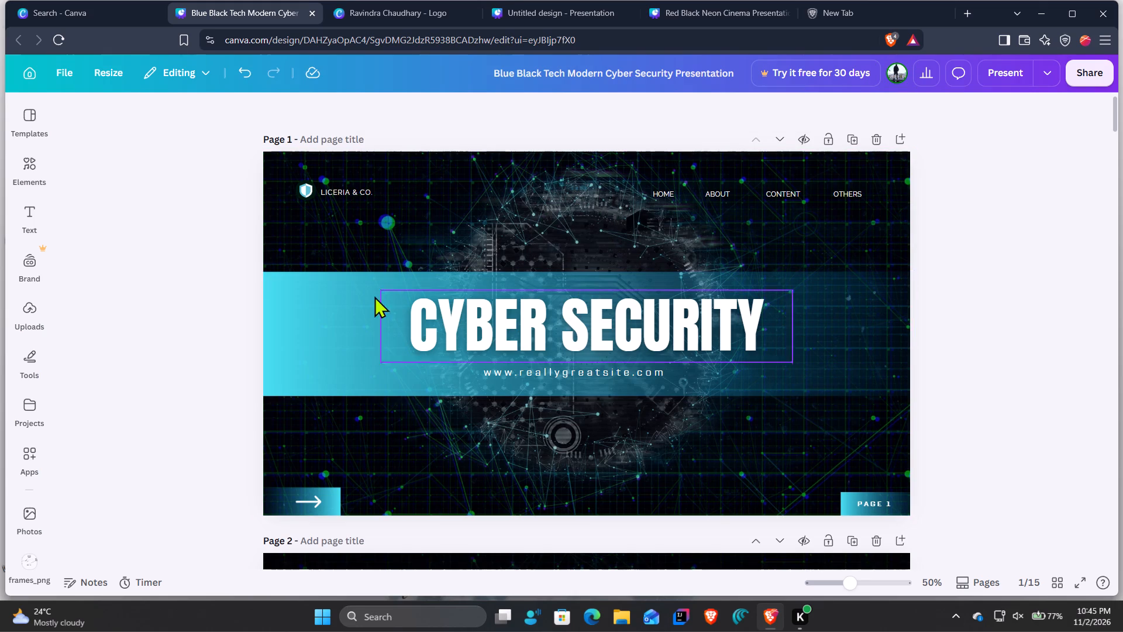
Insert the teal shield graphic with an orange monitor from the recommended elements onto page 1.
click(29, 123)
click(26, 164)
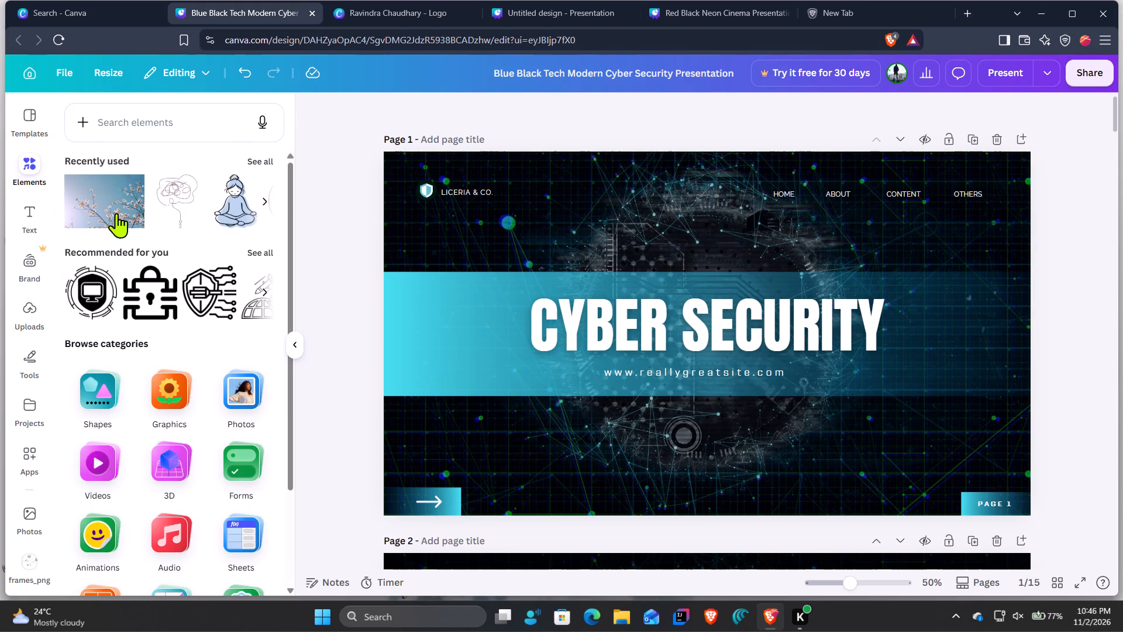
scroll(188, 352, down, 1)
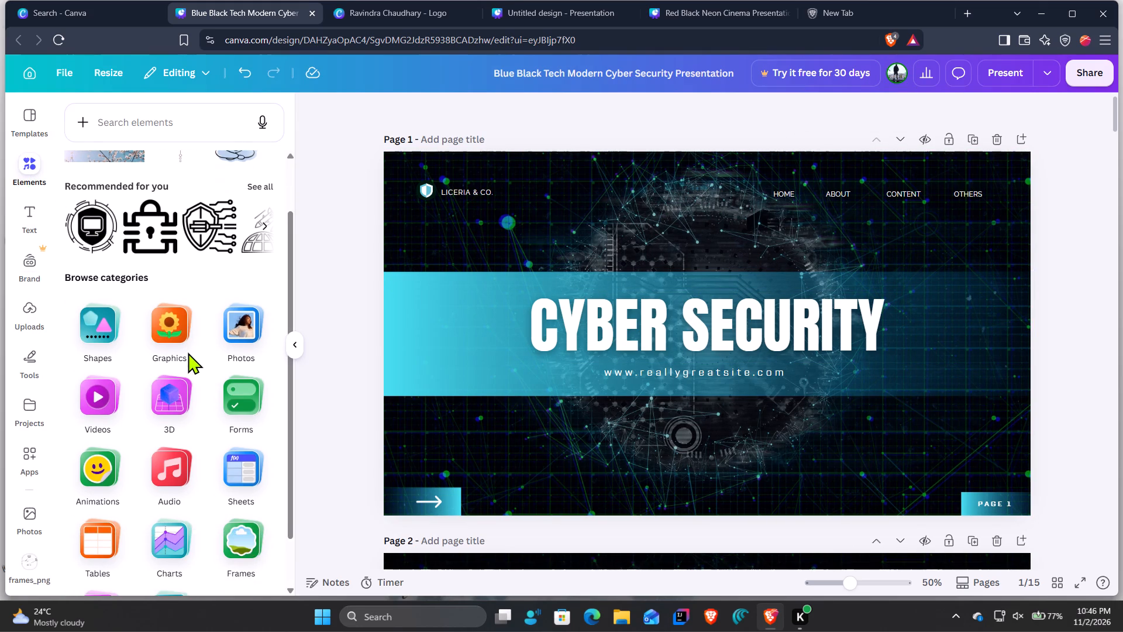
scroll(188, 352, up, 2)
click(261, 256)
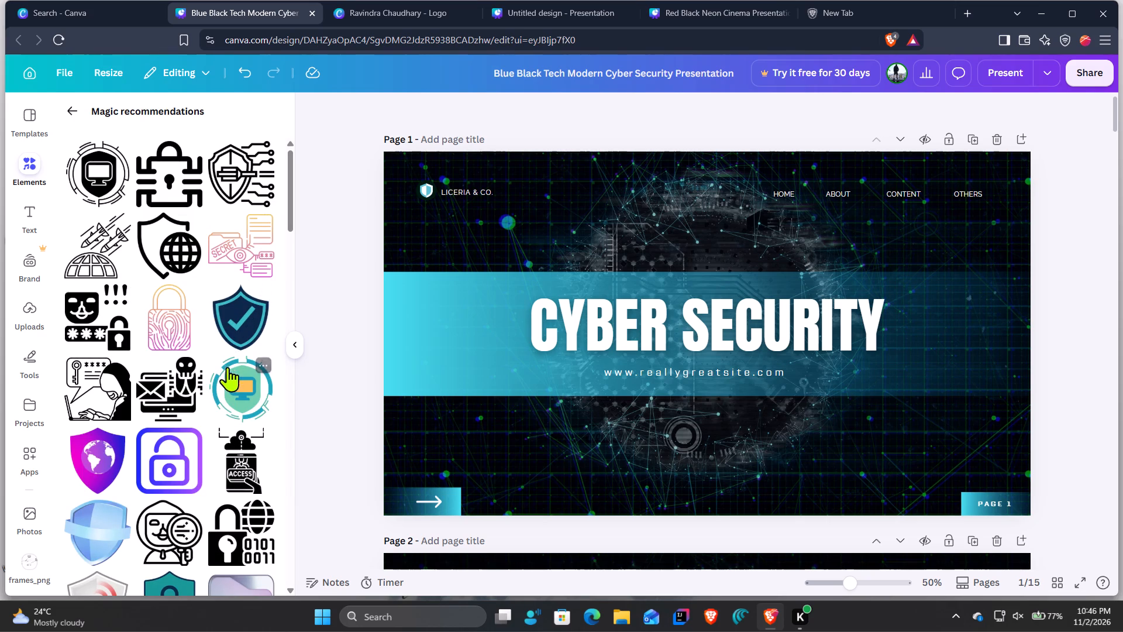
click(238, 382)
Shrink the new shield graphic and place it centred above the CYBER SECURITY title, just over the blue band.
drag(745, 277, 744, 270)
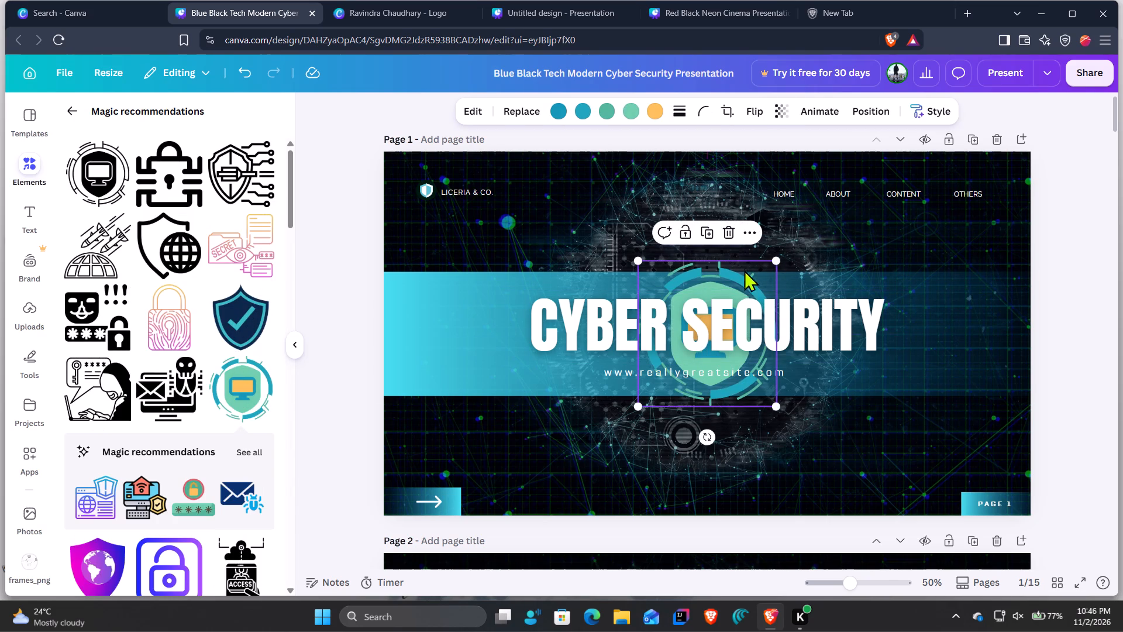
drag(744, 270, 732, 191)
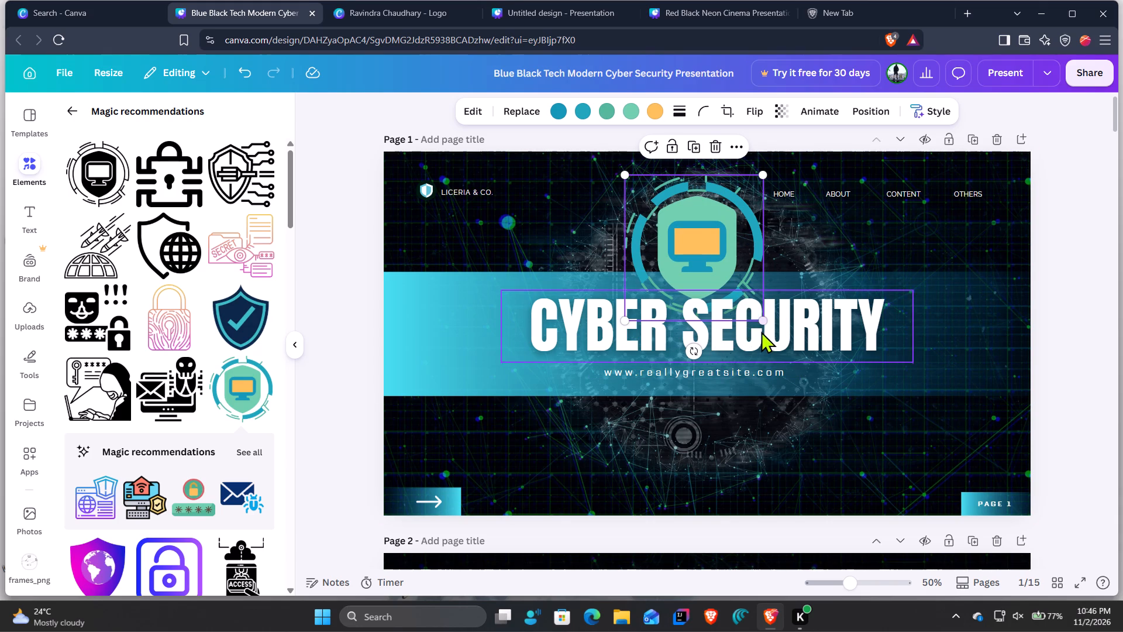
drag(760, 317, 725, 250)
drag(685, 225, 714, 243)
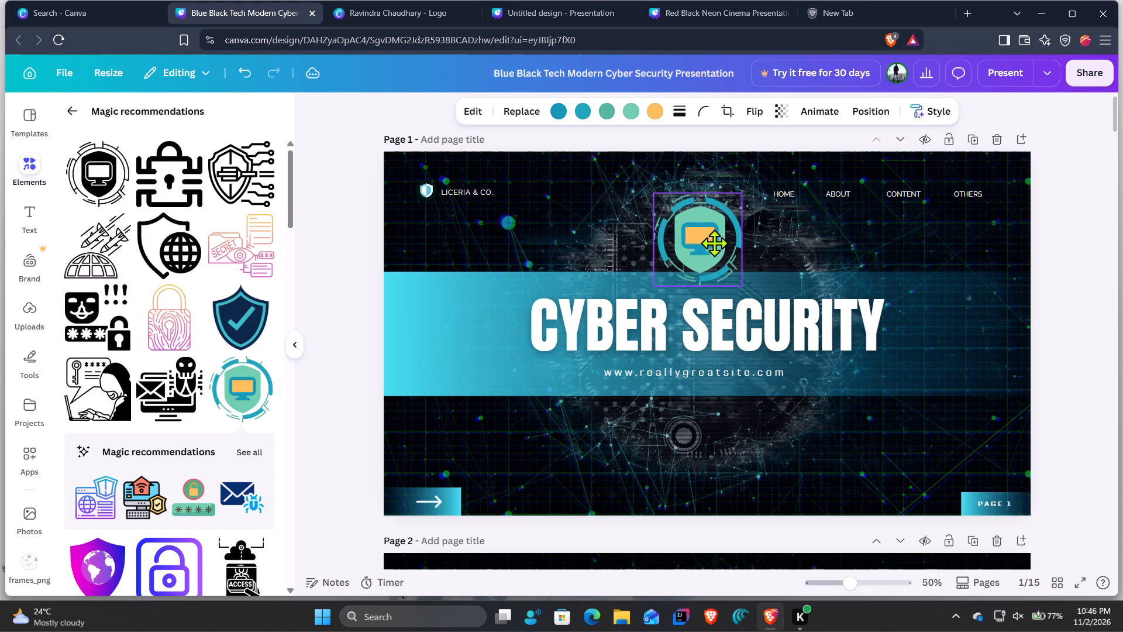
drag(714, 243, 712, 231)
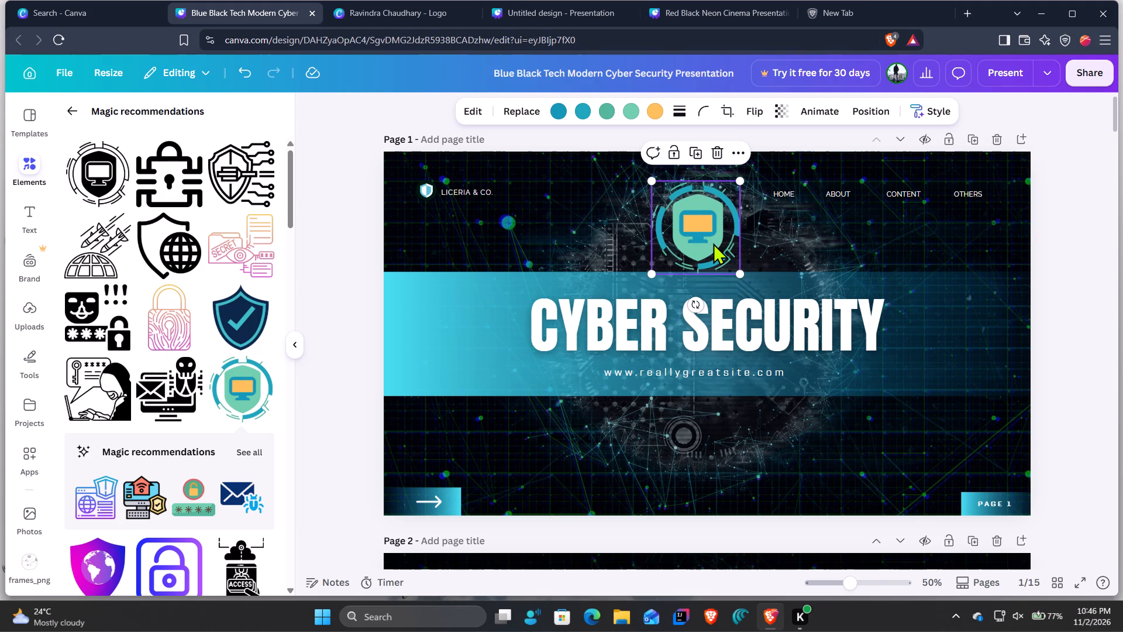
drag(745, 270, 721, 259)
drag(698, 222, 708, 242)
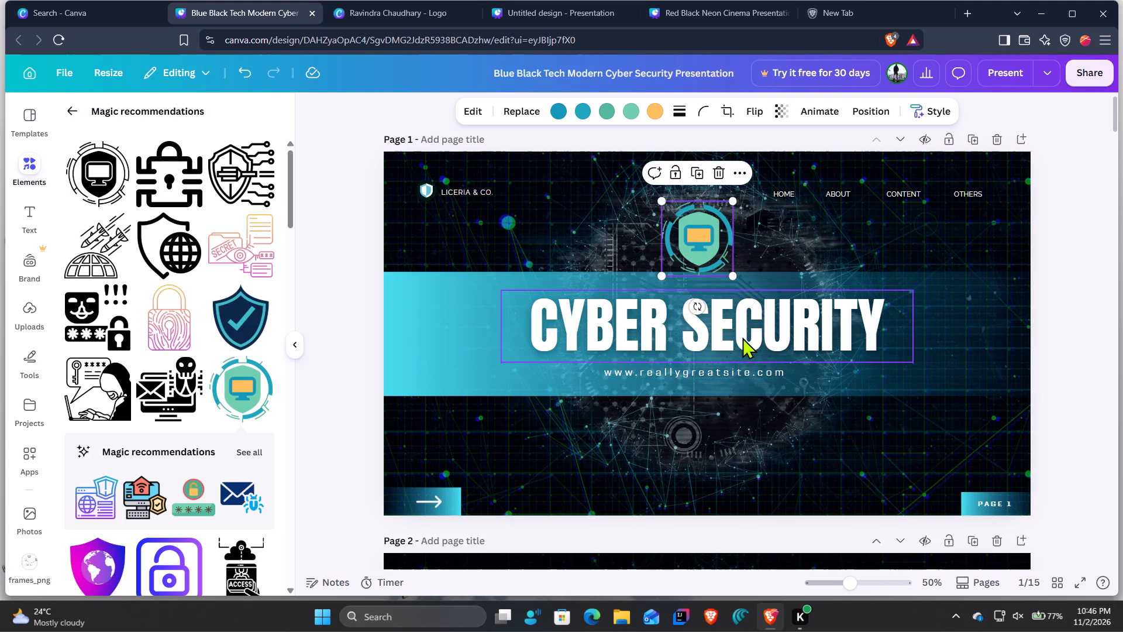
Delete the website address line under the CYBER SECURITY title.
click(737, 373)
click(720, 337)
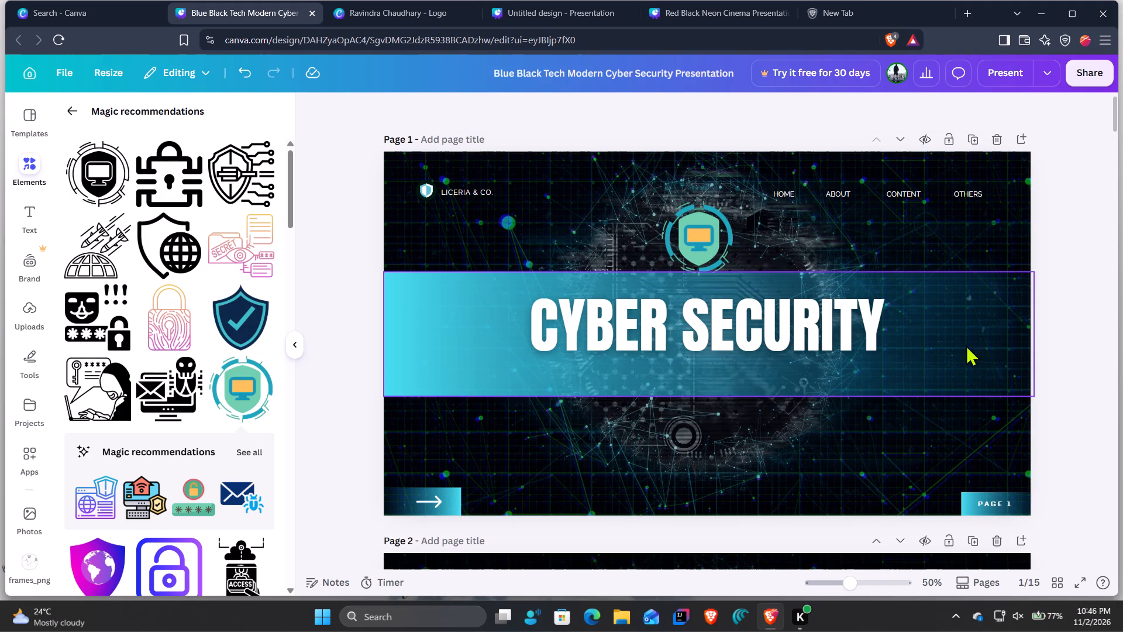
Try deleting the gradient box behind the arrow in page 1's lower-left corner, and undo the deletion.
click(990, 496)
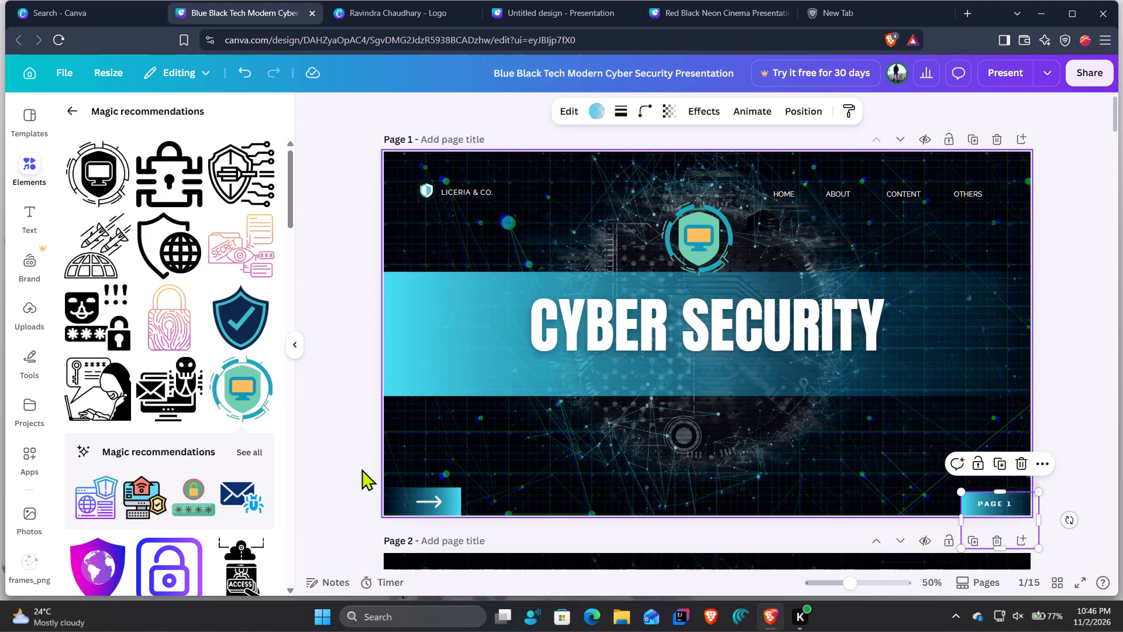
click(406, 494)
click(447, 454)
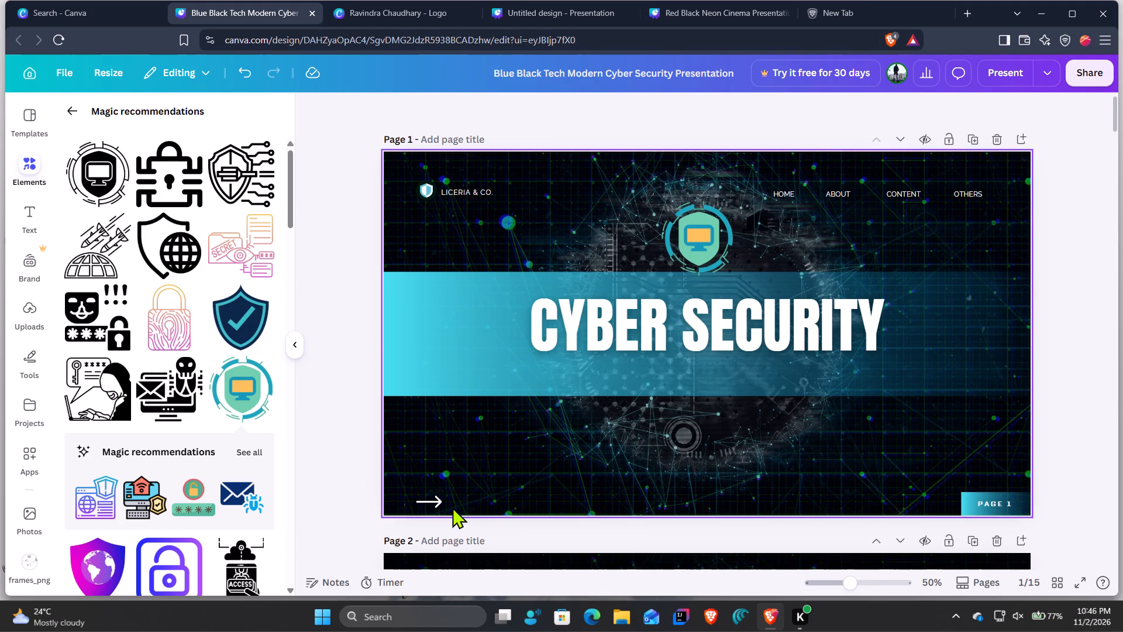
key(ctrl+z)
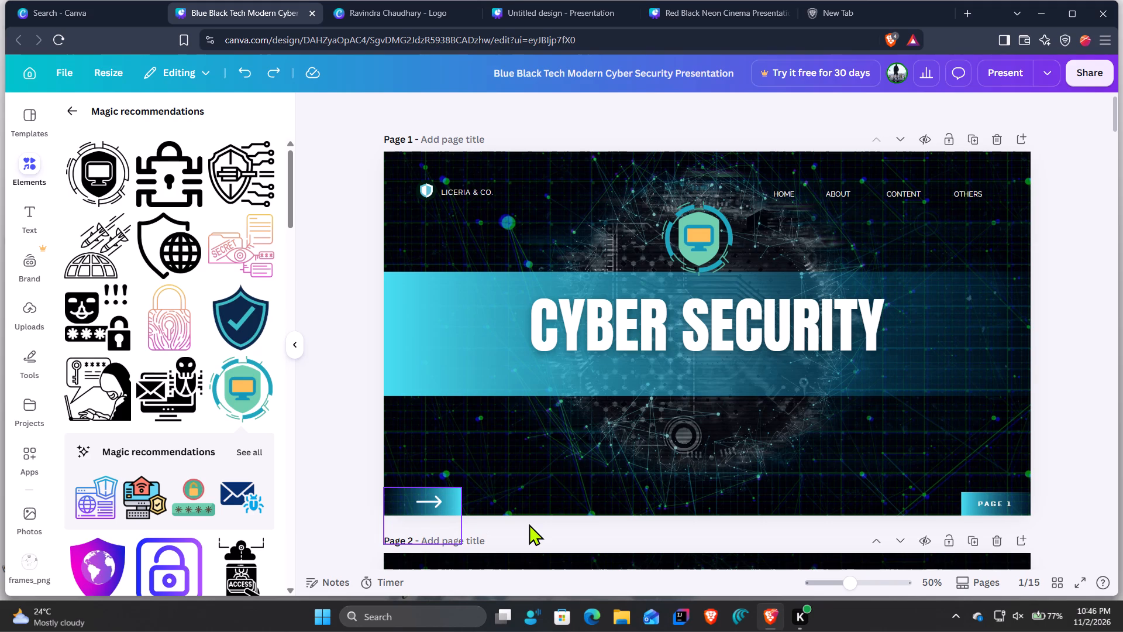
Delete the small shield logo beside the LICERIA & CO. text on page 1.
click(469, 195)
click(422, 191)
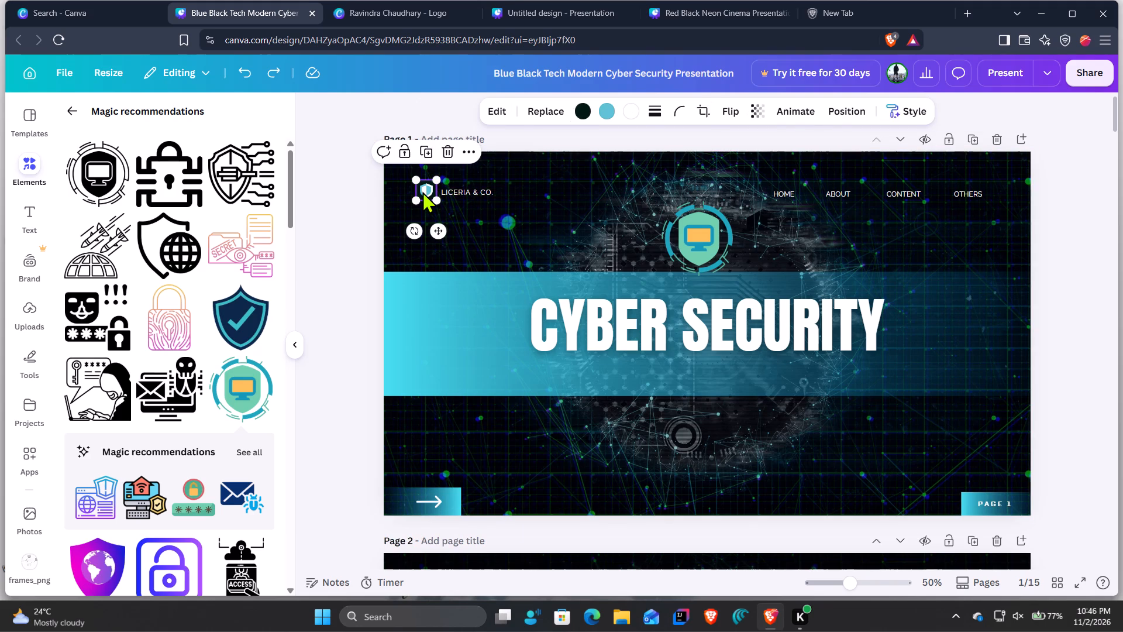
click(446, 153)
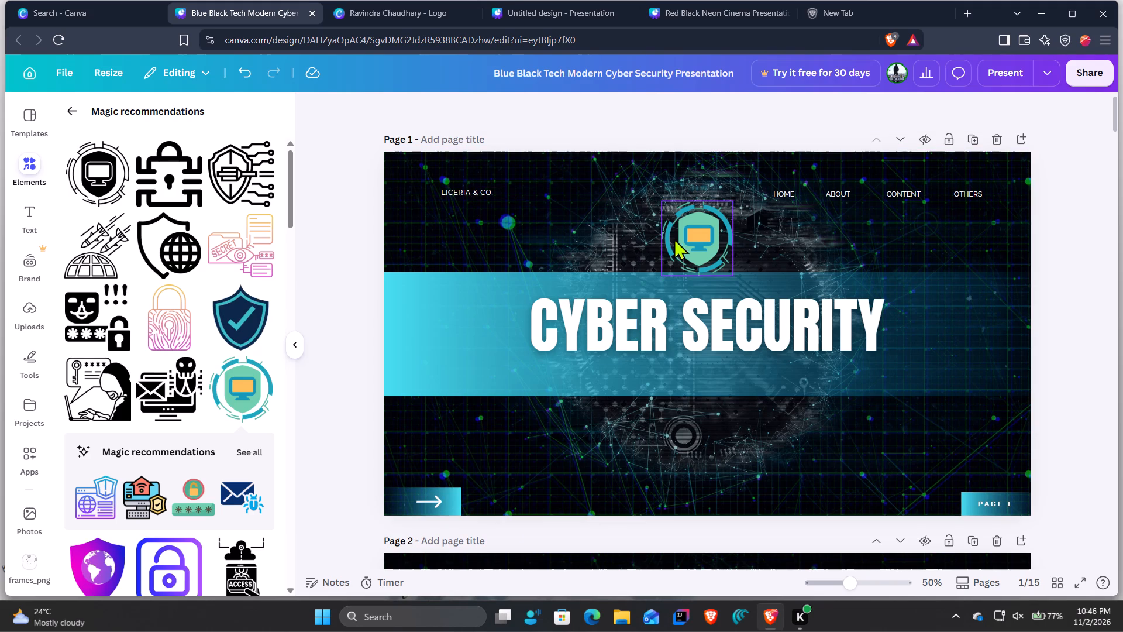
Copy the shield graphic above the CYBER SECURITY title, shrink the copy to icon size and place it beside LICERIA & CO. on page 1.
click(676, 238)
click(693, 175)
drag(697, 262, 450, 239)
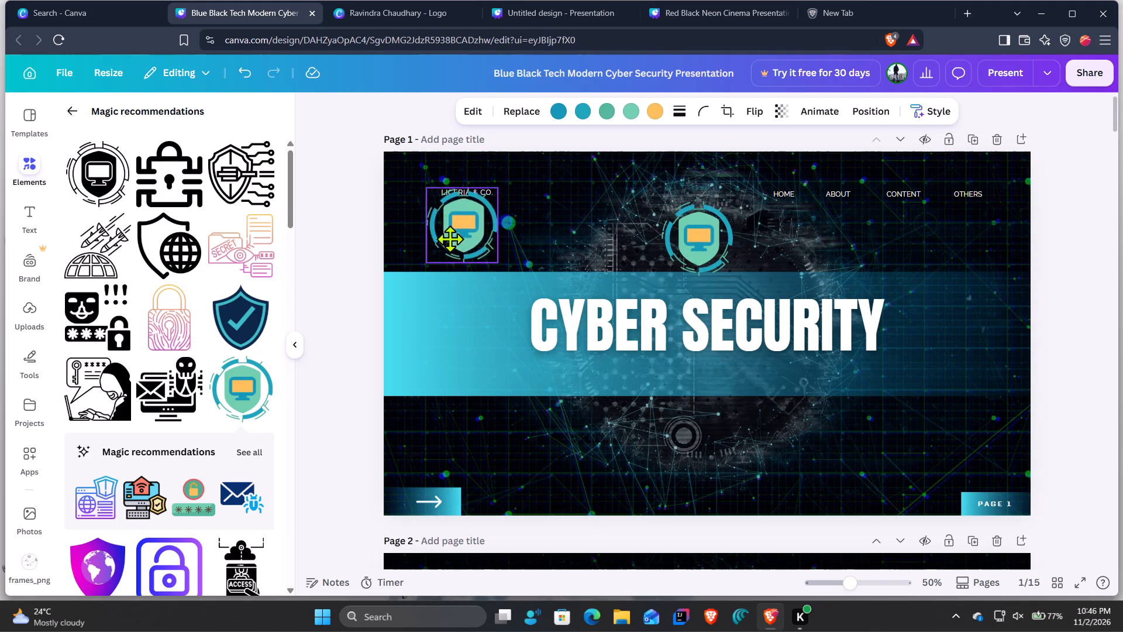
drag(450, 239, 421, 215)
drag(389, 156, 412, 174)
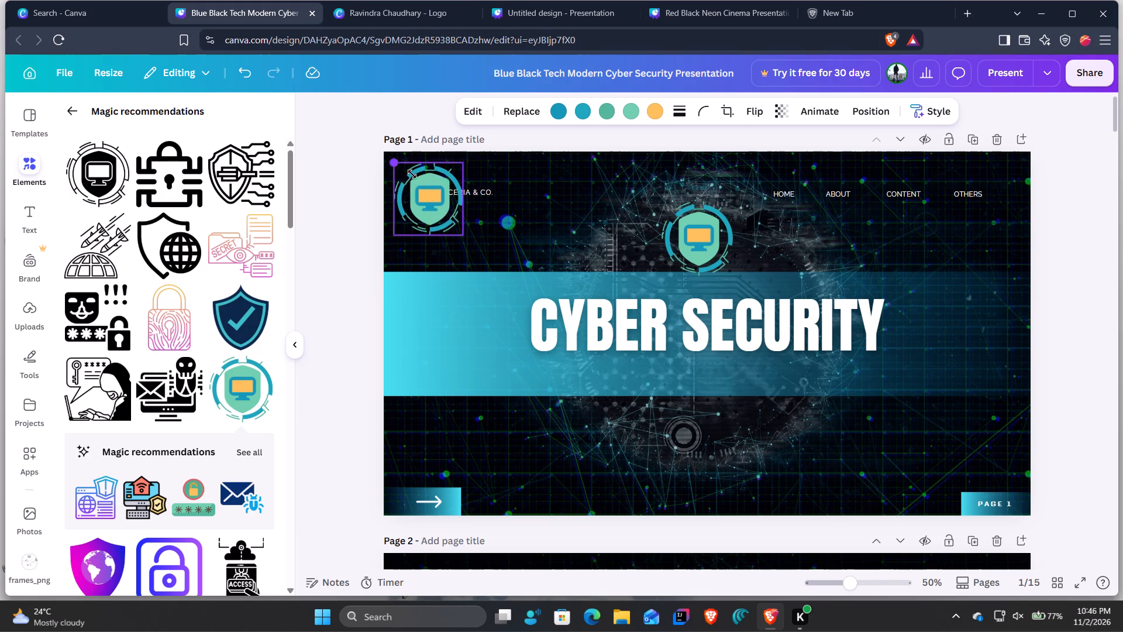
drag(412, 174, 443, 212)
drag(453, 221, 425, 192)
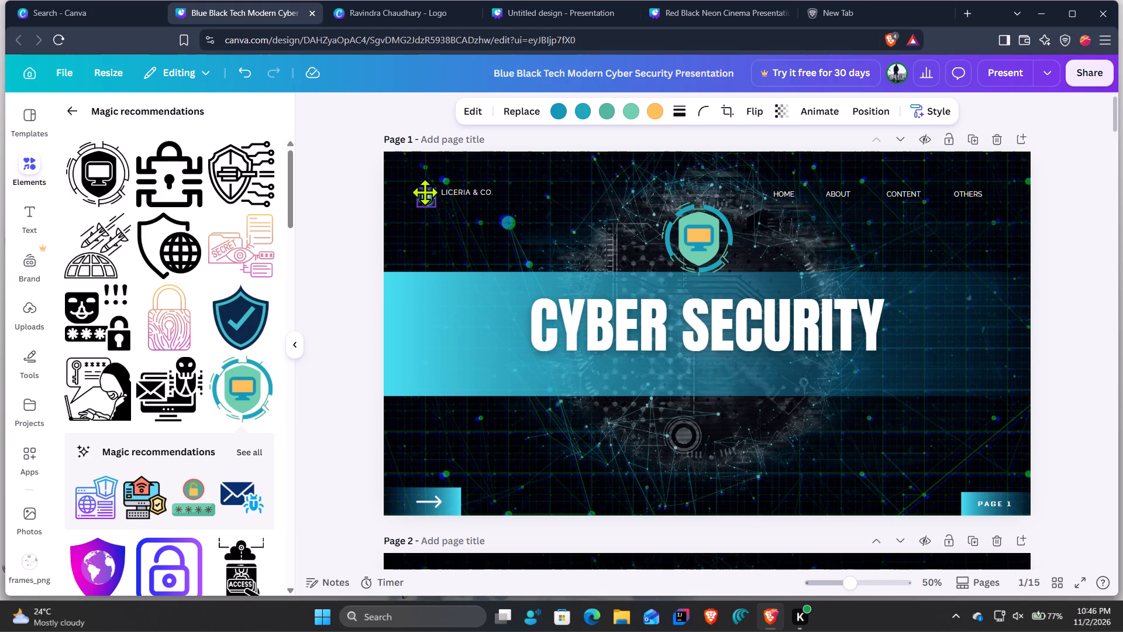
drag(425, 192, 424, 184)
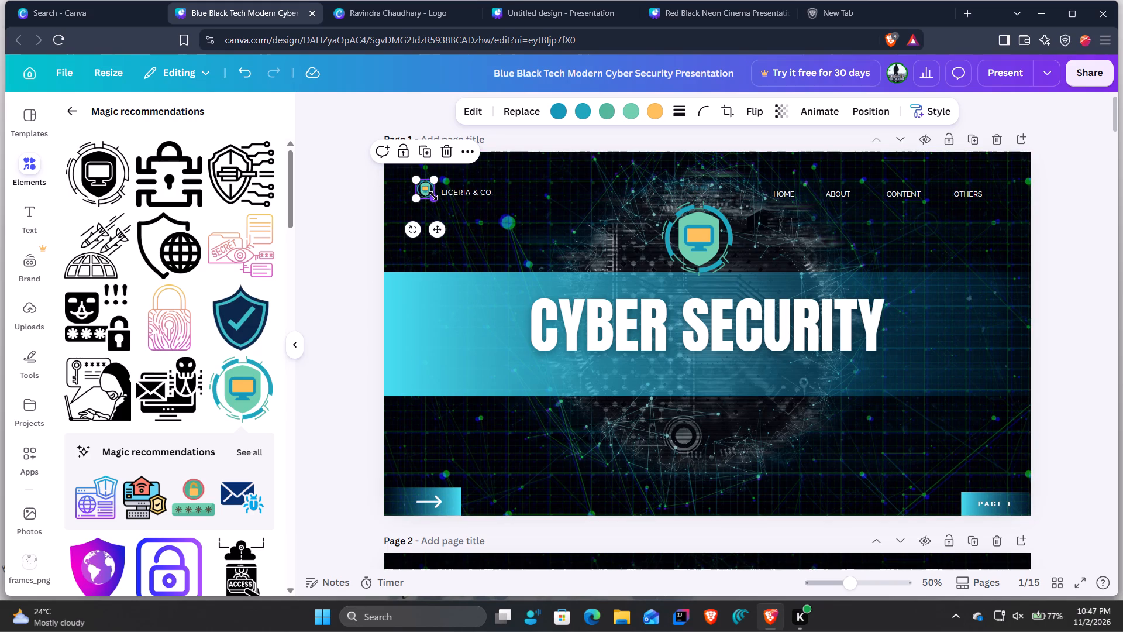
click(432, 196)
click(436, 222)
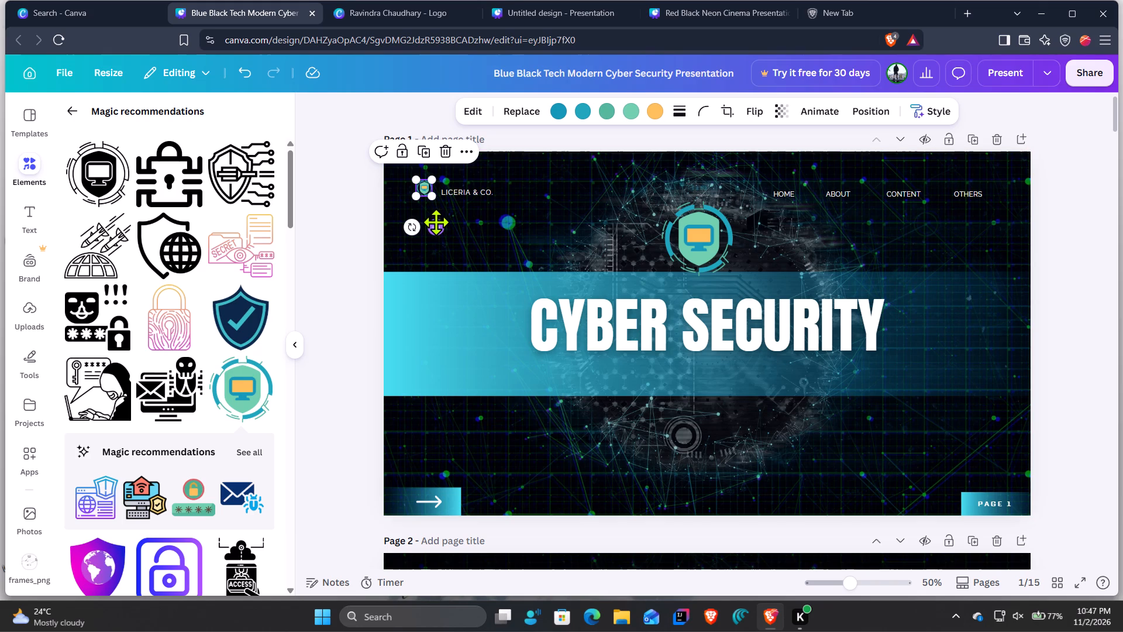
click(436, 228)
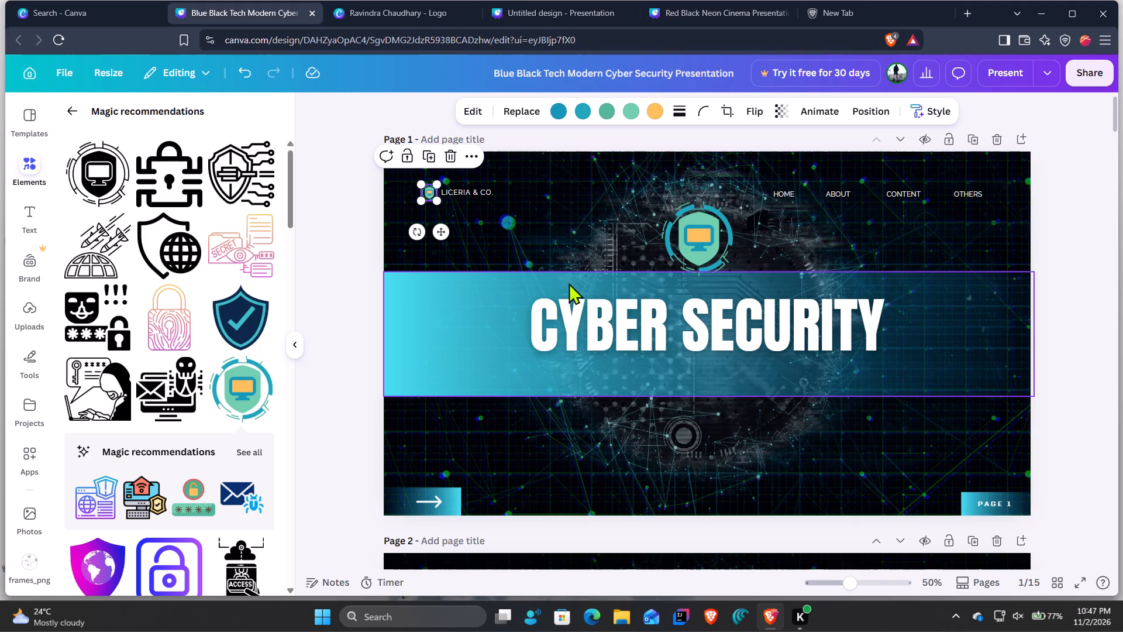
Shift page 2's HOME, ABOUT, CONTENT and OTHERS header labels together slightly upward.
scroll(555, 433, down, 7)
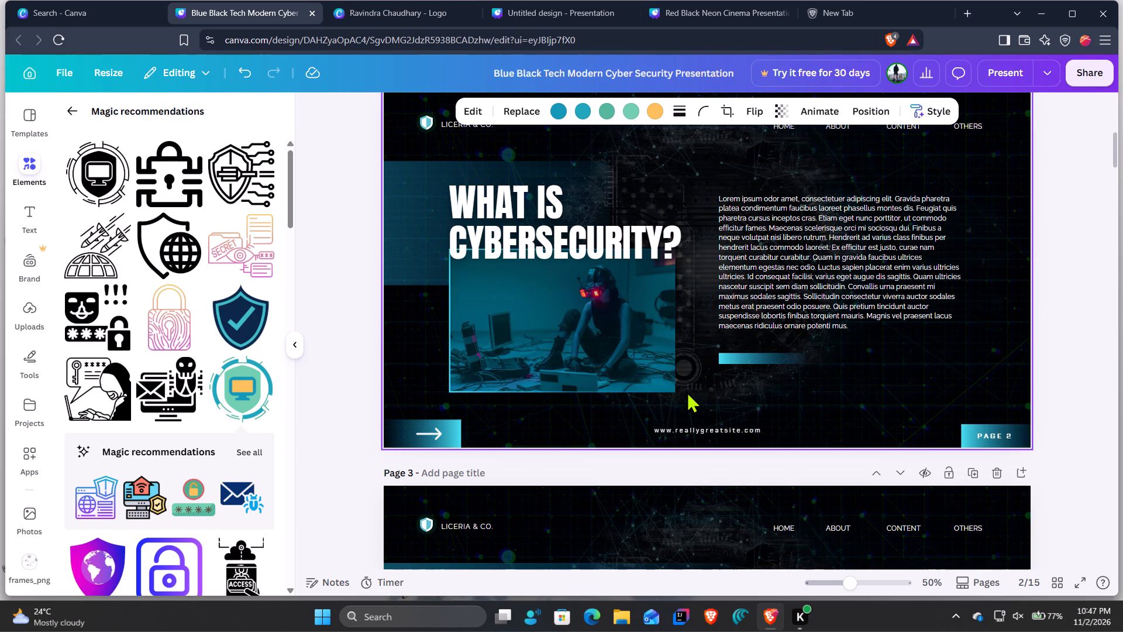
click(461, 150)
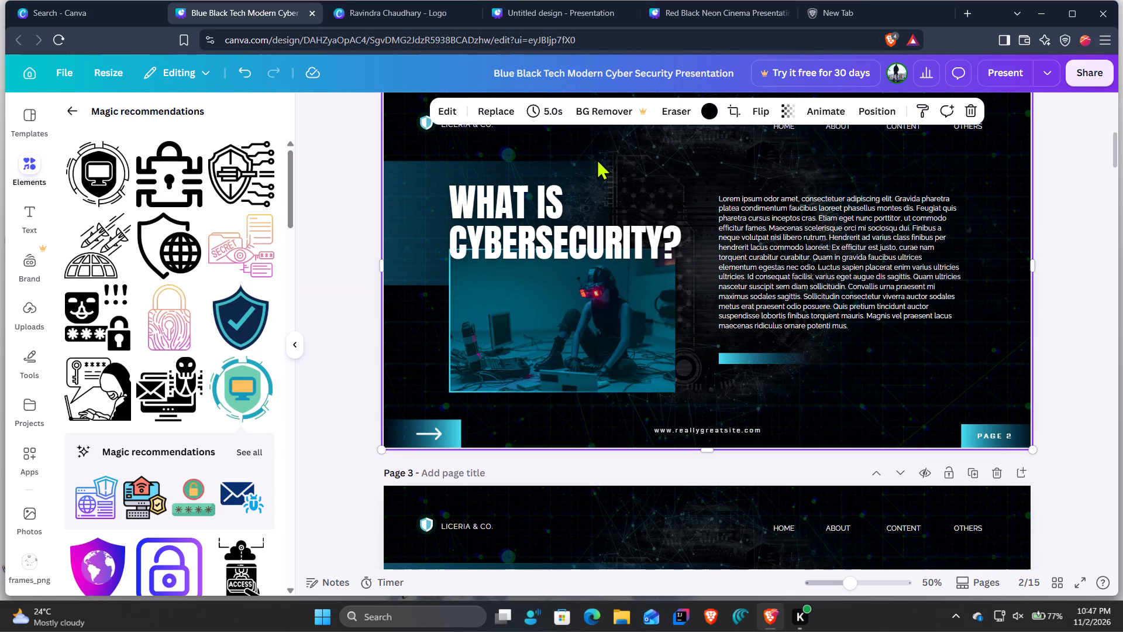
click(597, 159)
scroll(742, 327, up, 1)
click(786, 262)
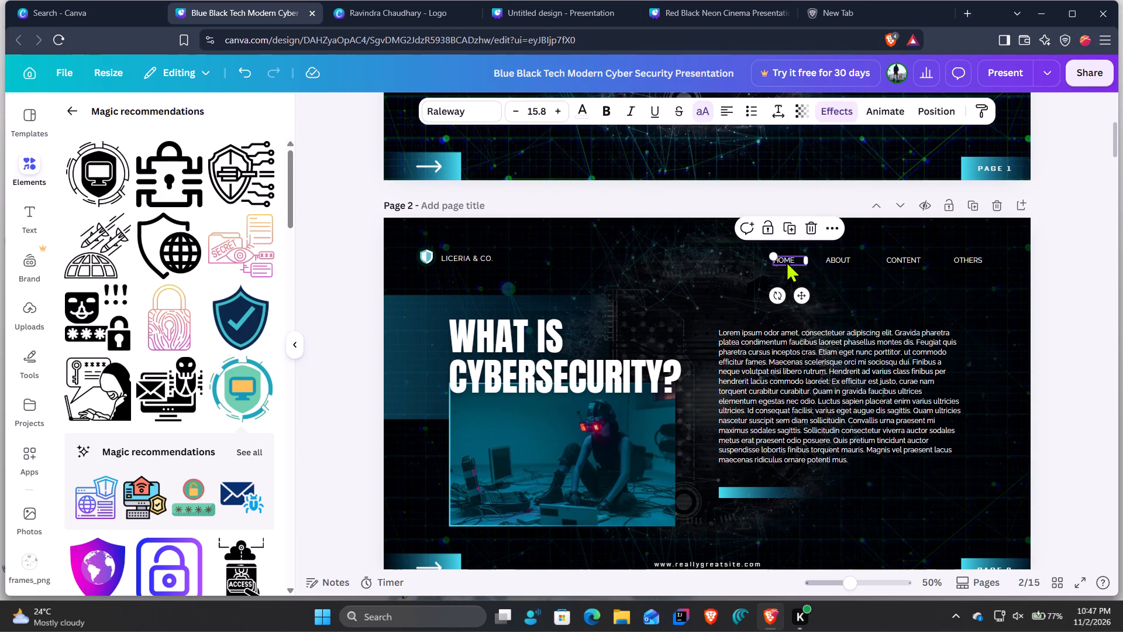
click(725, 250)
drag(755, 248, 976, 269)
drag(905, 295, 904, 296)
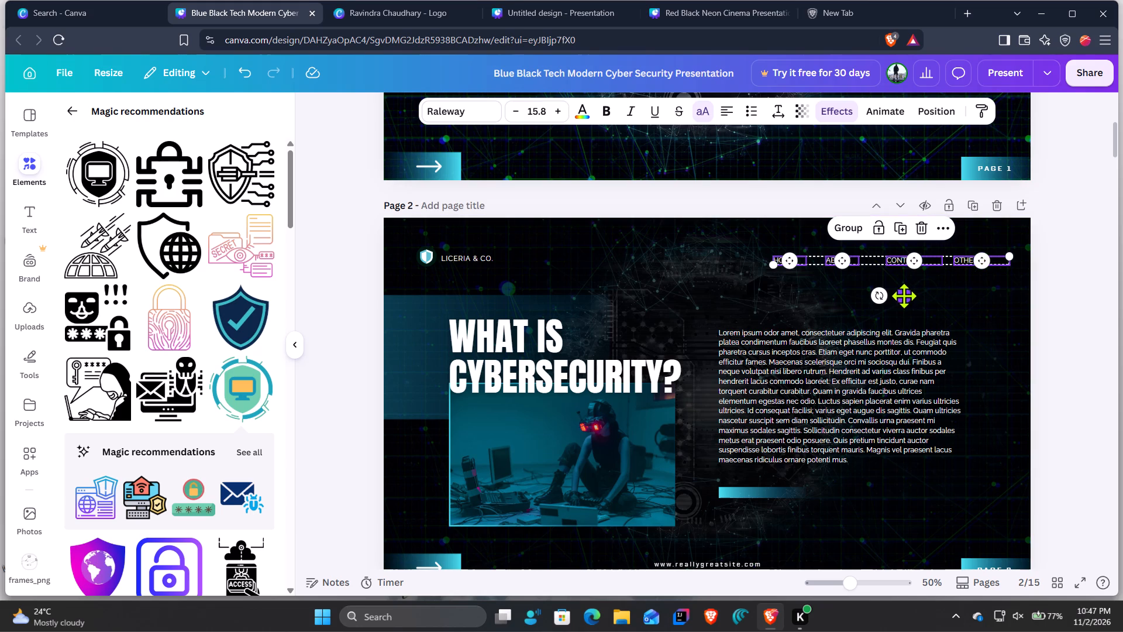
drag(904, 296, 903, 288)
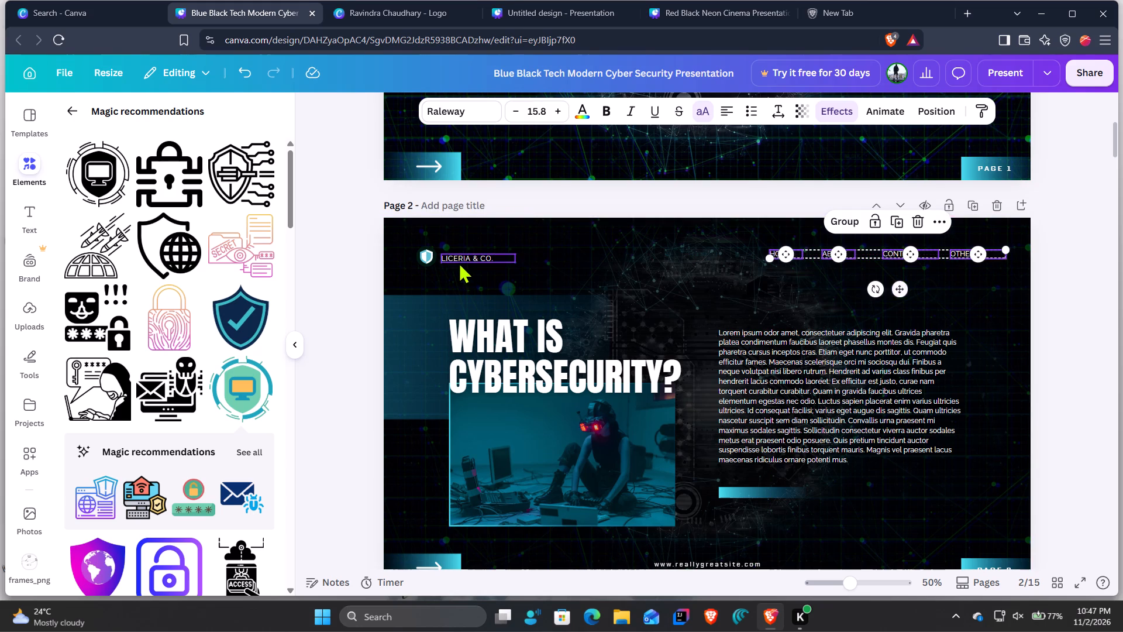
Move the LICERIA & CO. text in page 2's header slightly upward.
click(459, 262)
drag(486, 261, 486, 254)
click(429, 262)
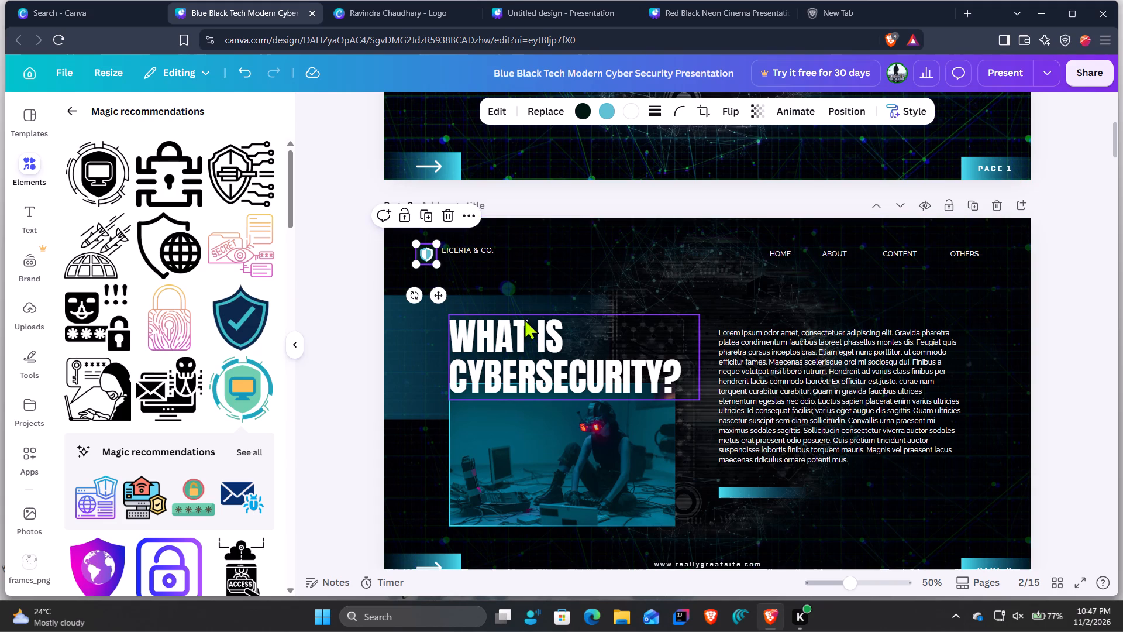
Delete the website address line at the bottom of page 2.
scroll(726, 369, down, 2)
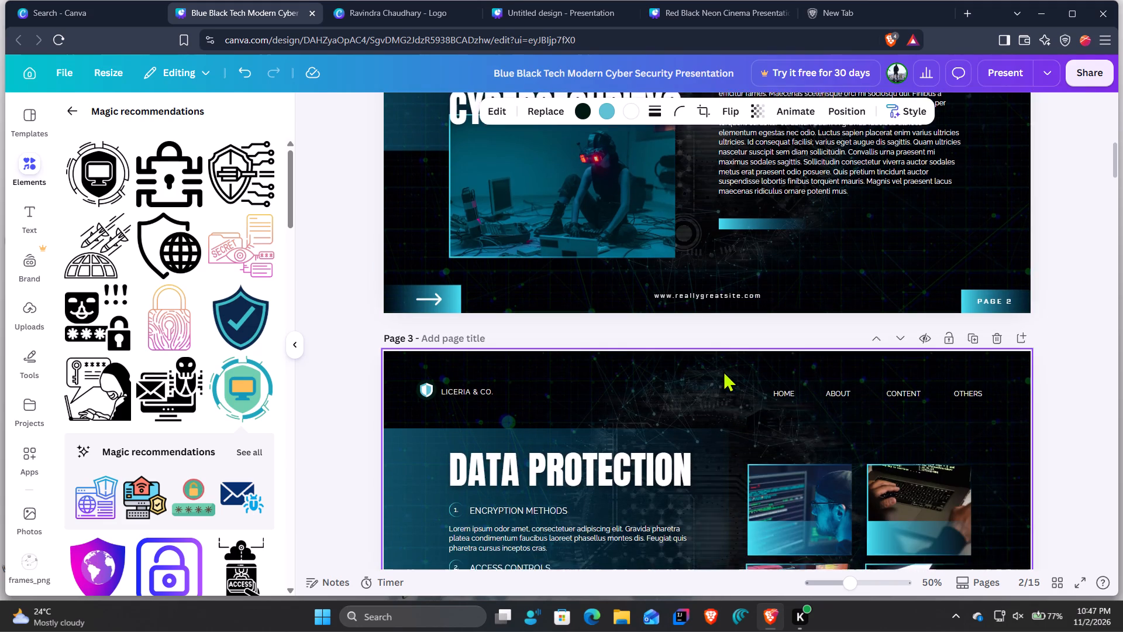
scroll(712, 365, up, 2)
click(704, 423)
click(706, 429)
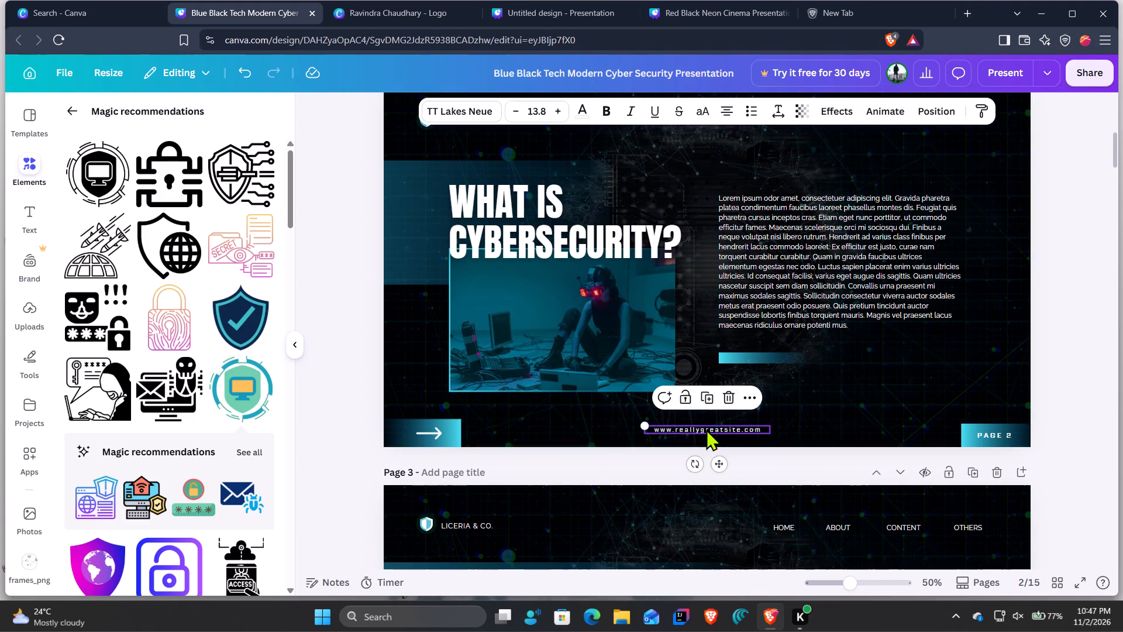
click(729, 393)
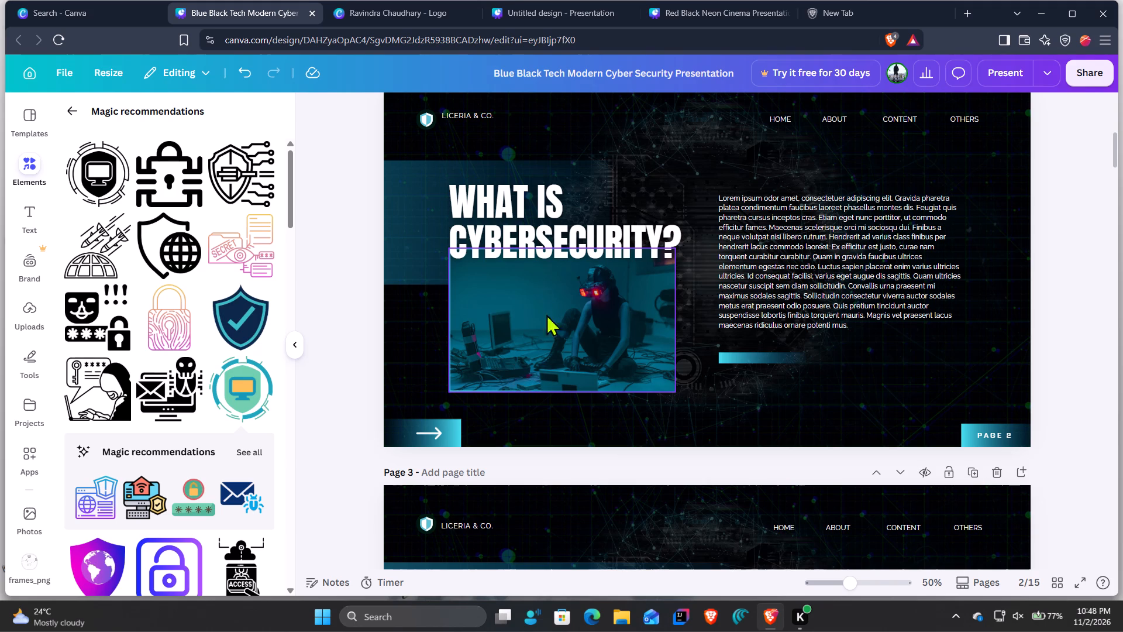
Move the photo on page 2 slightly down, clear of the WHAT IS CYBERSECURITY? heading.
drag(552, 332, 549, 351)
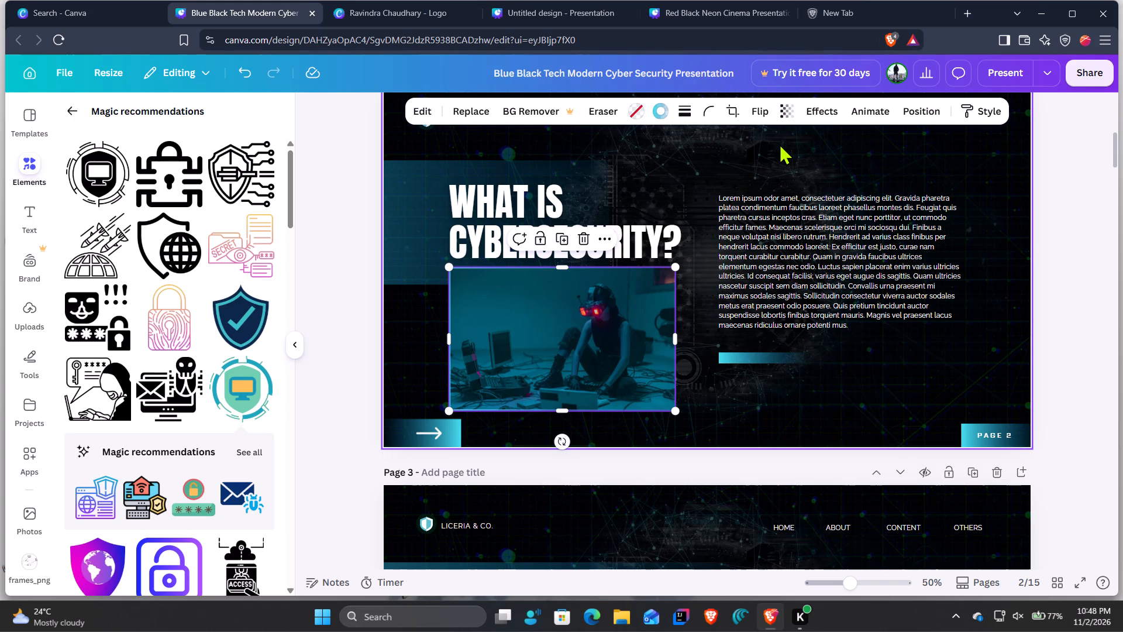
Search the web for clickworker in the spare browser tab and open the company's Data Services home page.
click(903, 0)
click(900, 5)
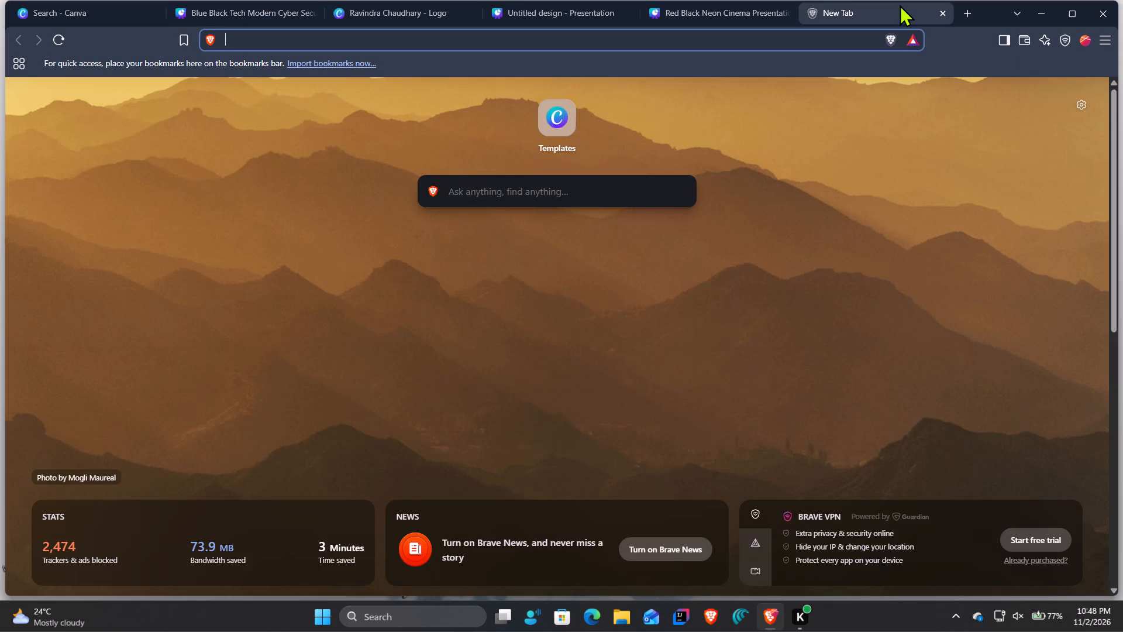
text(cliv)
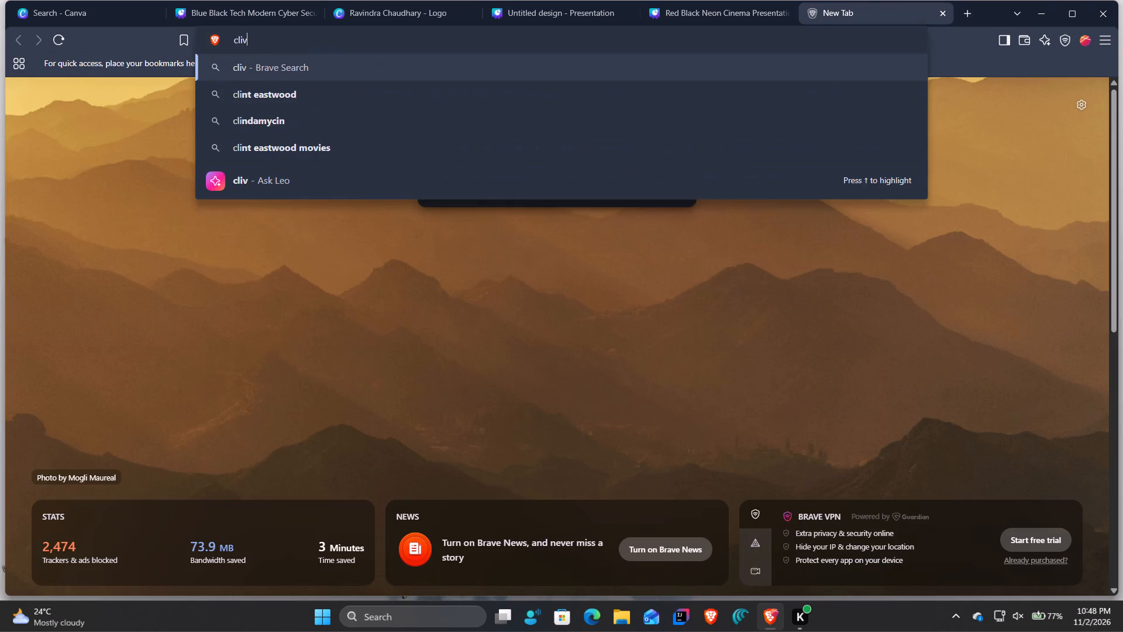
key(BackSpace)
text(ckwor)
text(ker)
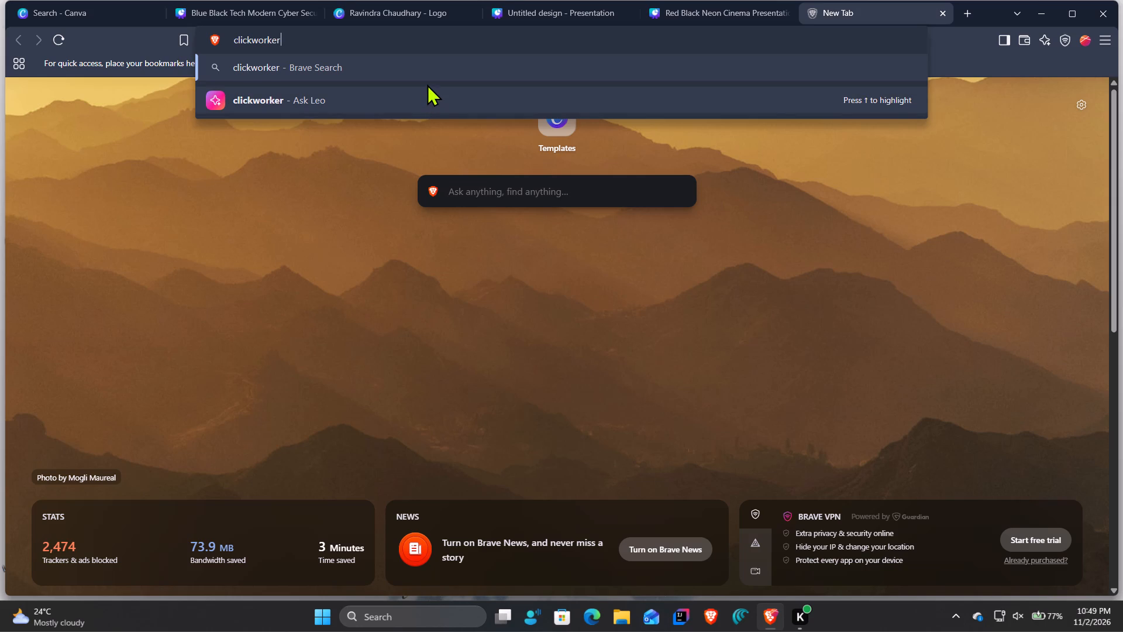
key(Return)
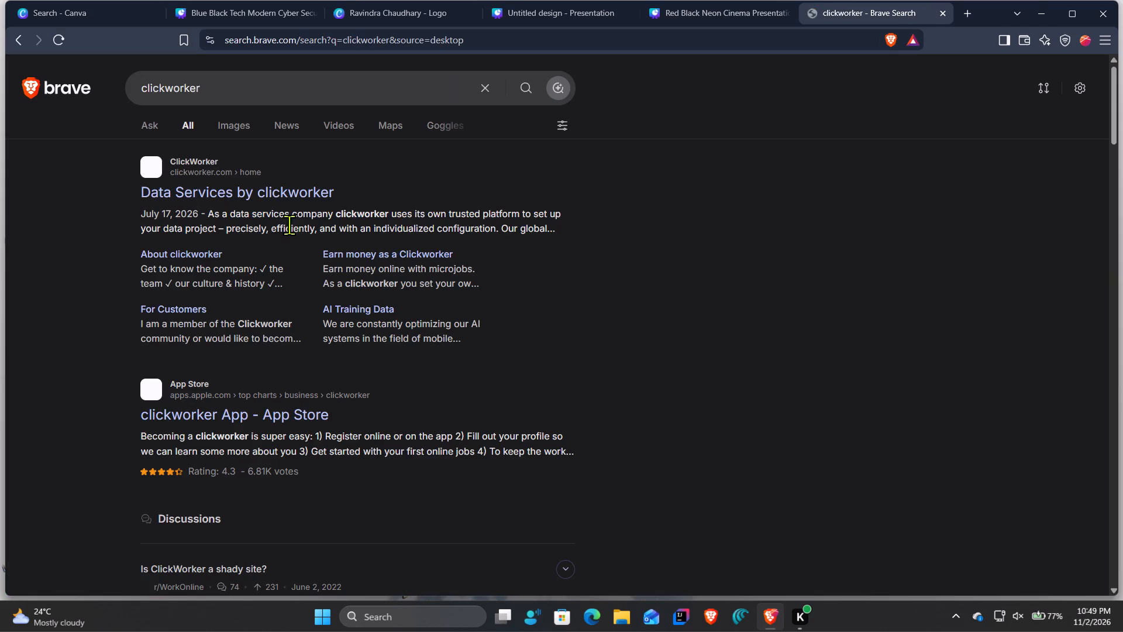
click(332, 186)
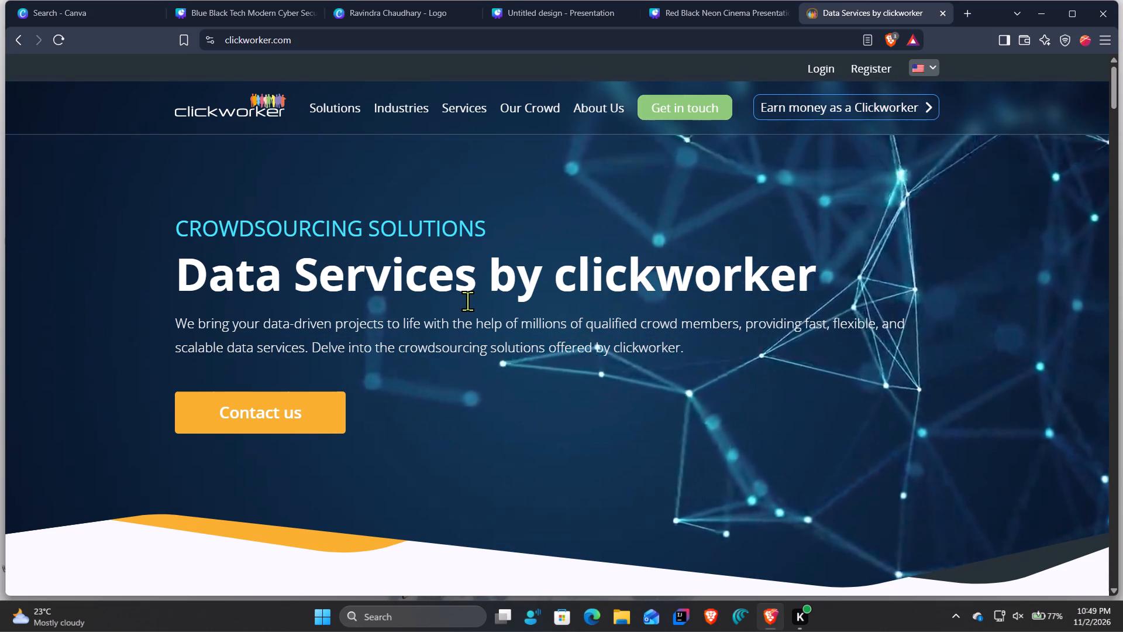
Return to the cyber security presentation and move page 2's WHAT IS CYBERSECURITY? heading slightly up, leaving a gap above the photo.
click(216, 6)
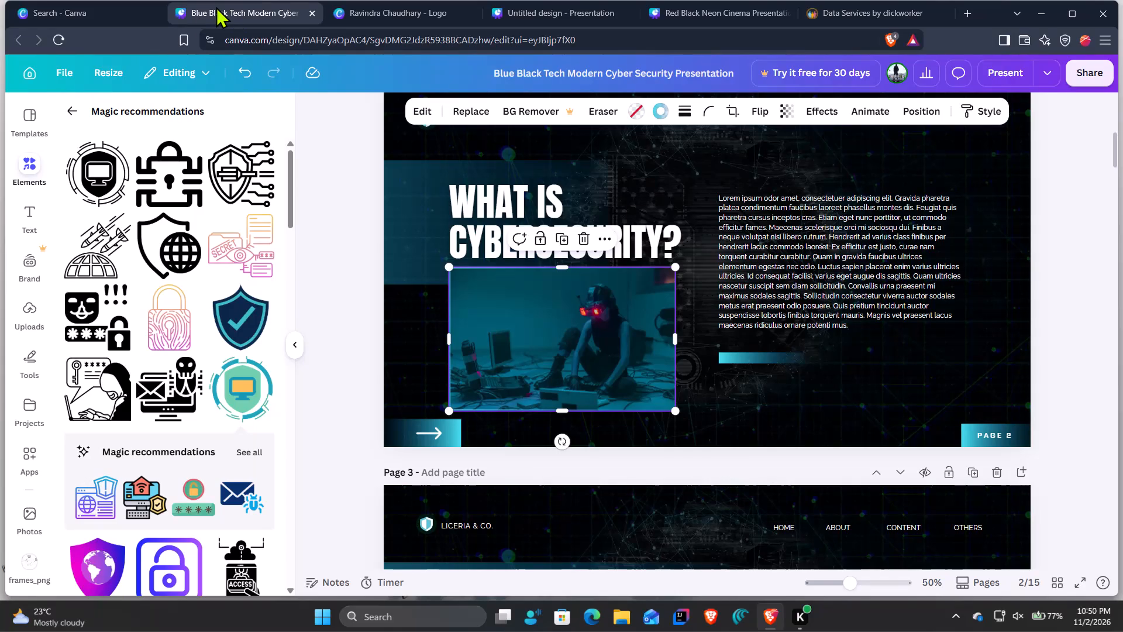
click(463, 214)
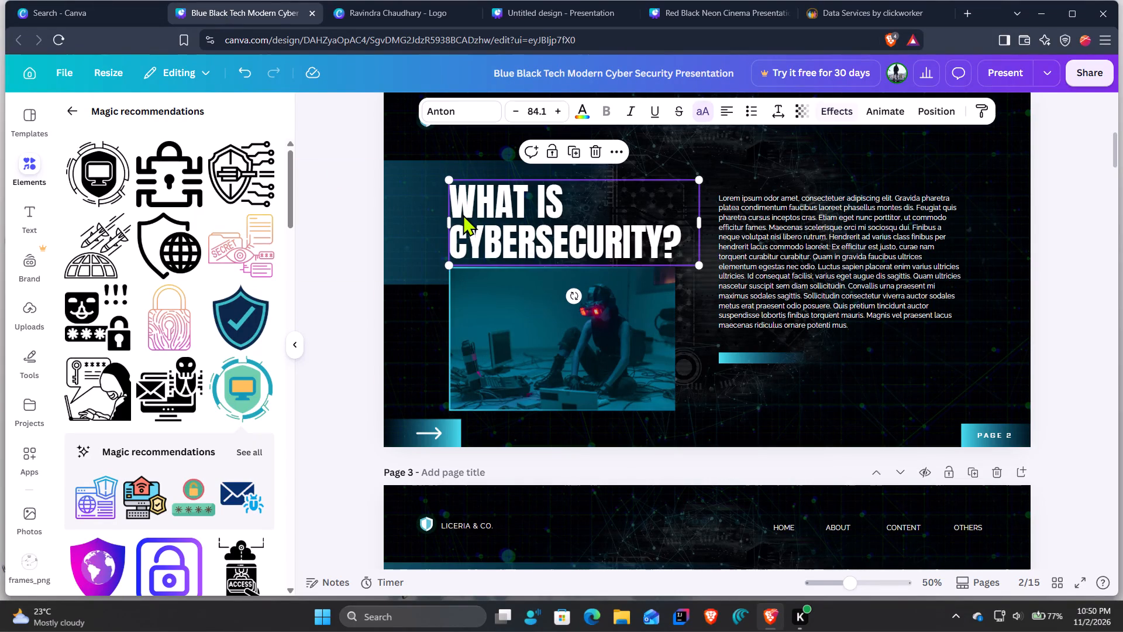
drag(622, 243, 623, 229)
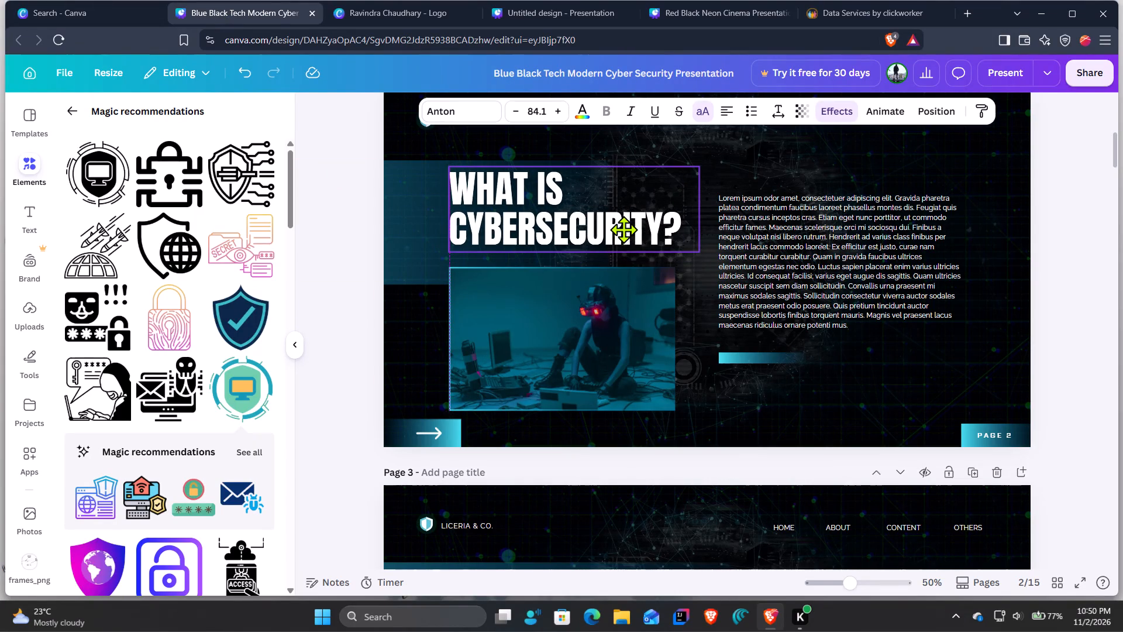
drag(623, 229, 621, 229)
Change page 2's heading text to WHAT IS CYBER COURSE?
double_click(642, 222)
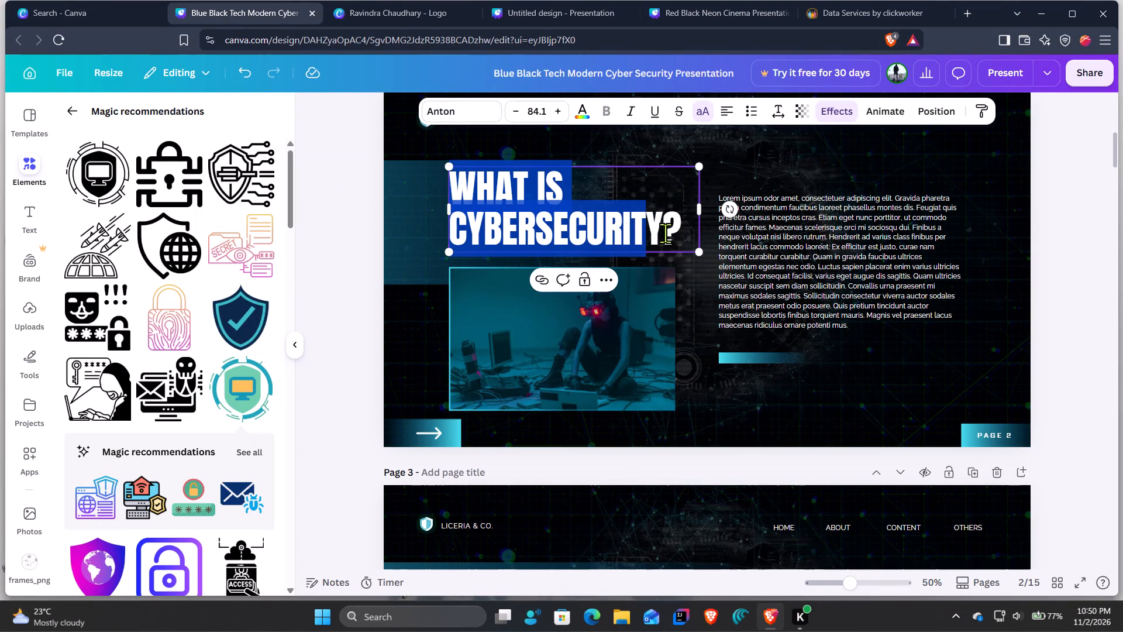
click(662, 233)
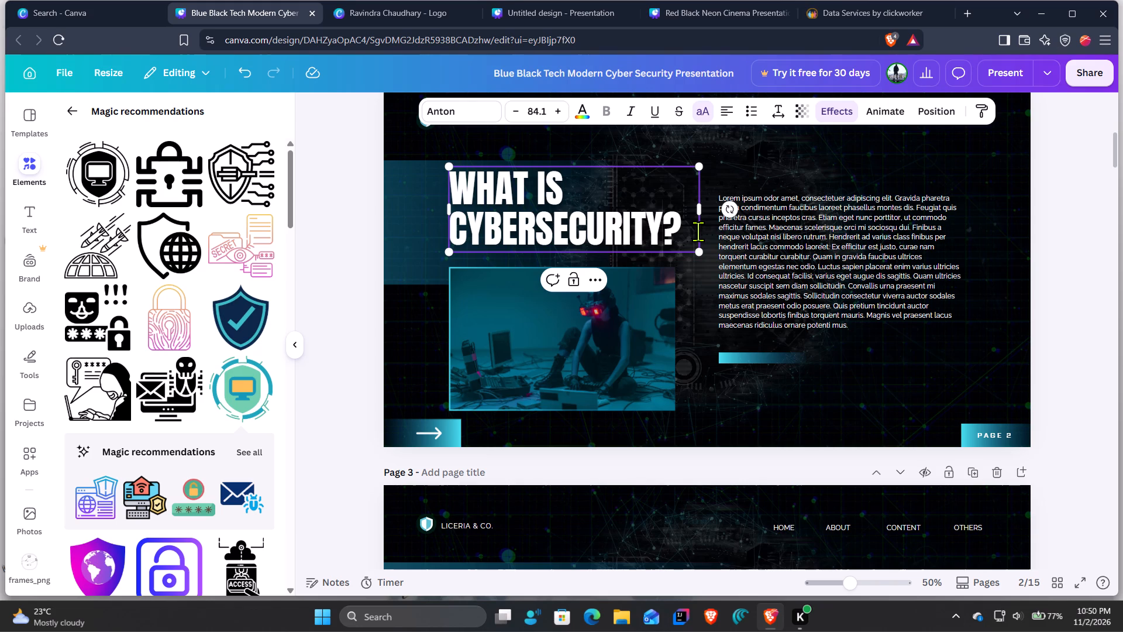
key(BackSpace)
key(BackSpace)
key(BackSpace)
key(BackSpace)
key(BackSpace)
key(BackSpace)
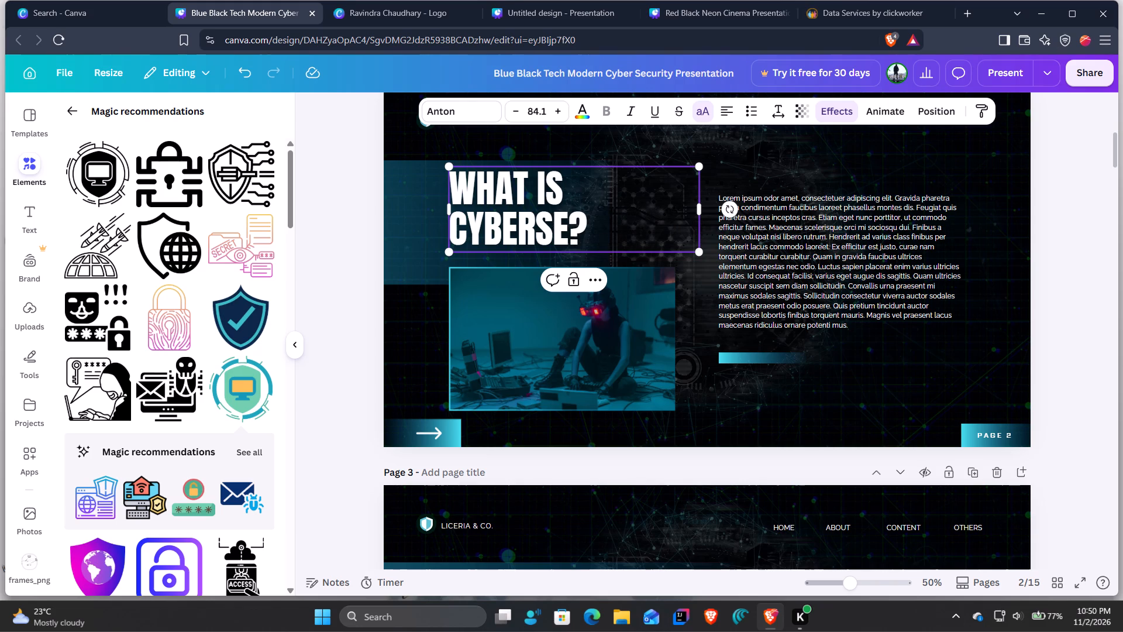
key(BackSpace)
key(BackSpace)
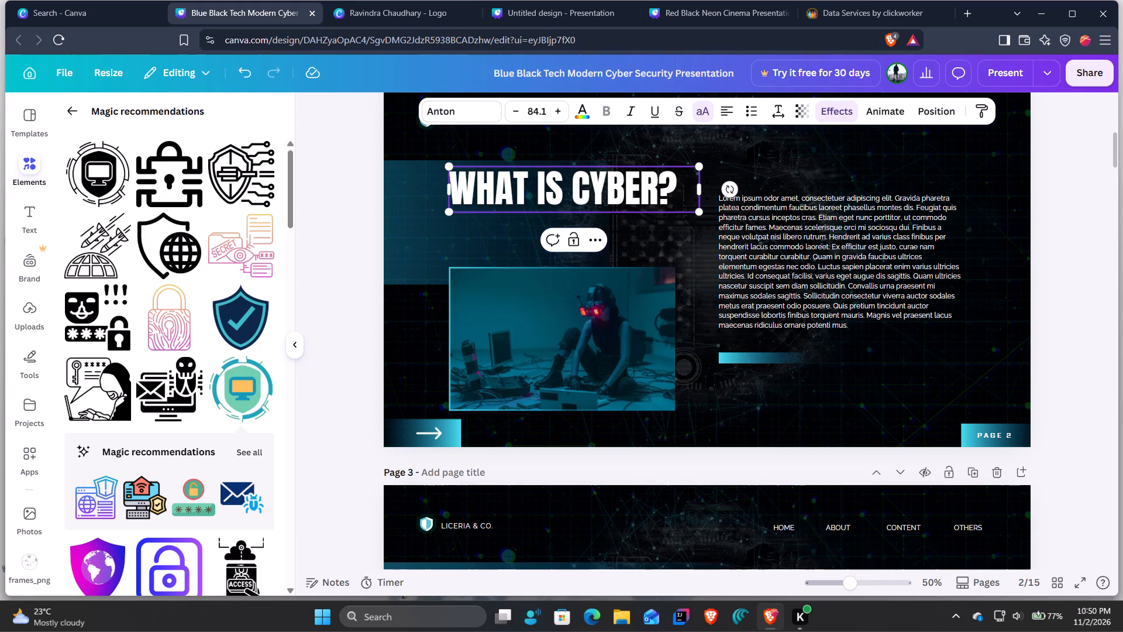
key(BackSpace)
text(r)
key(space)
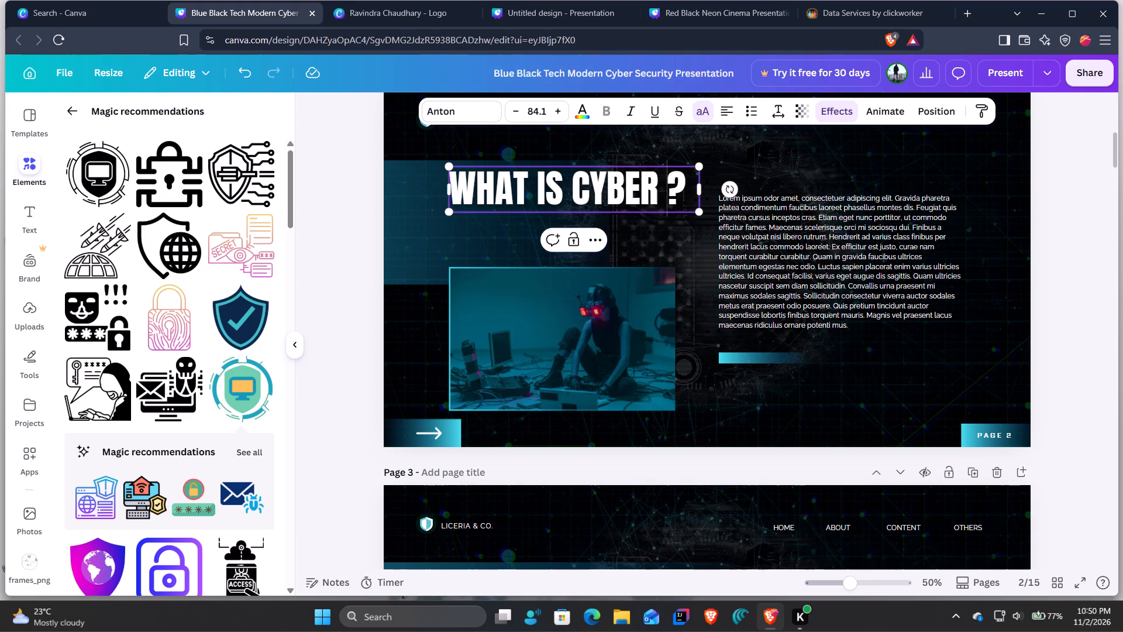
text(course)
click(826, 250)
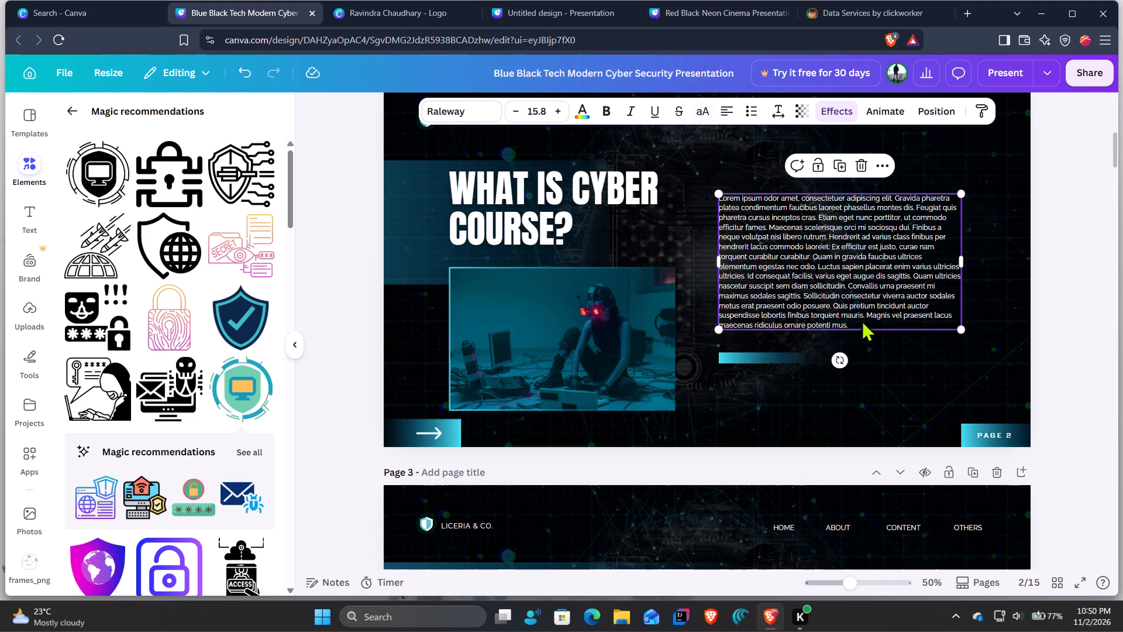
Stretch page 2's gradient bar into a thin line about as wide as the body paragraph and place it directly beneath the text.
click(777, 357)
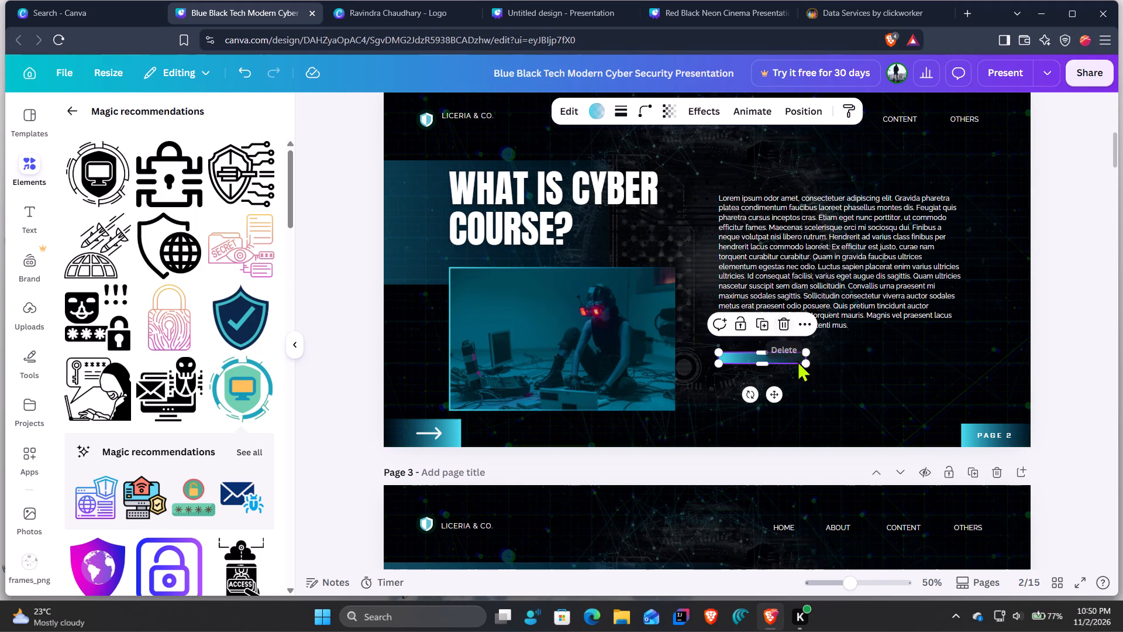
drag(807, 363, 952, 366)
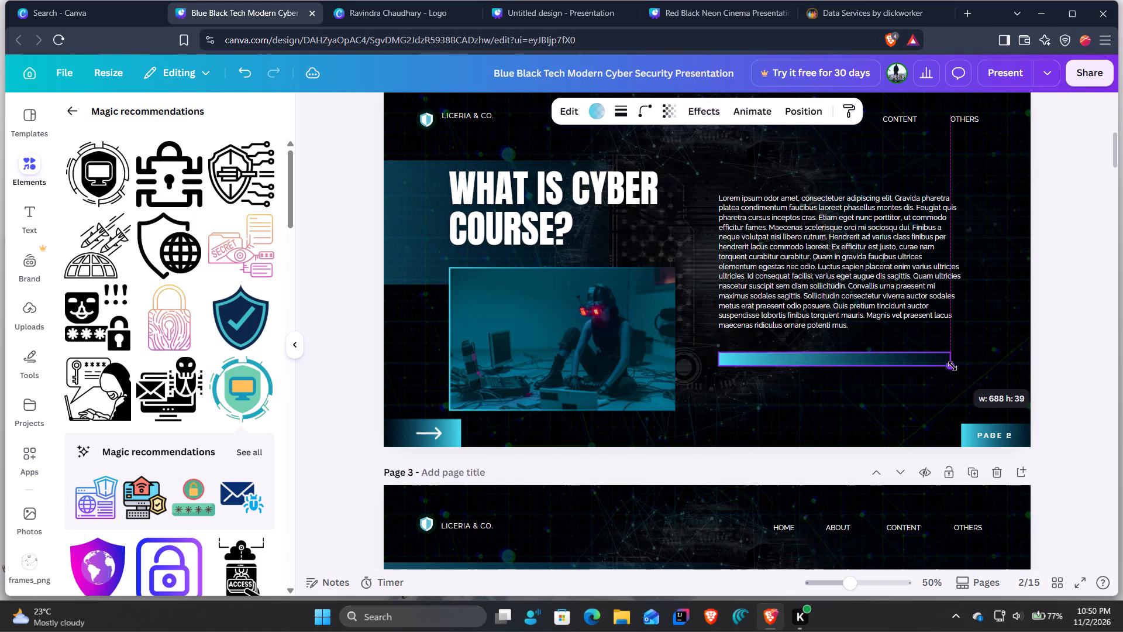
drag(952, 366, 955, 356)
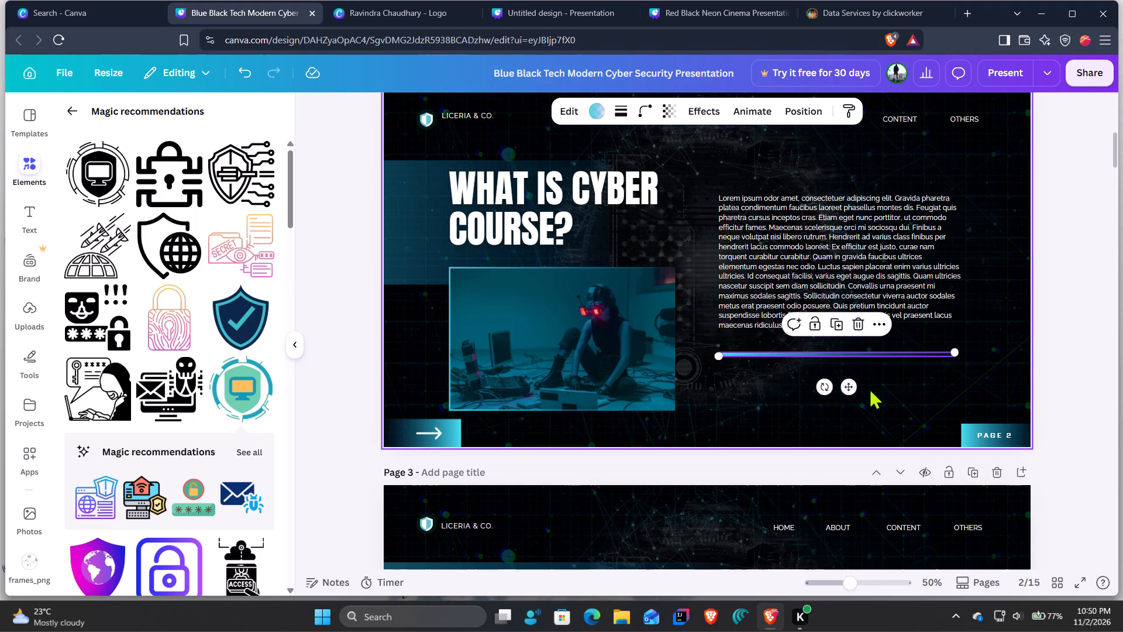
drag(853, 387, 850, 367)
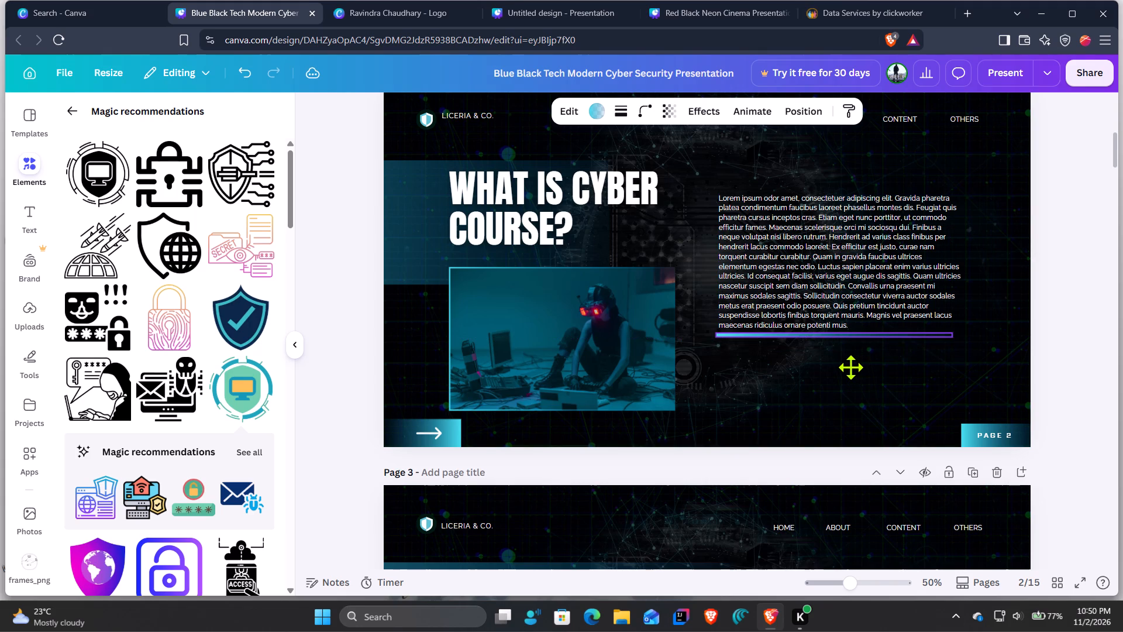
drag(850, 367, 854, 367)
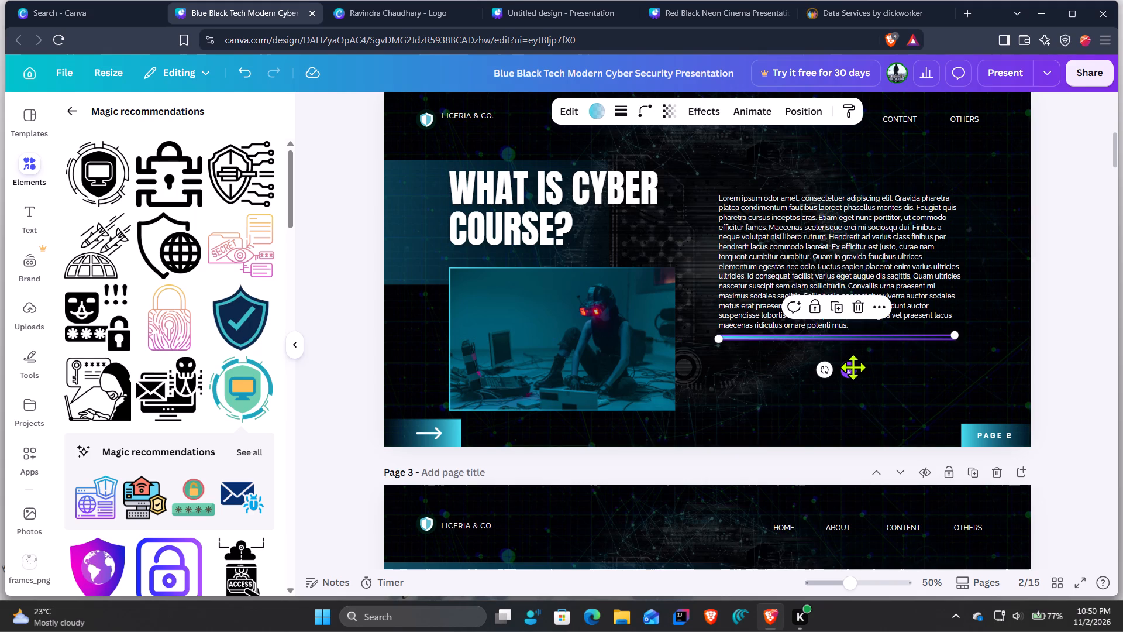
Add the blue-purple padlock graphic from the recommended elements to page 3 and place it over the photo grid.
scroll(585, 511, down, 3)
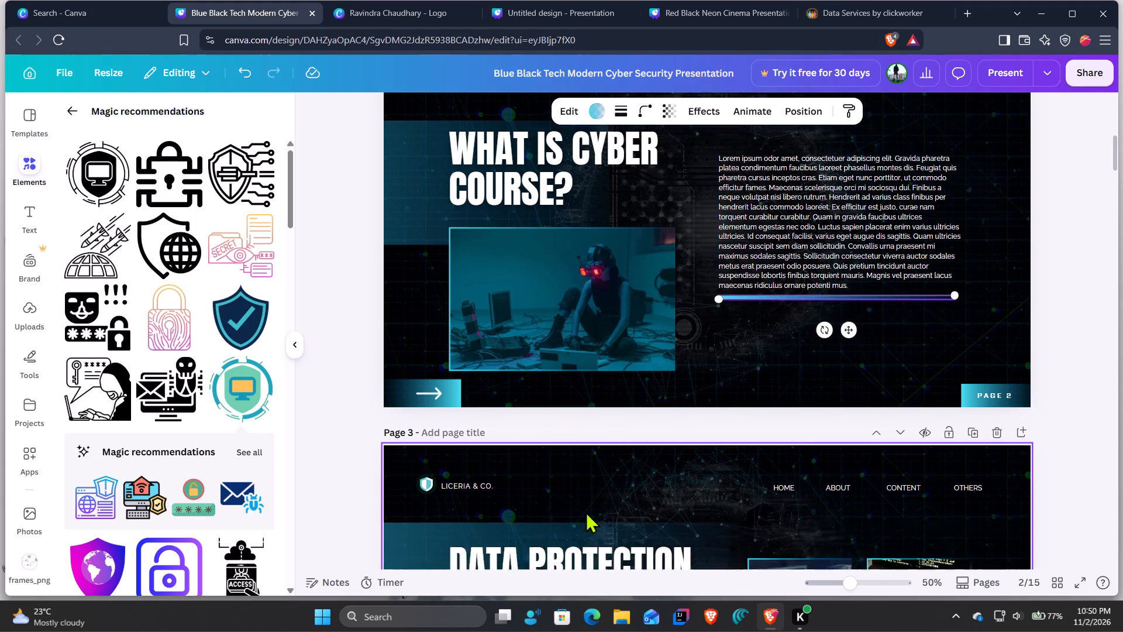
scroll(585, 511, down, 1)
click(460, 256)
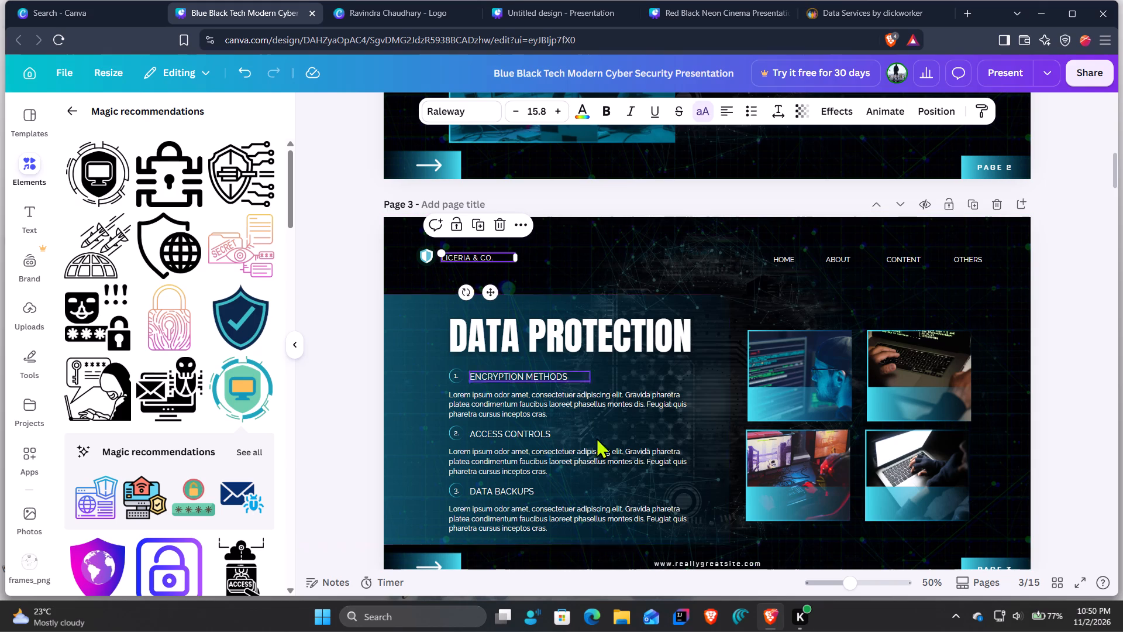
scroll(221, 444, down, 6)
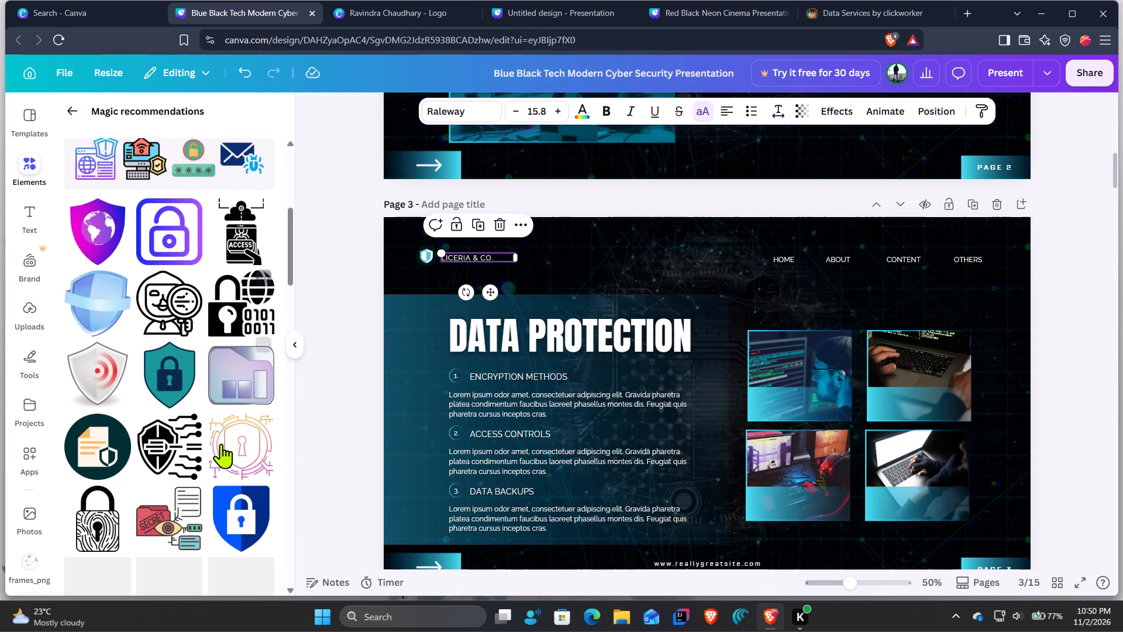
scroll(199, 412, up, 1)
click(174, 249)
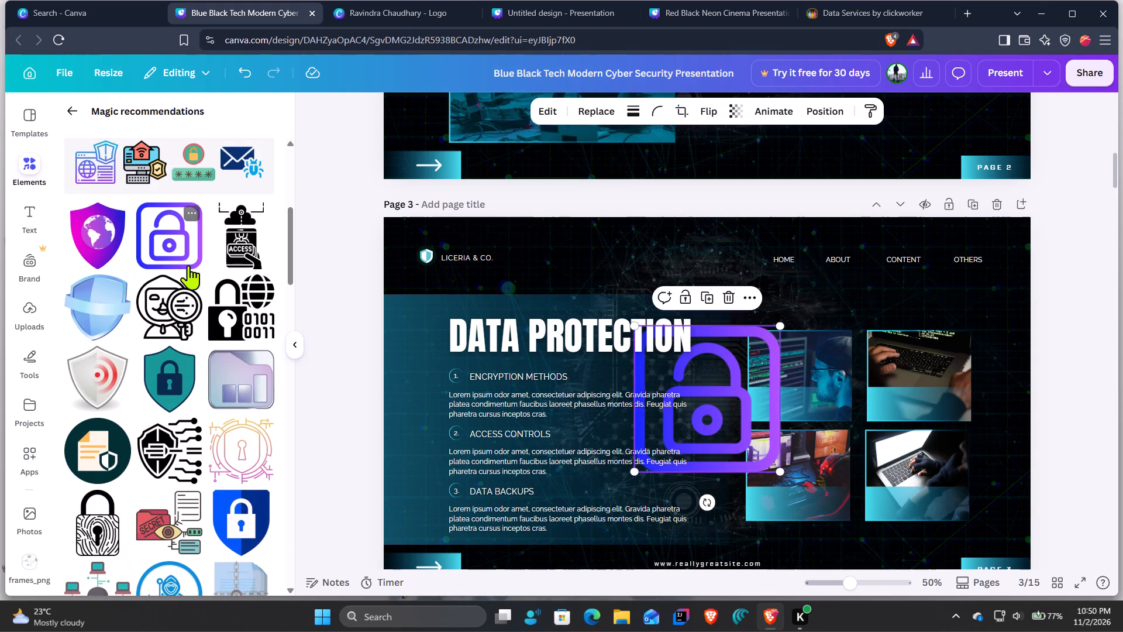
drag(721, 408, 852, 419)
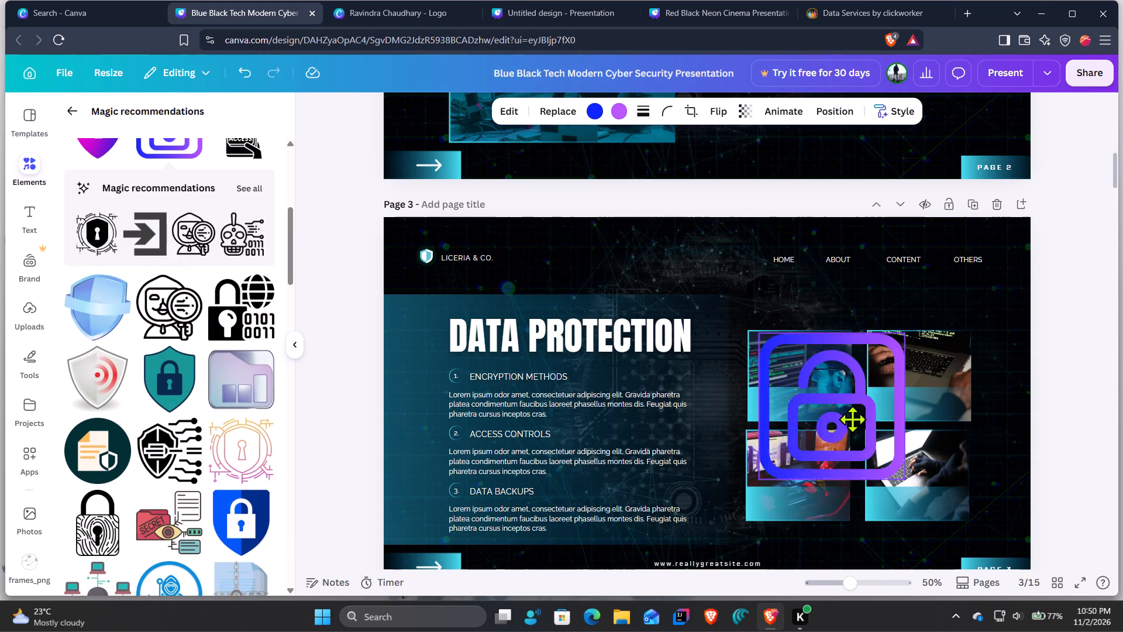
drag(852, 419, 881, 432)
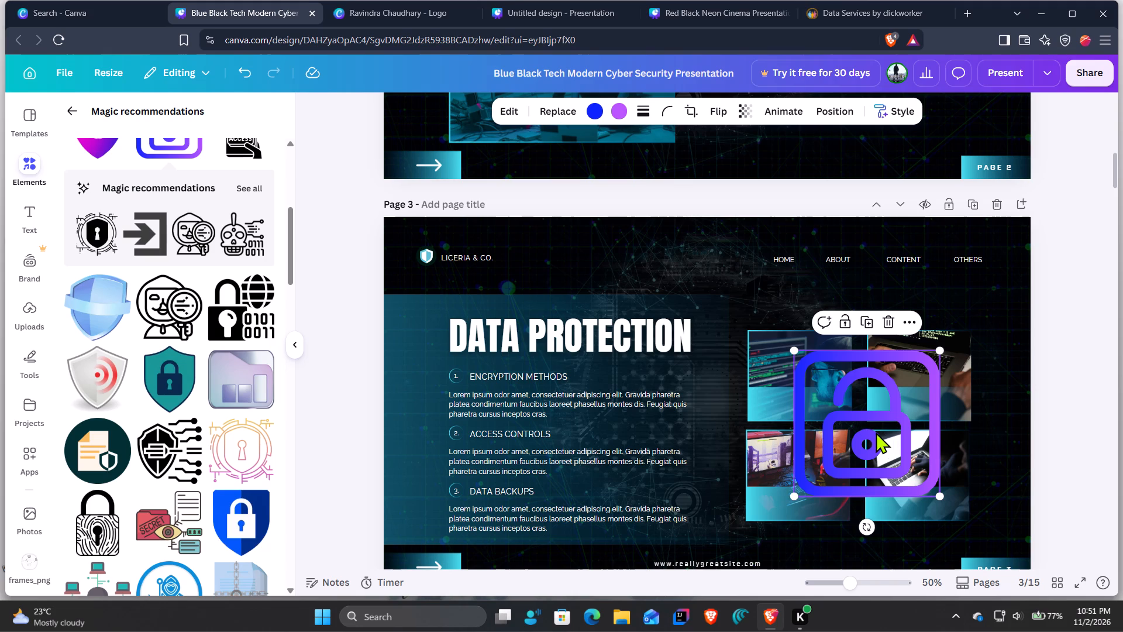
Move the padlock clear of page 3's photo grid and delete the four photos.
drag(847, 389, 546, 293)
drag(738, 340, 968, 469)
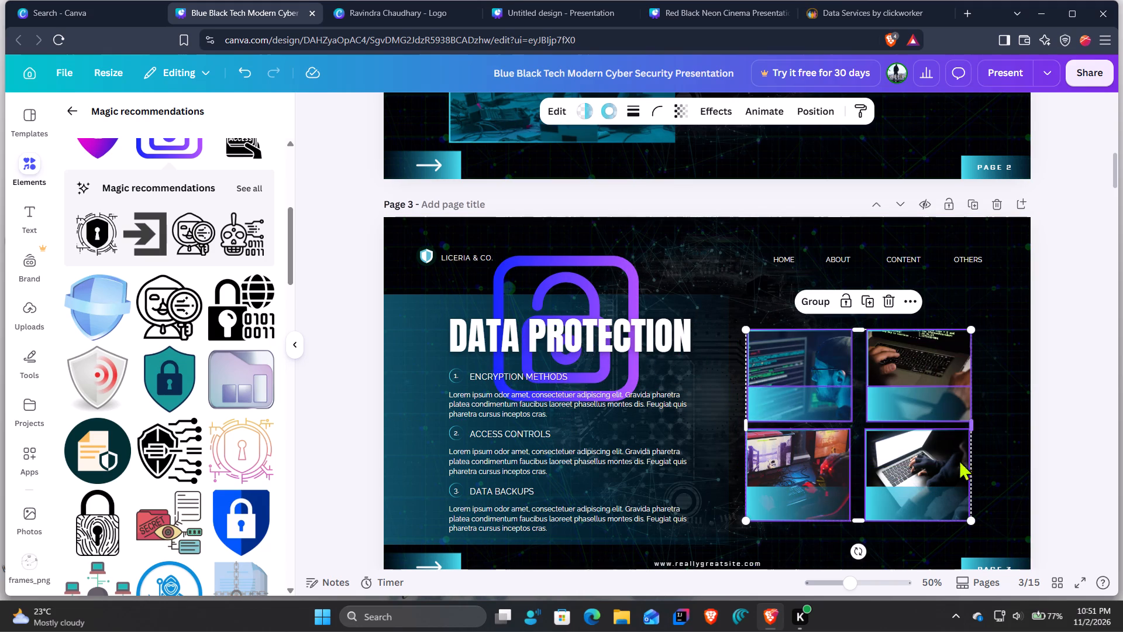
click(888, 309)
Move the padlock into the emptied photo area beside the DATA PROTECTION text and enlarge it slightly.
drag(582, 289, 590, 292)
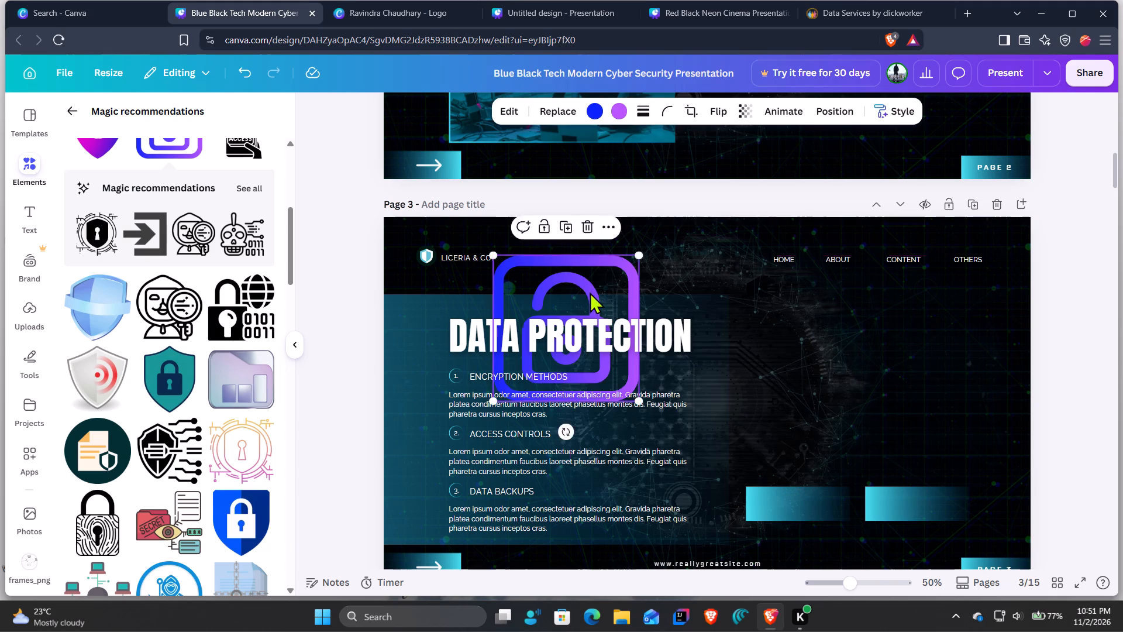
drag(590, 292, 850, 358)
drag(906, 470, 925, 480)
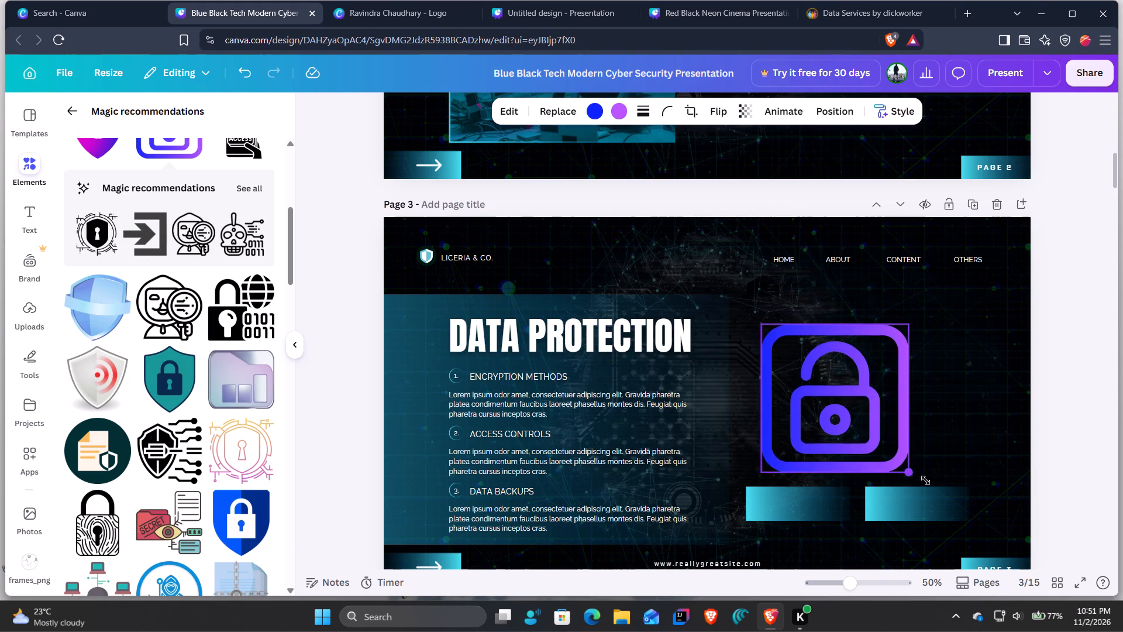
drag(925, 480, 948, 487)
drag(918, 480, 935, 465)
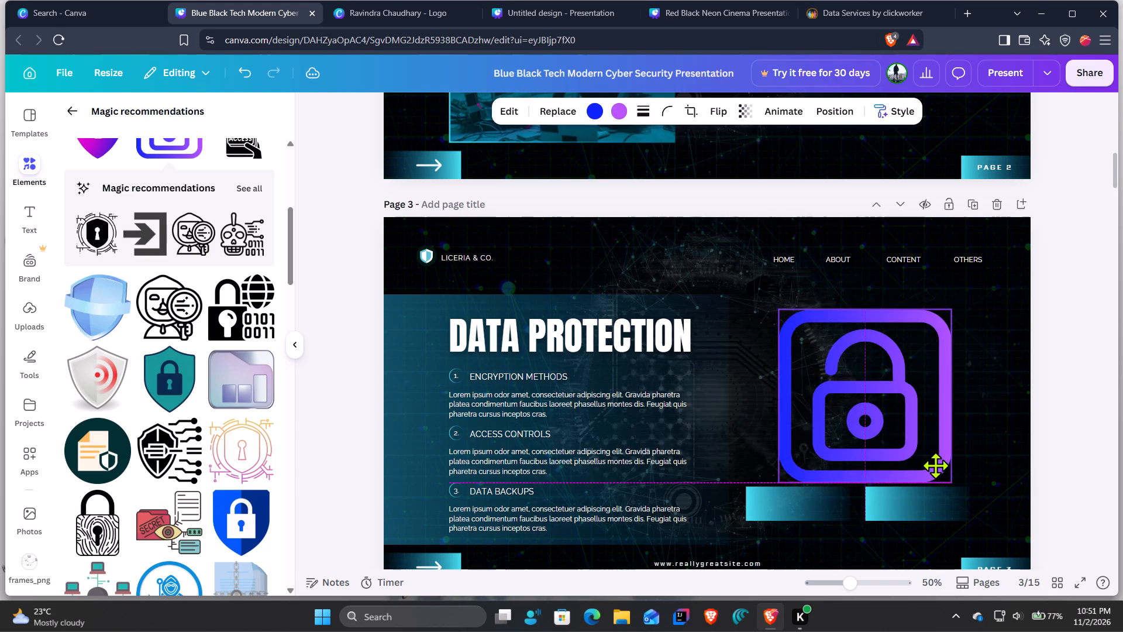
drag(935, 465, 935, 460)
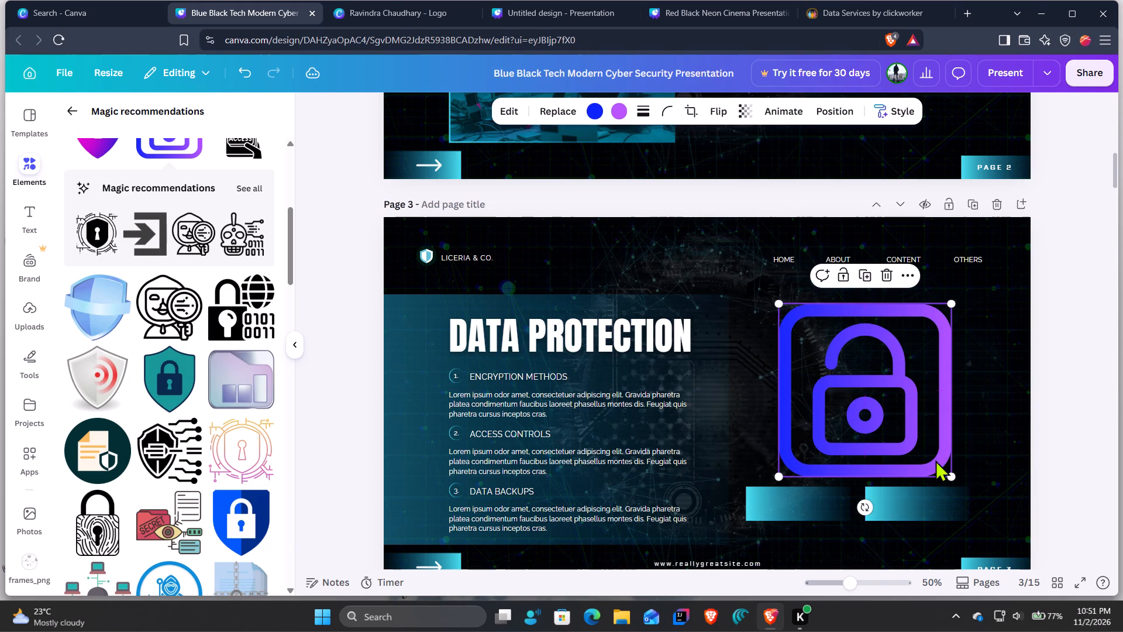
Delete the two leftover gradient bars beneath the padlock on page 3.
click(920, 505)
click(937, 458)
click(833, 500)
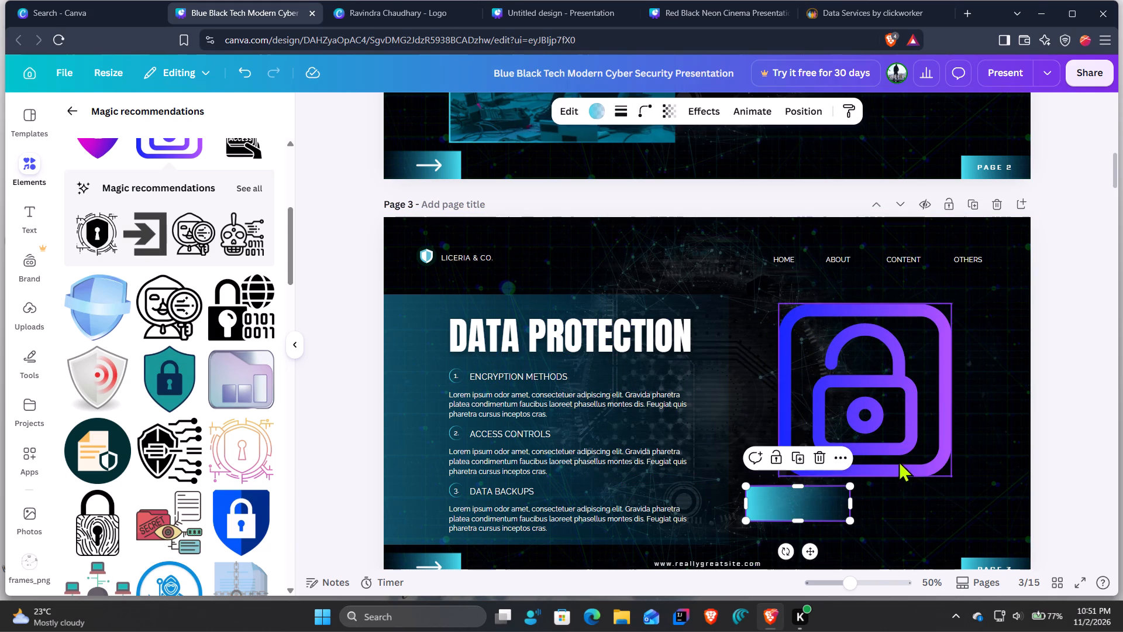
click(825, 457)
Shift the padlock slightly down and left, filling the space where the photos and bars were.
drag(866, 428, 849, 455)
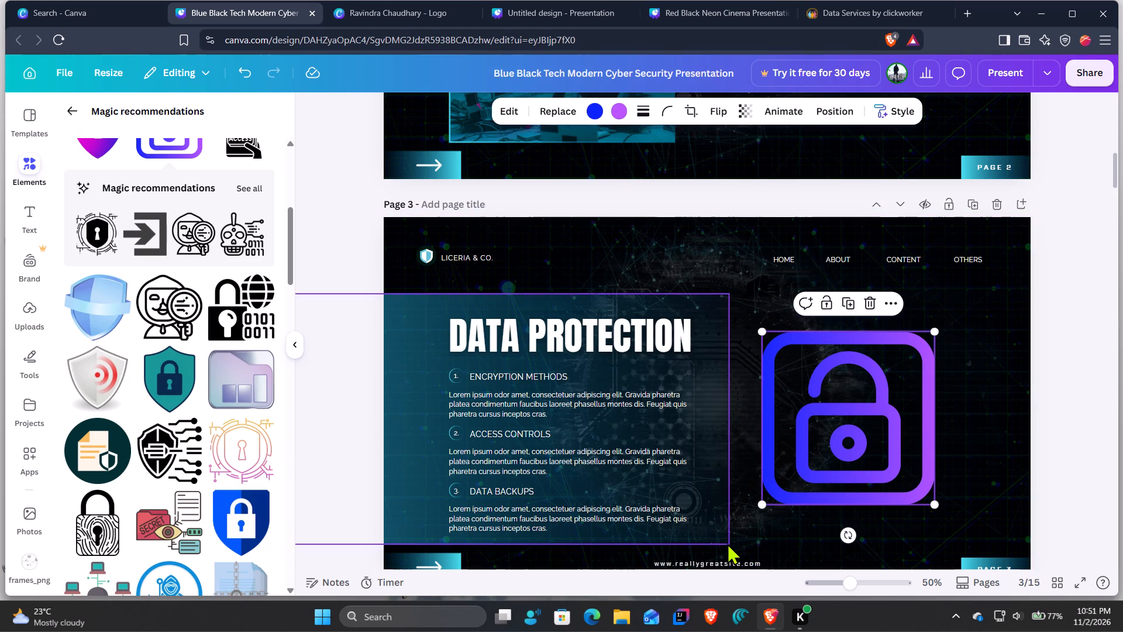
click(726, 558)
click(731, 558)
click(735, 561)
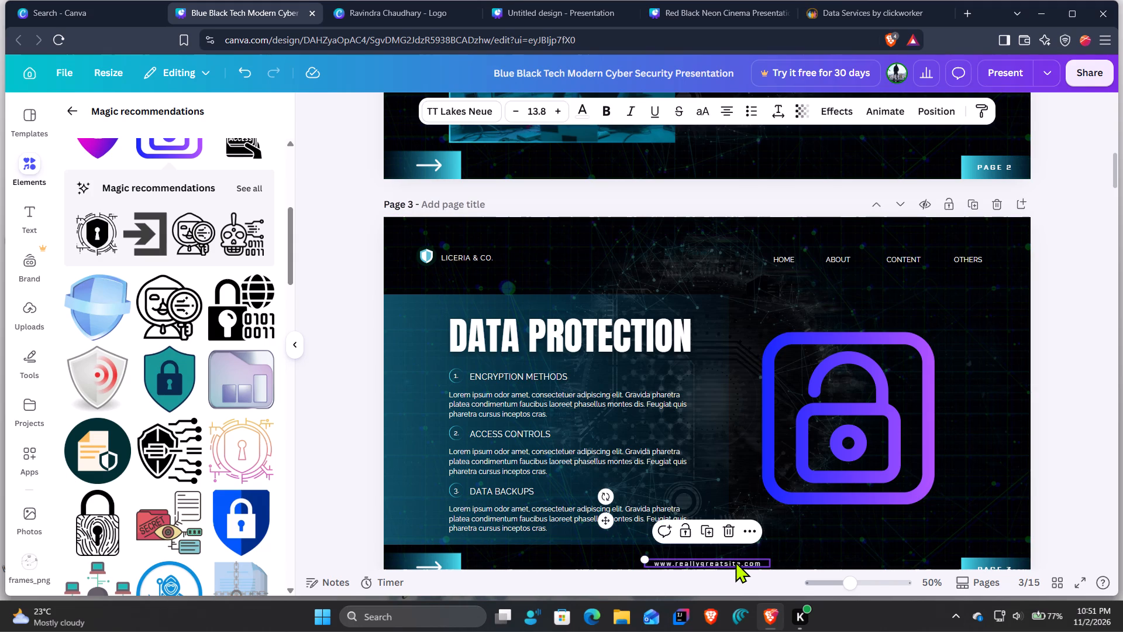
click(749, 555)
double_click(755, 561)
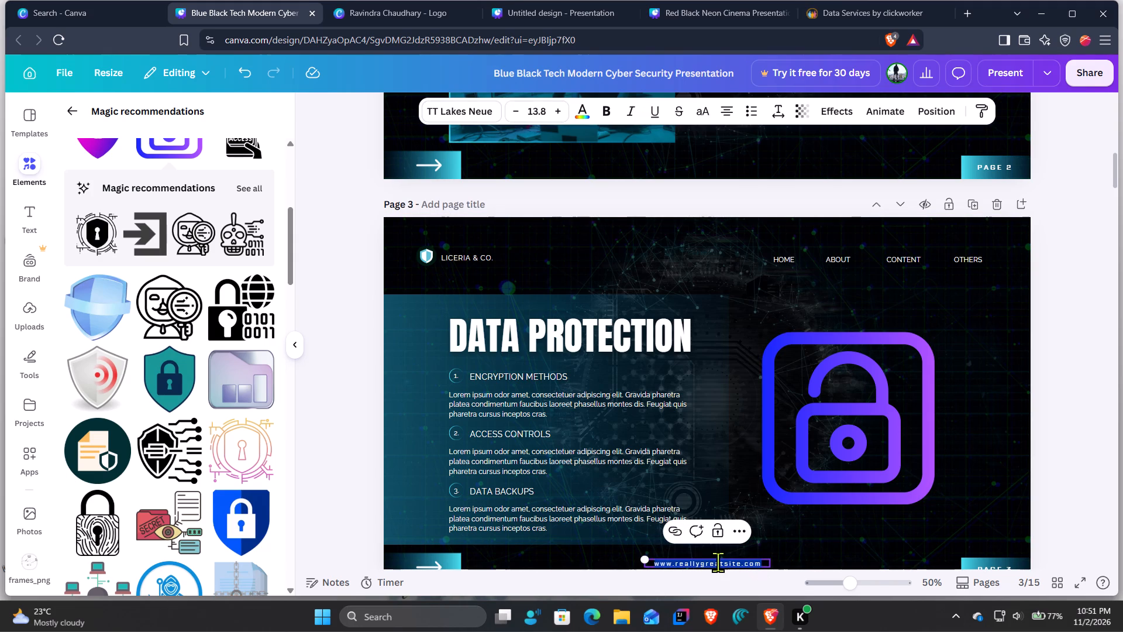
click(740, 565)
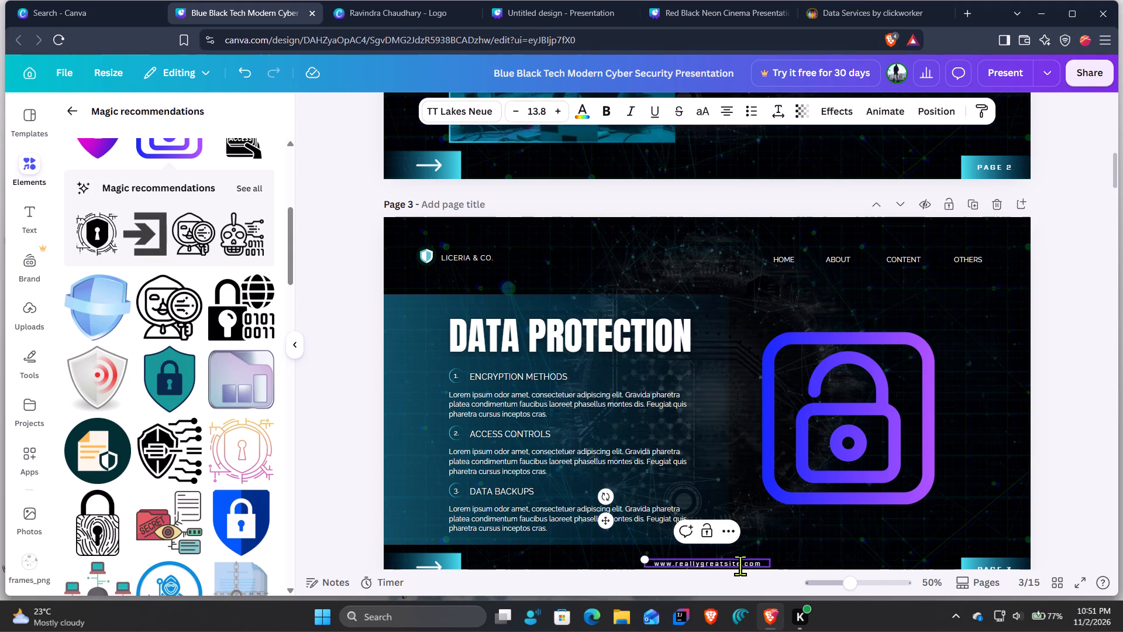
key(BackSpace)
key(BackSpace)
key(BackSpace)
key(BackSpace)
key(BackSpace)
key(BackSpace)
key(BackSpace)
key(BackSpace)
key(BackSpace)
key(BackSpace)
key(BackSpace)
key(BackSpace)
key(l)
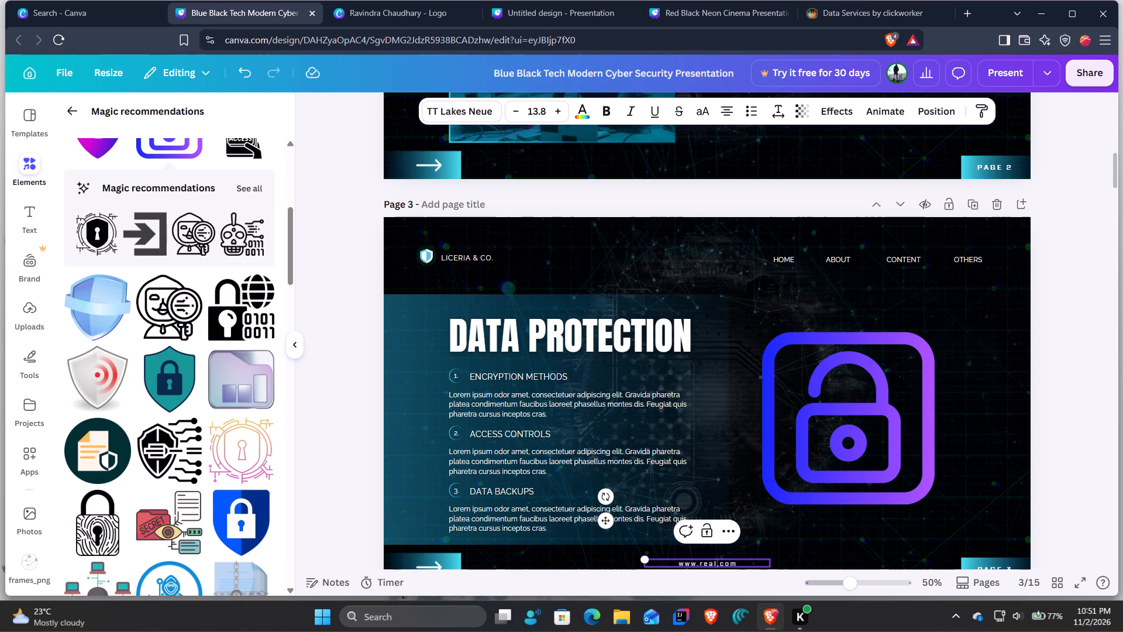
text(security)
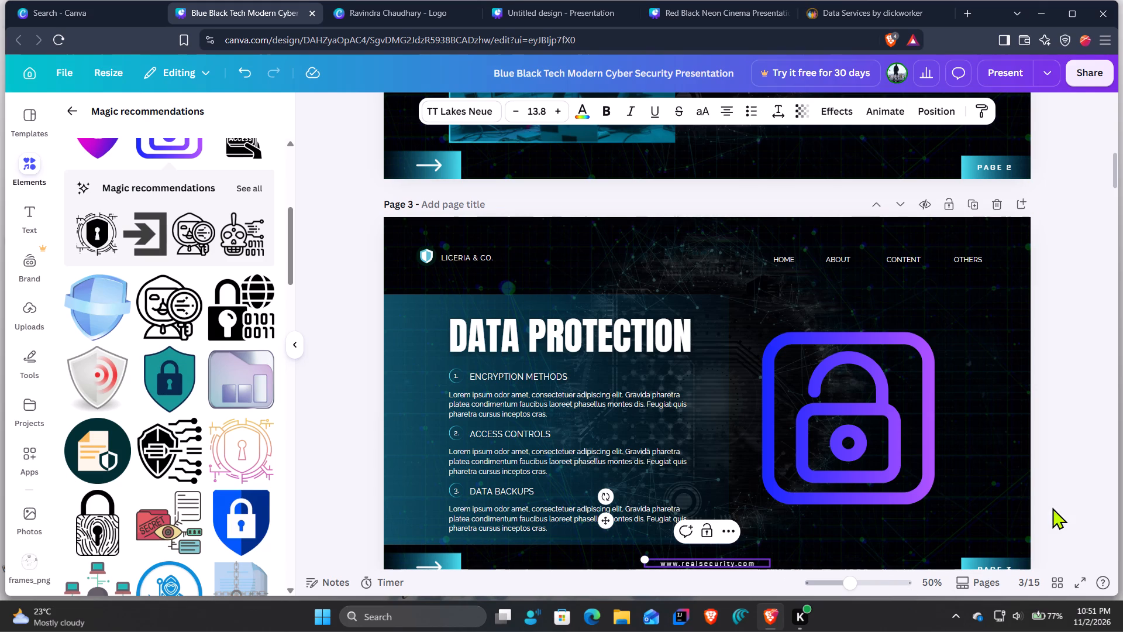
click(1052, 507)
Add the yellow warning triangle graphic to page 4, shrink it and drop it into the small hexagon frame.
scroll(1065, 503, down, 2)
scroll(880, 474, down, 3)
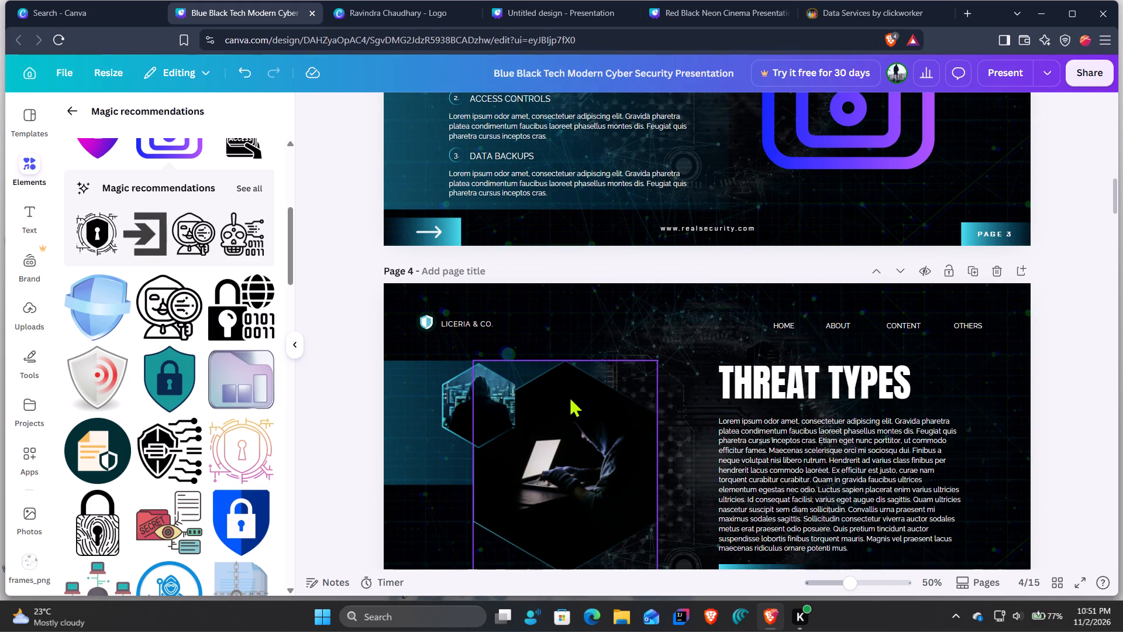
scroll(569, 396, down, 2)
scroll(270, 444, down, 5)
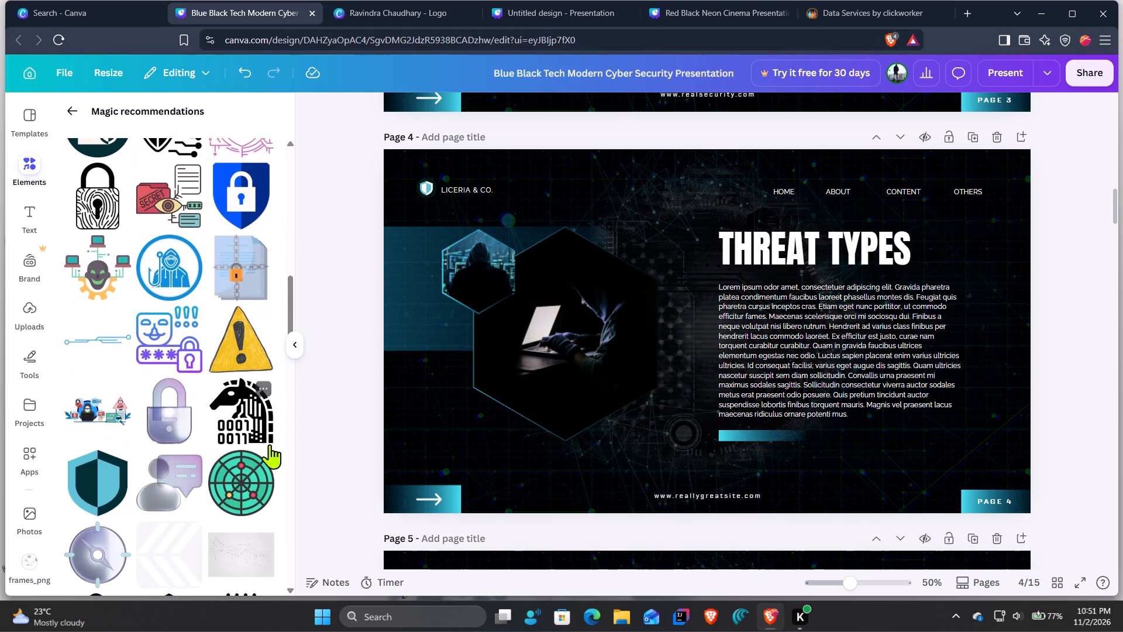
click(236, 348)
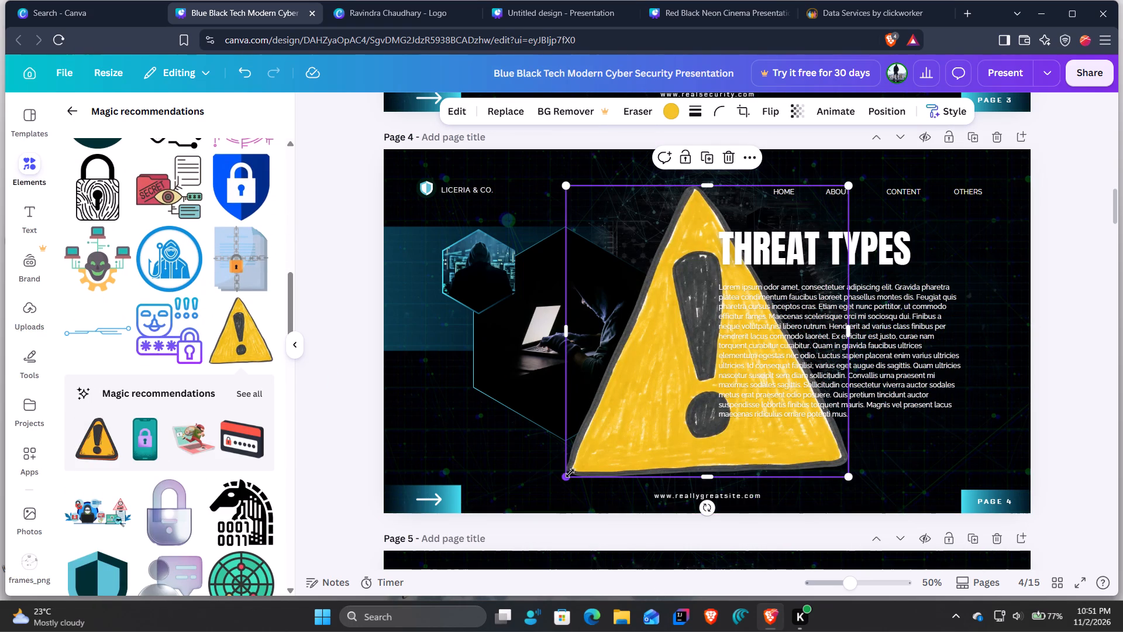
drag(569, 472, 738, 310)
drag(767, 205, 452, 250)
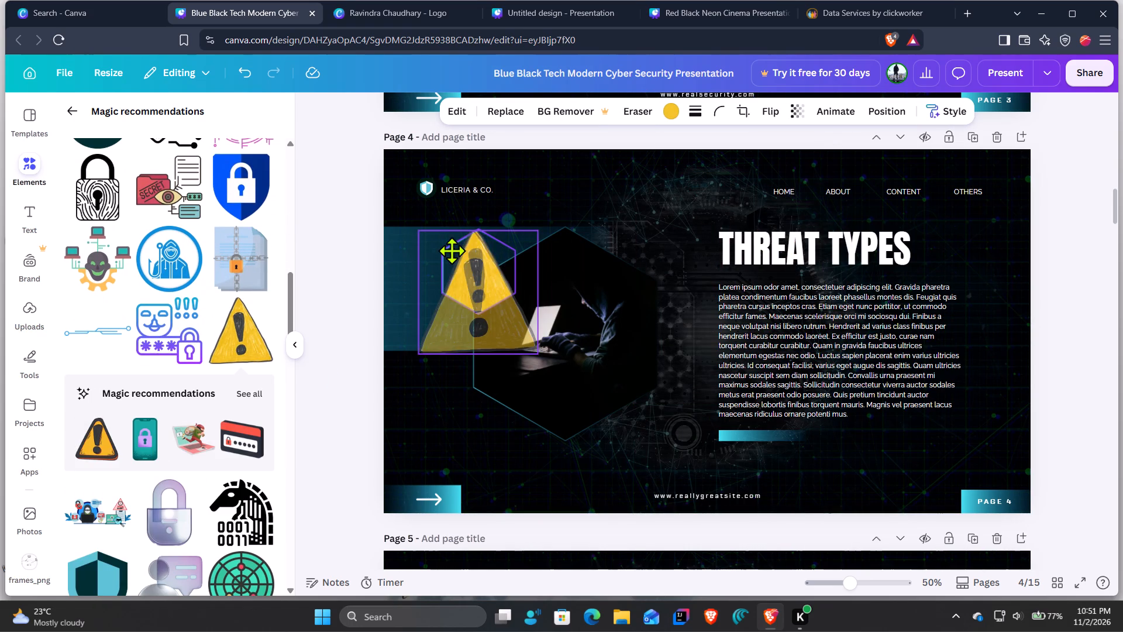
drag(452, 250, 458, 245)
click(428, 425)
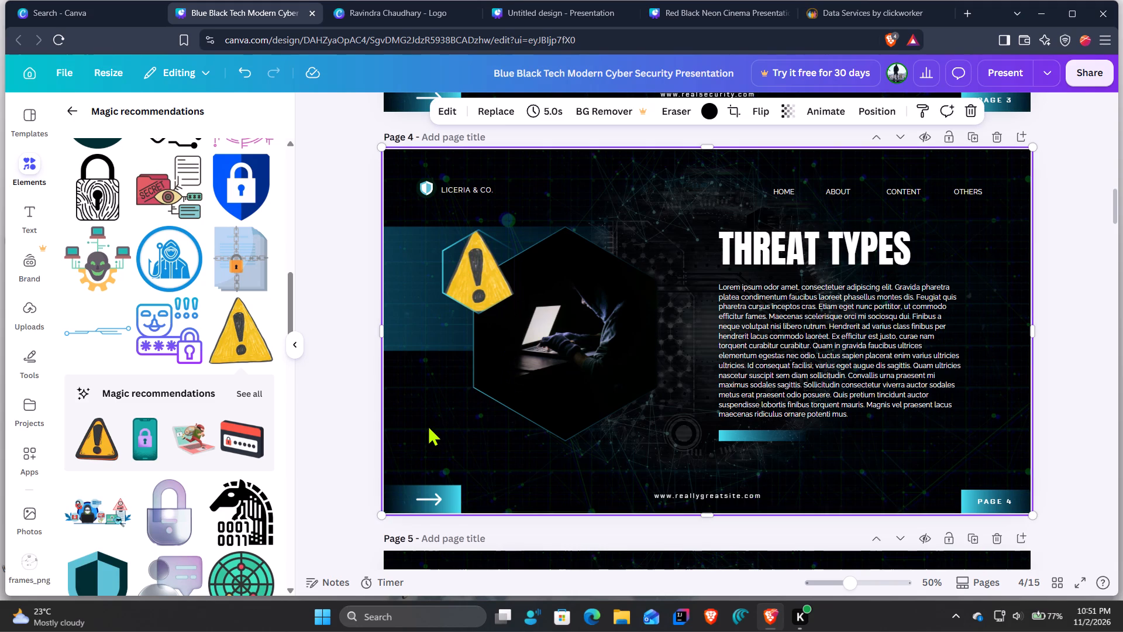
Add the round blue hooded hacker graphic to page 4 and place it over the large hexagon photo.
click(543, 382)
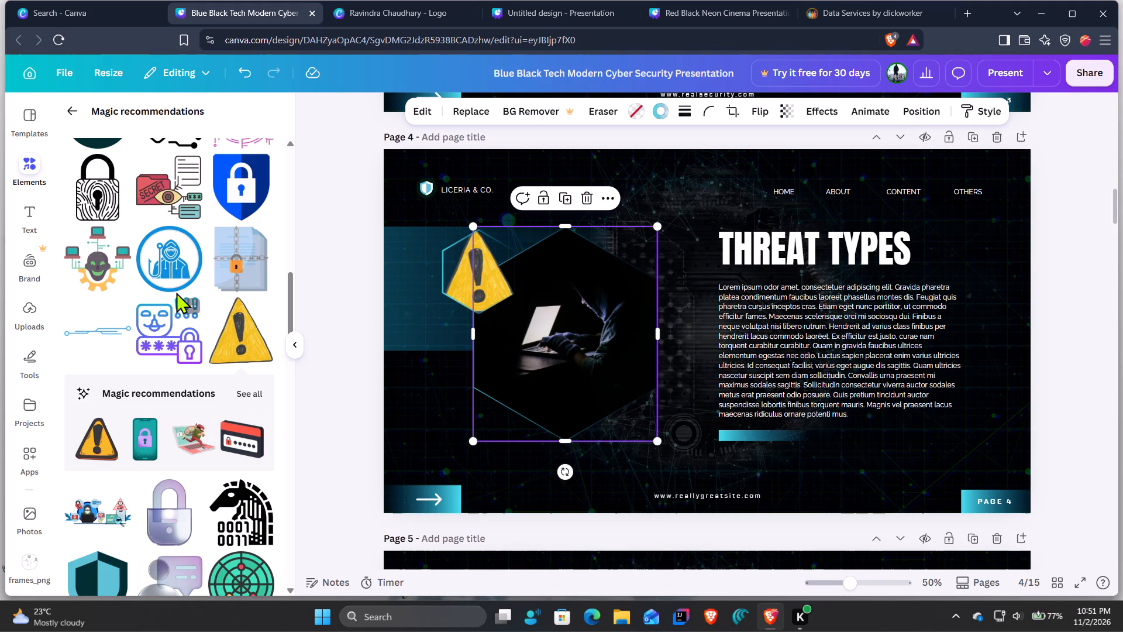
click(173, 268)
drag(699, 345, 615, 347)
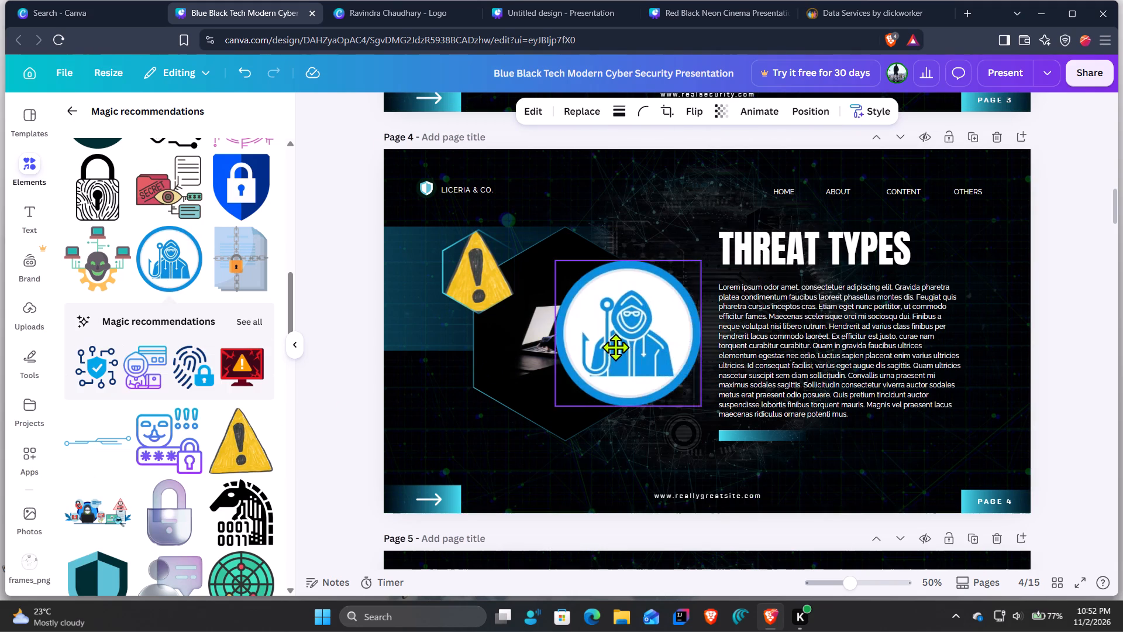
drag(615, 347, 554, 359)
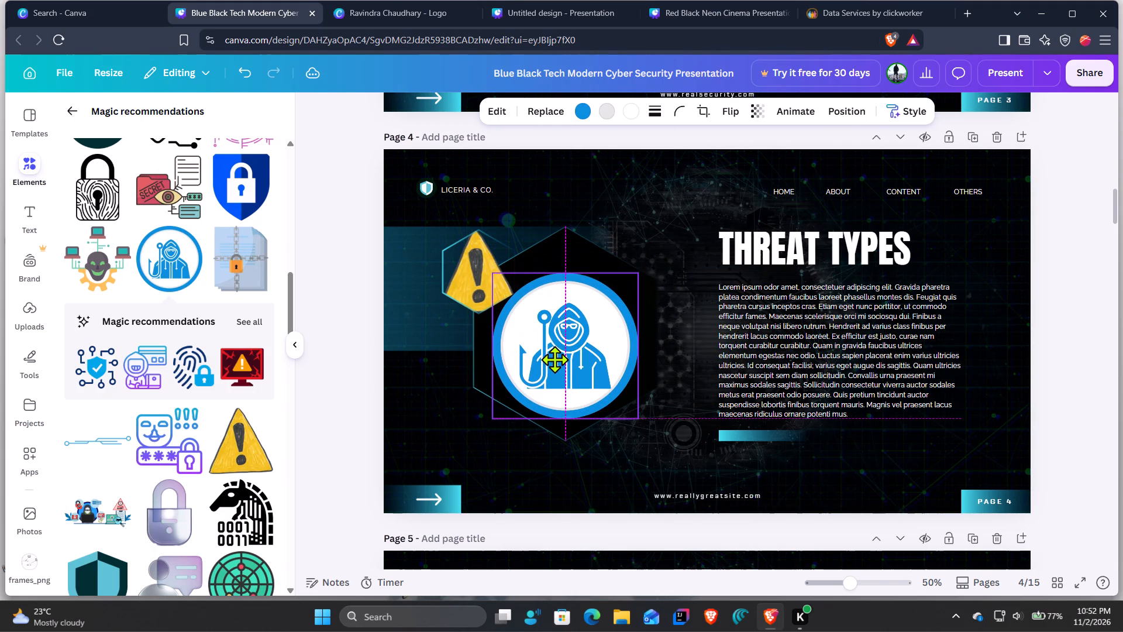
drag(554, 359, 554, 358)
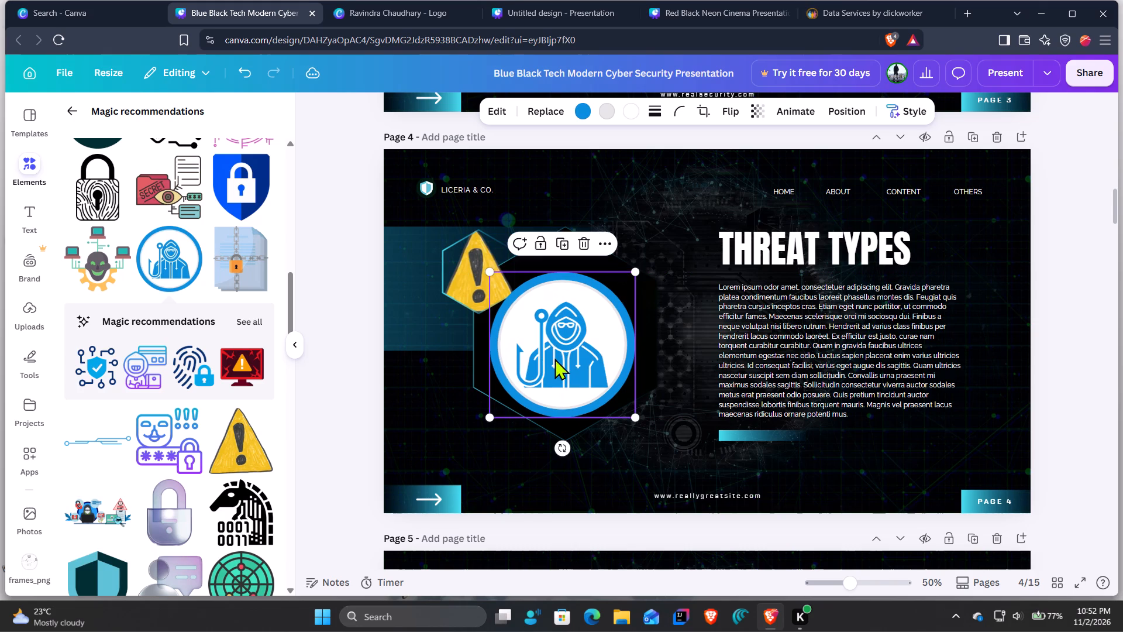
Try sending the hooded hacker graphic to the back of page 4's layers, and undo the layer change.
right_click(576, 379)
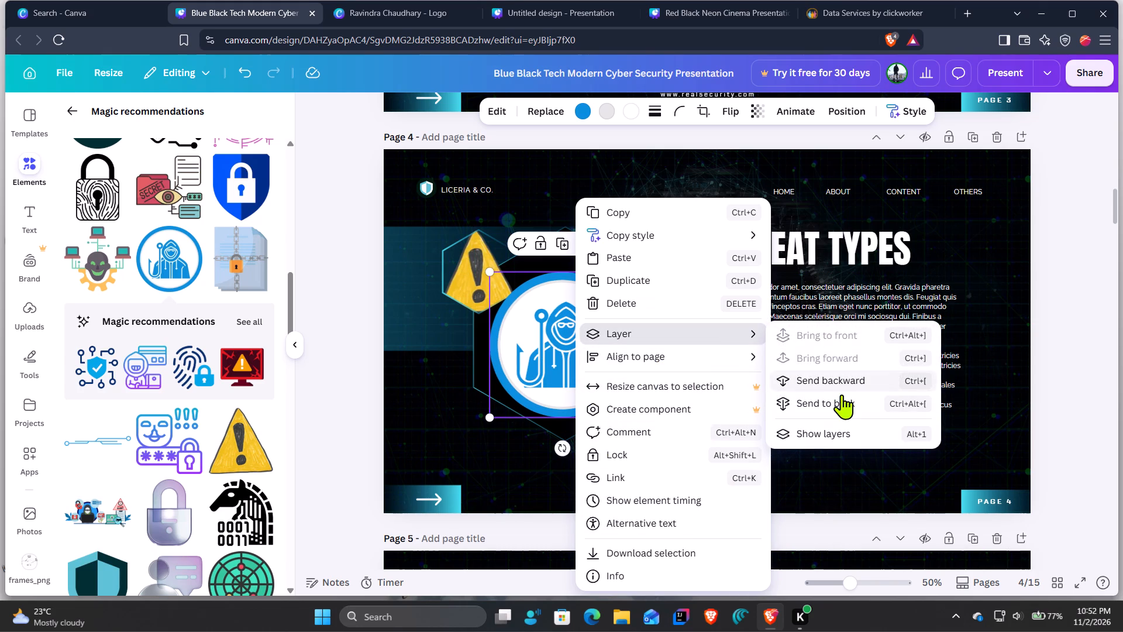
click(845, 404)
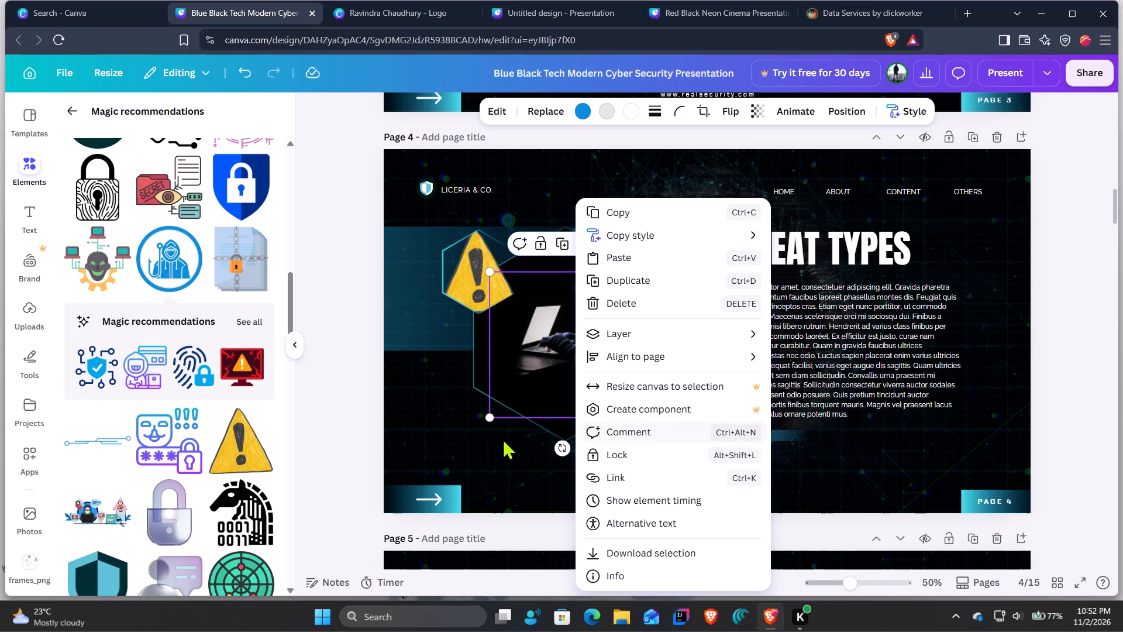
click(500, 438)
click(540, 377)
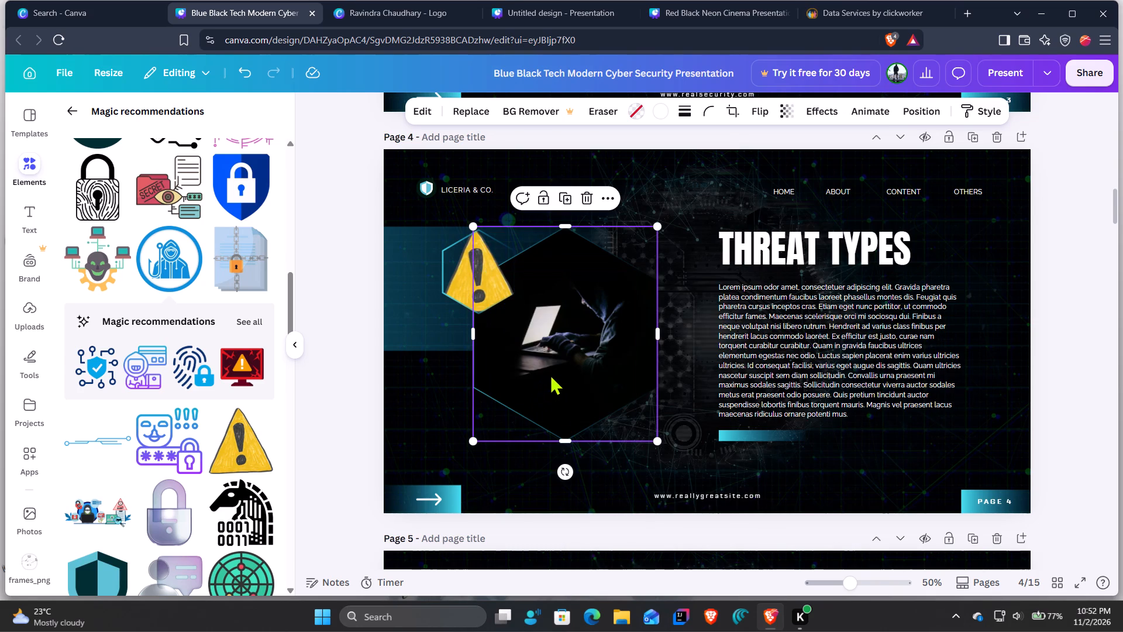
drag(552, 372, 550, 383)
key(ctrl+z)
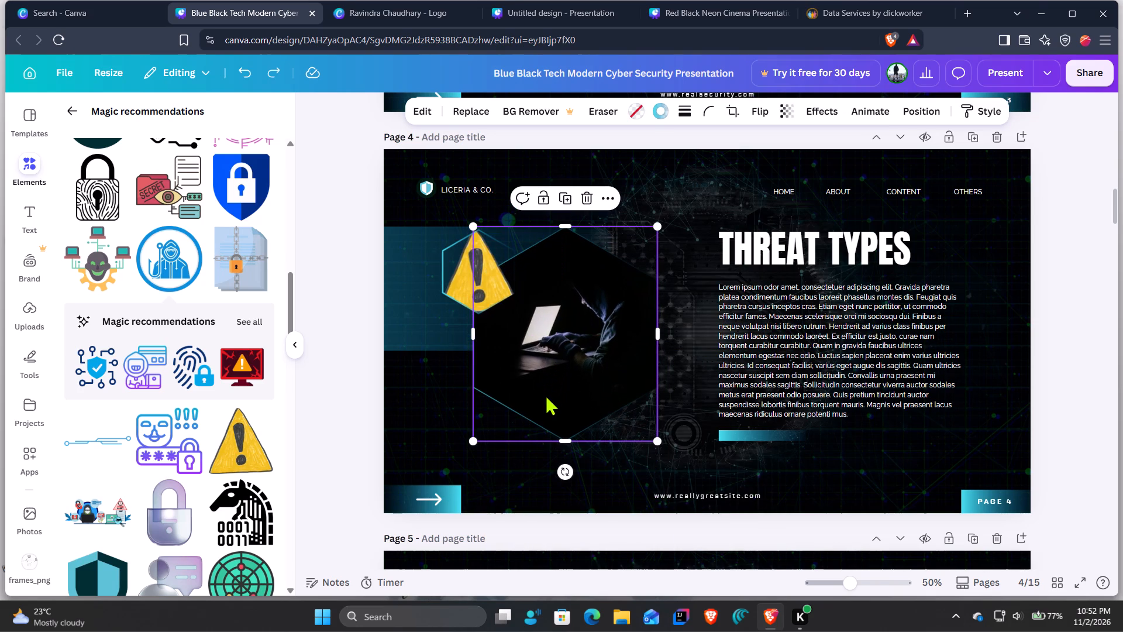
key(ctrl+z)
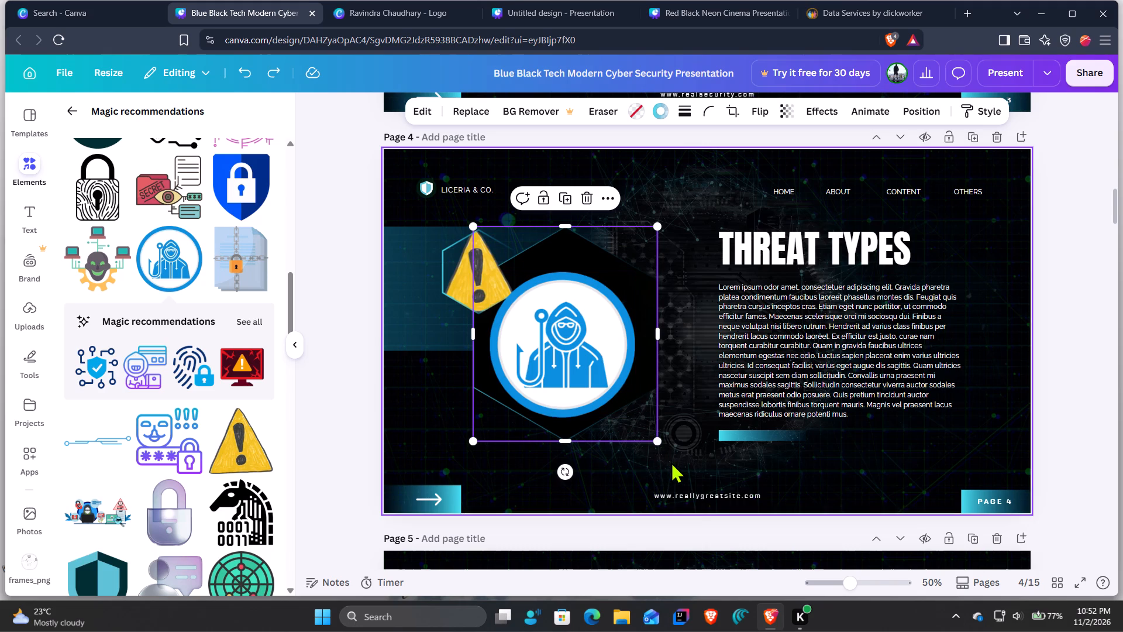
Nudge the hooded hacker graphic slightly up and right so it sits centred in the large hexagon.
click(671, 462)
drag(583, 391, 591, 382)
click(578, 470)
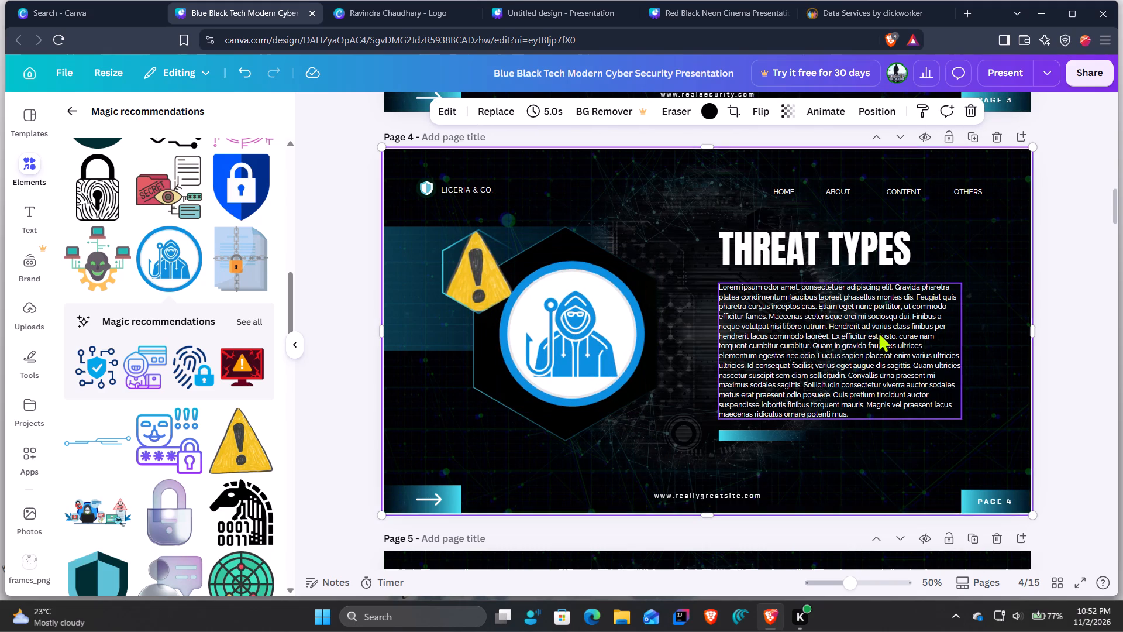
Change the page 4 heading from THREAT TYPES to THREATS.
double_click(889, 263)
click(916, 259)
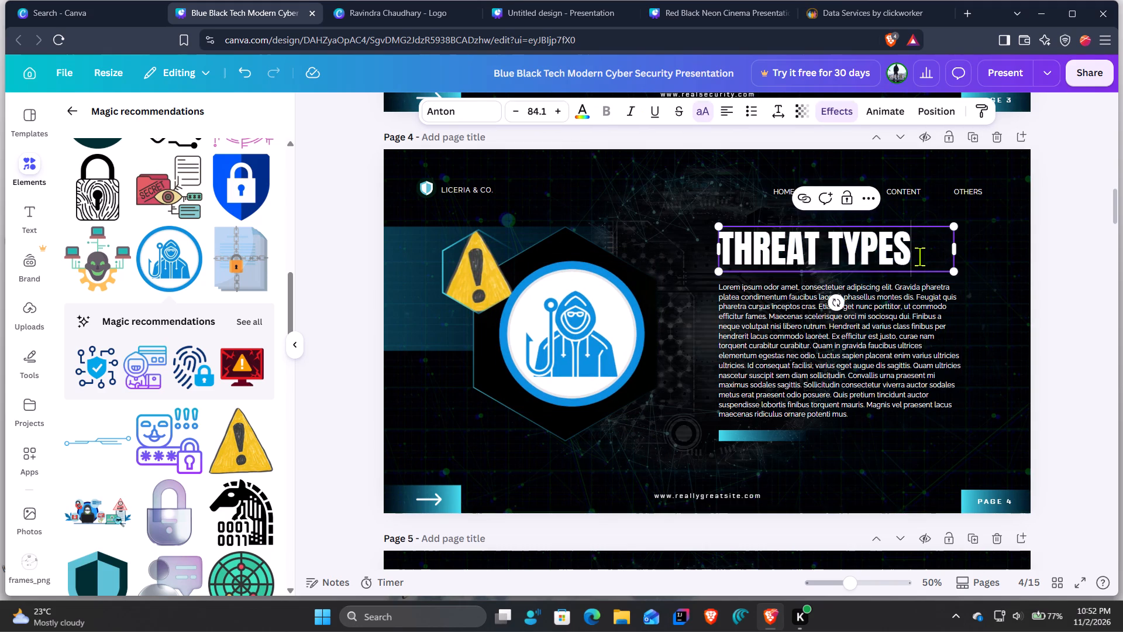
key(BackSpace)
key(BackSpace)
key(BackSpace)
key(BackSpace)
key(BackSpace)
key(BackSpace)
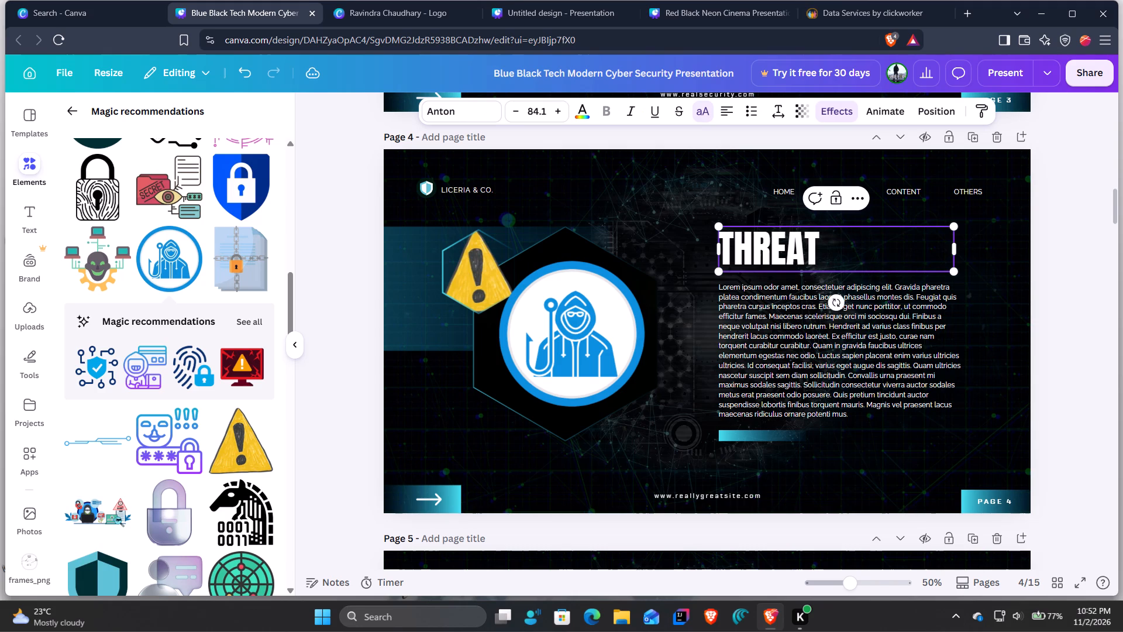
key(s)
click(666, 191)
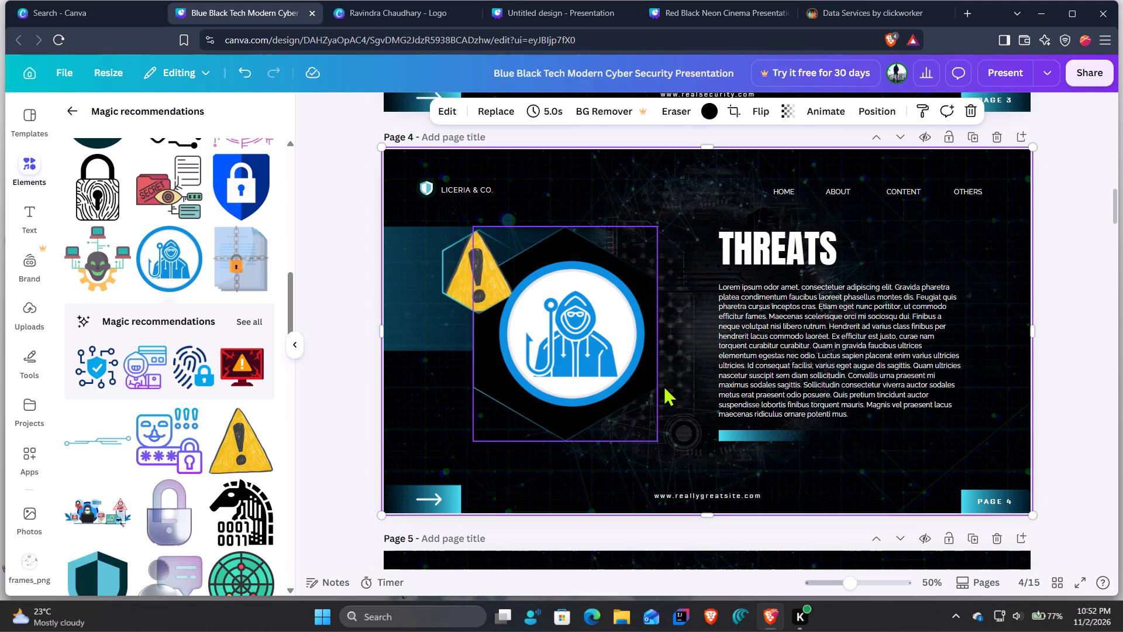
double_click(712, 494)
click(734, 495)
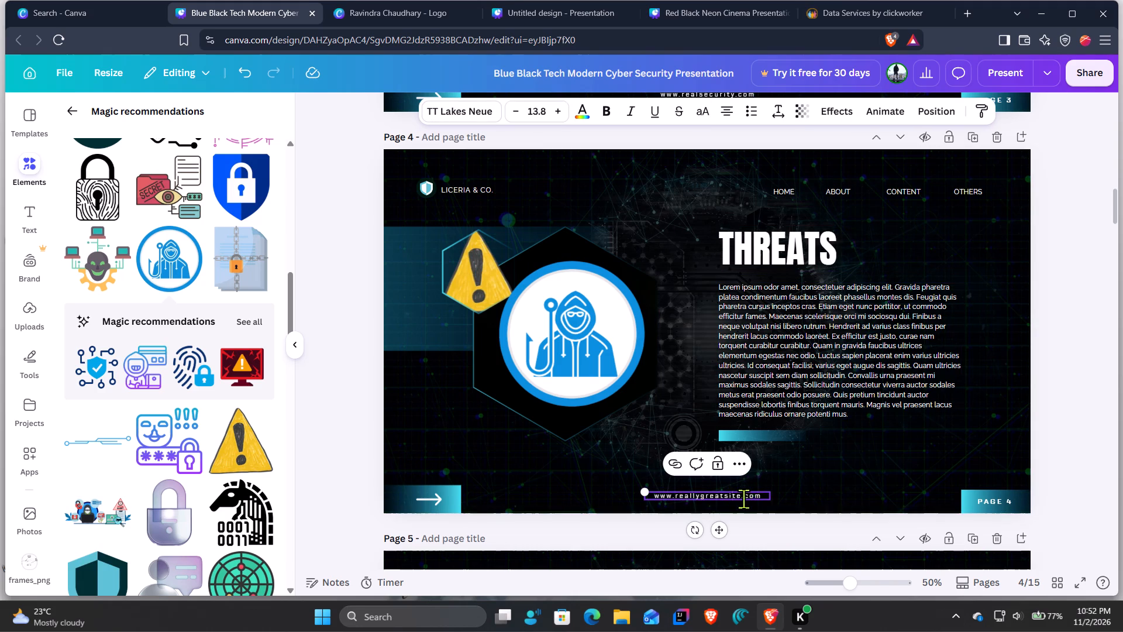
click(740, 499)
click(739, 492)
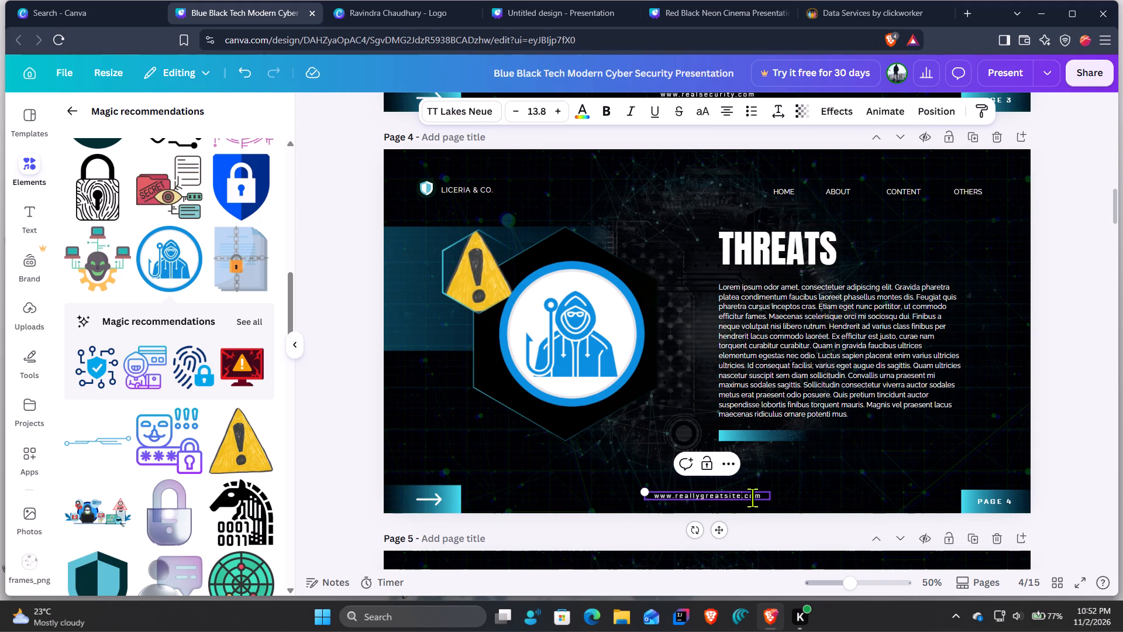
key(BackSpace)
key(BackSpace)
key(BackSpace)
key(BackSpace)
key(BackSpace)
key(BackSpace)
key(BackSpace)
key(BackSpace)
key(BackSpace)
key(BackSpace)
key(BackSpace)
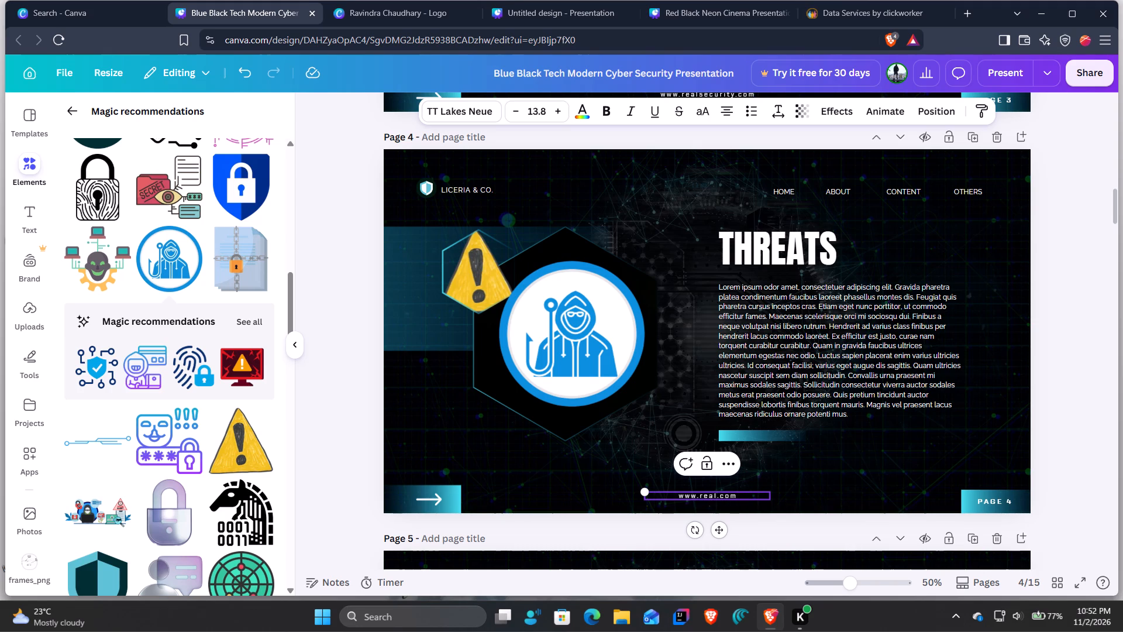
text(security)
Delete the wide hacker photo together with its frame from page 5.
scroll(823, 394, down, 4)
scroll(802, 396, up, 2)
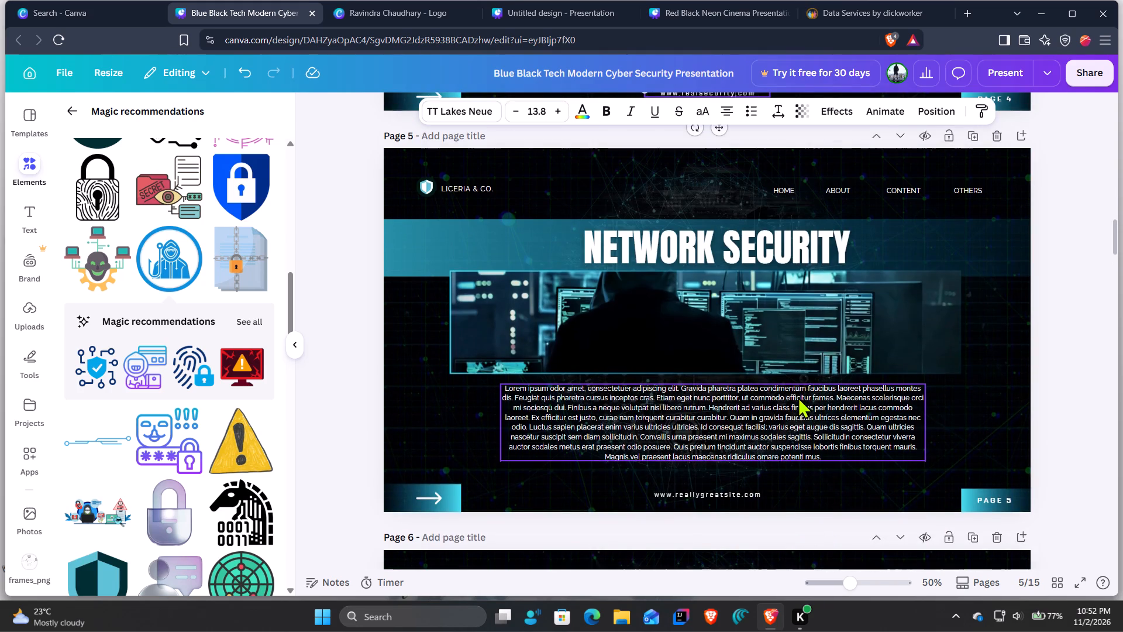
click(667, 320)
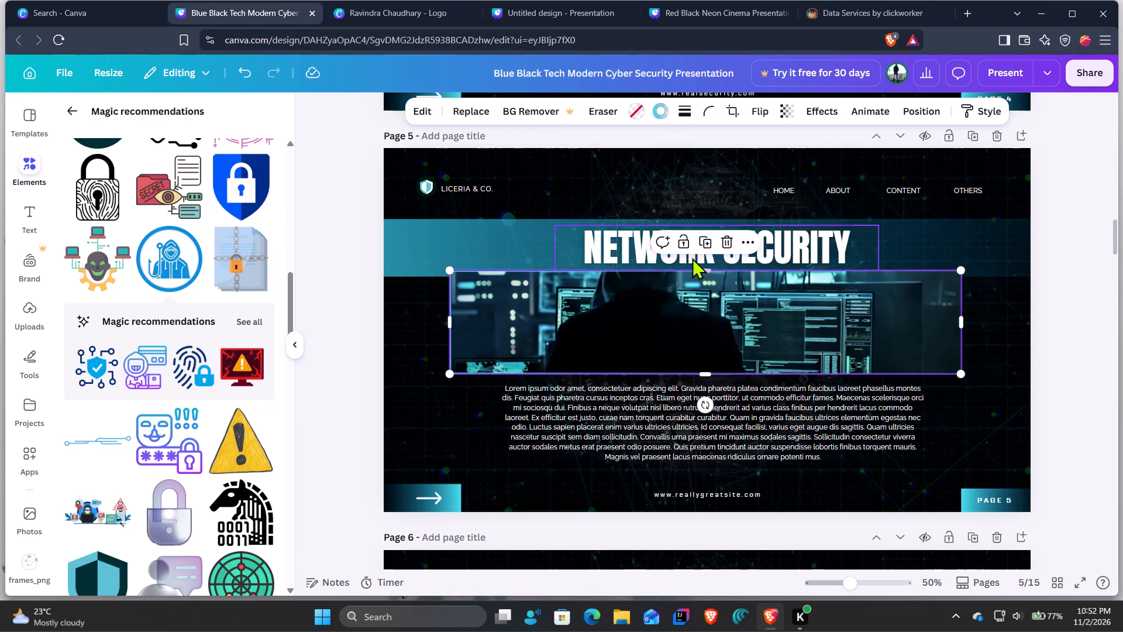
click(727, 249)
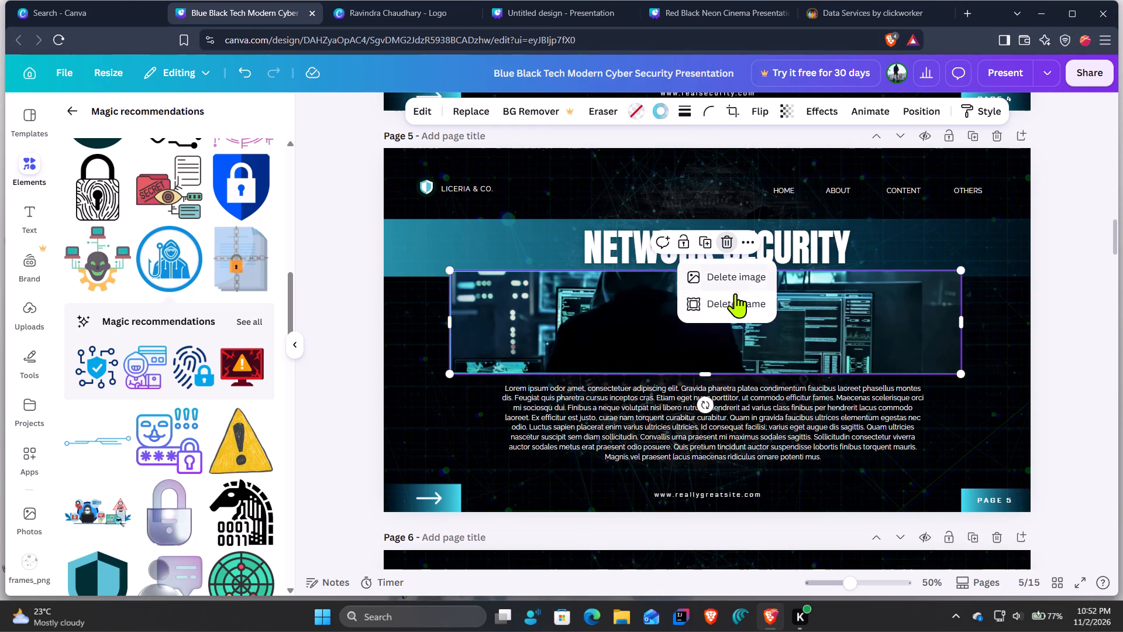
click(739, 304)
Move the page 5 body text up beneath the NETWORK SECURITY heading and enlarge it to font size 21.8.
drag(725, 429, 720, 425)
drag(720, 425, 720, 413)
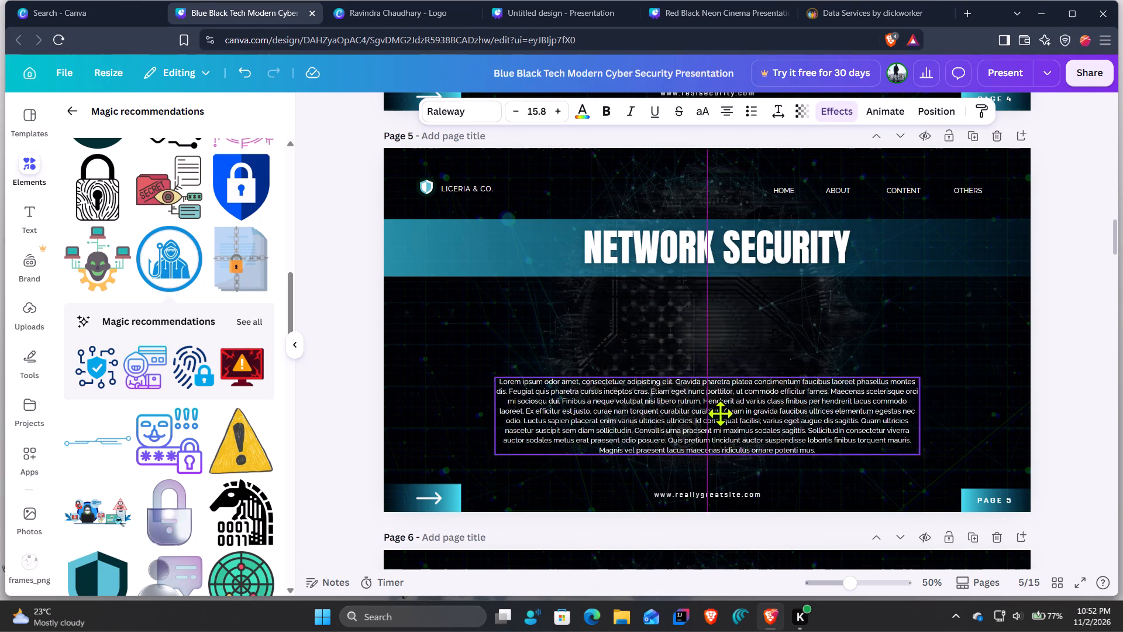
drag(720, 413, 720, 340)
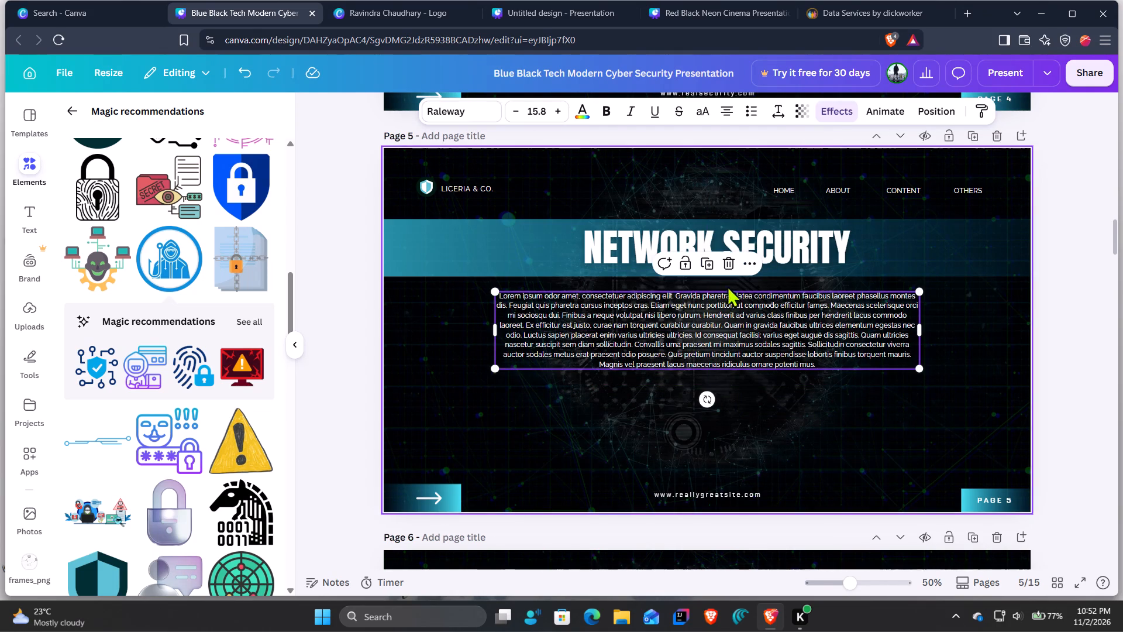
triple_click(561, 106)
double_click(561, 106)
click(561, 106)
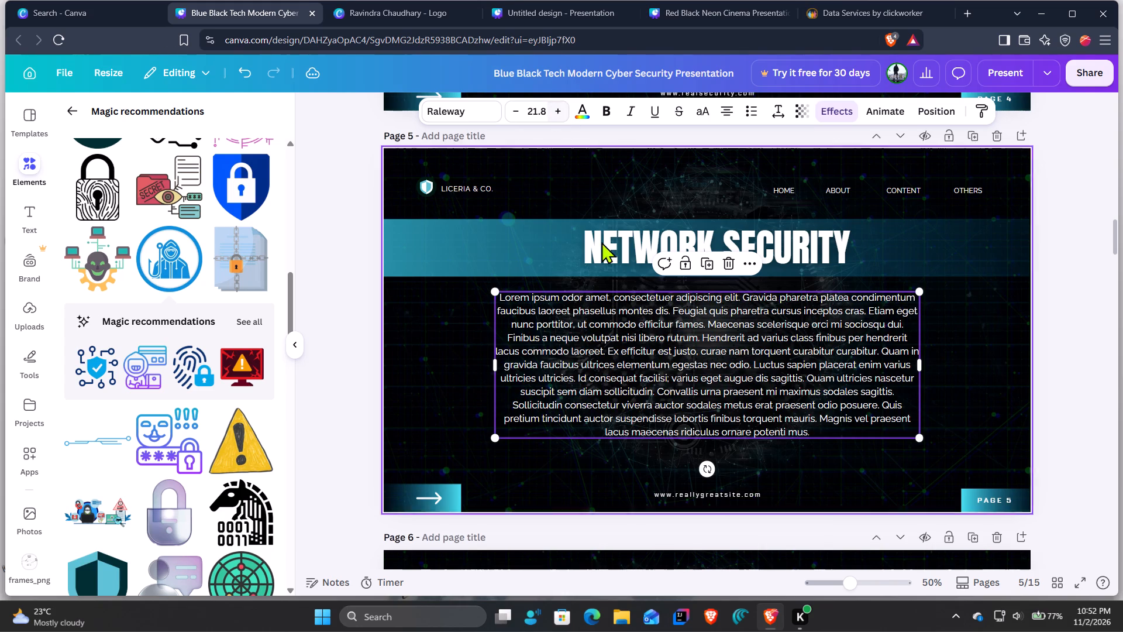
drag(701, 380, 701, 389)
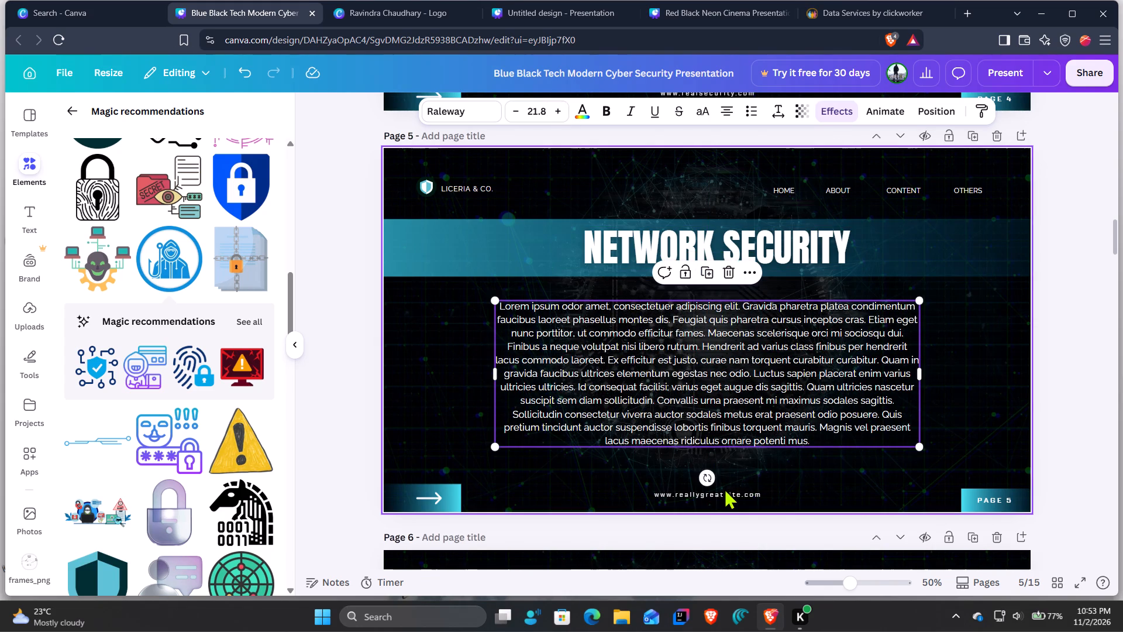
Delete the footer web address from page 5.
click(724, 488)
click(731, 493)
click(731, 468)
Delete the USER AWARENESS heading from page 6.
scroll(730, 496, down, 3)
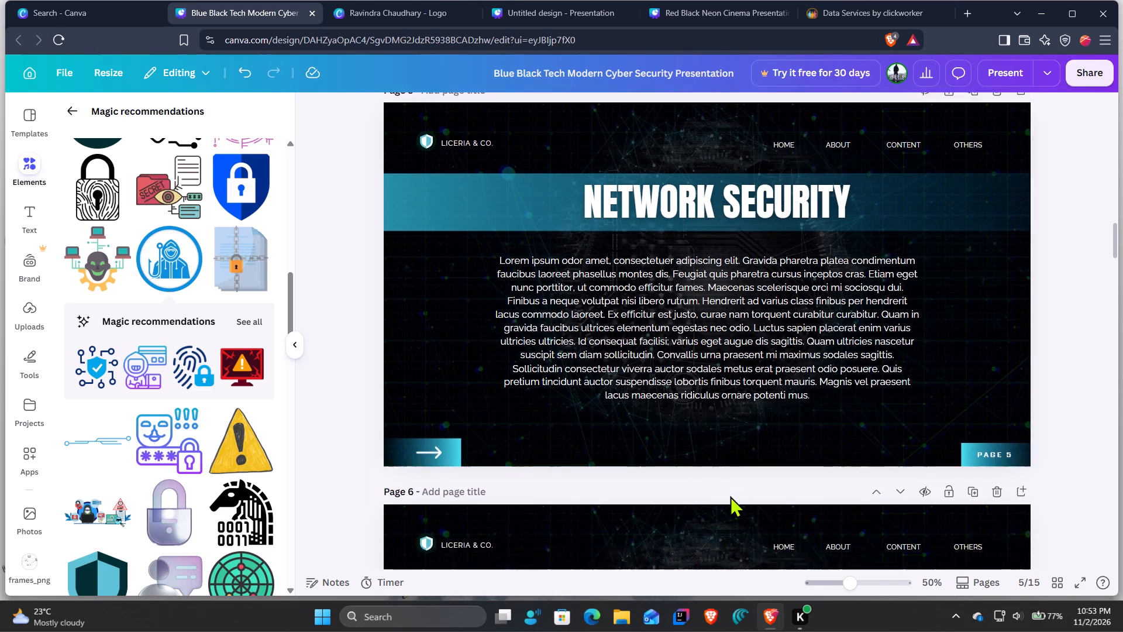
scroll(730, 496, down, 3)
scroll(730, 496, up, 3)
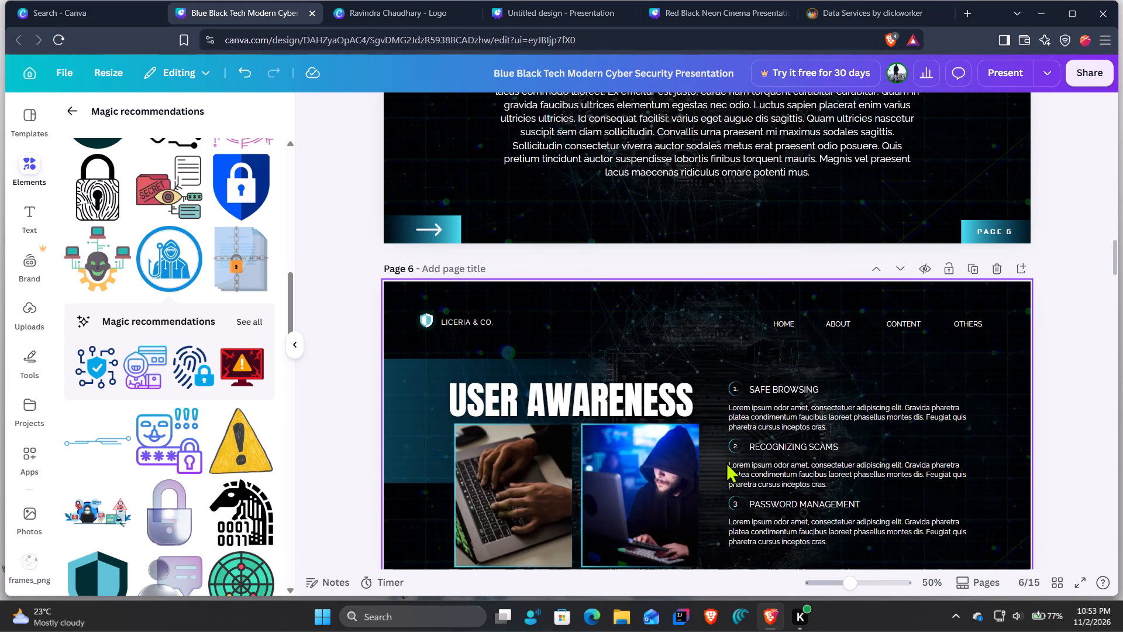
scroll(726, 462, down, 2)
click(542, 274)
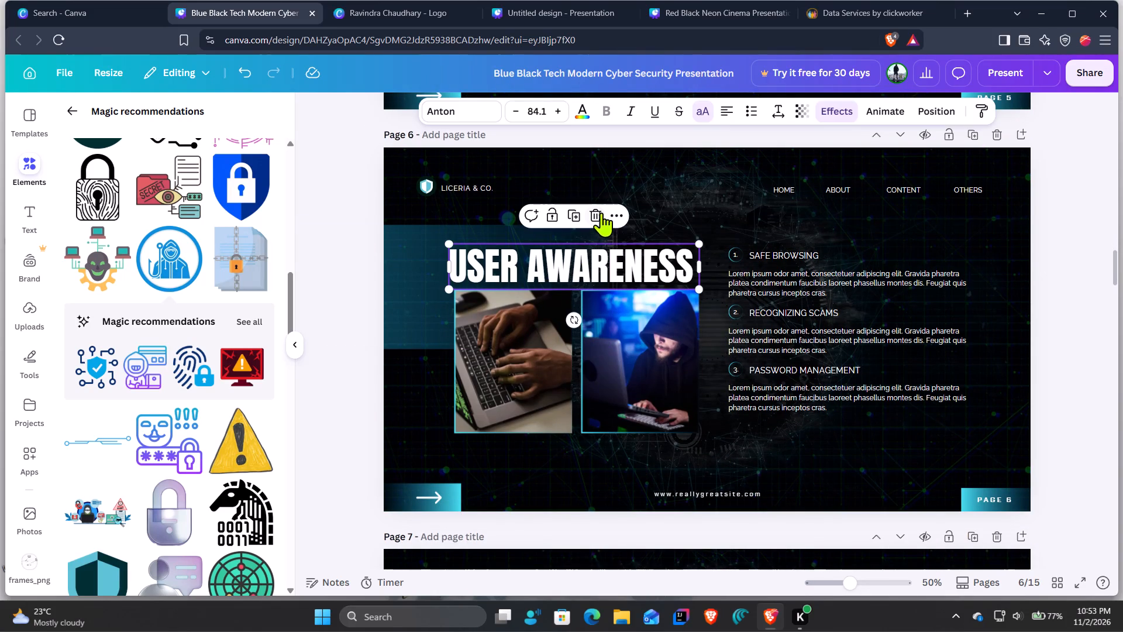
click(601, 210)
Move the hooded hacker photo and the laptop typing photo on page 6 up, with the laptop photo shifted further left.
drag(610, 356, 610, 357)
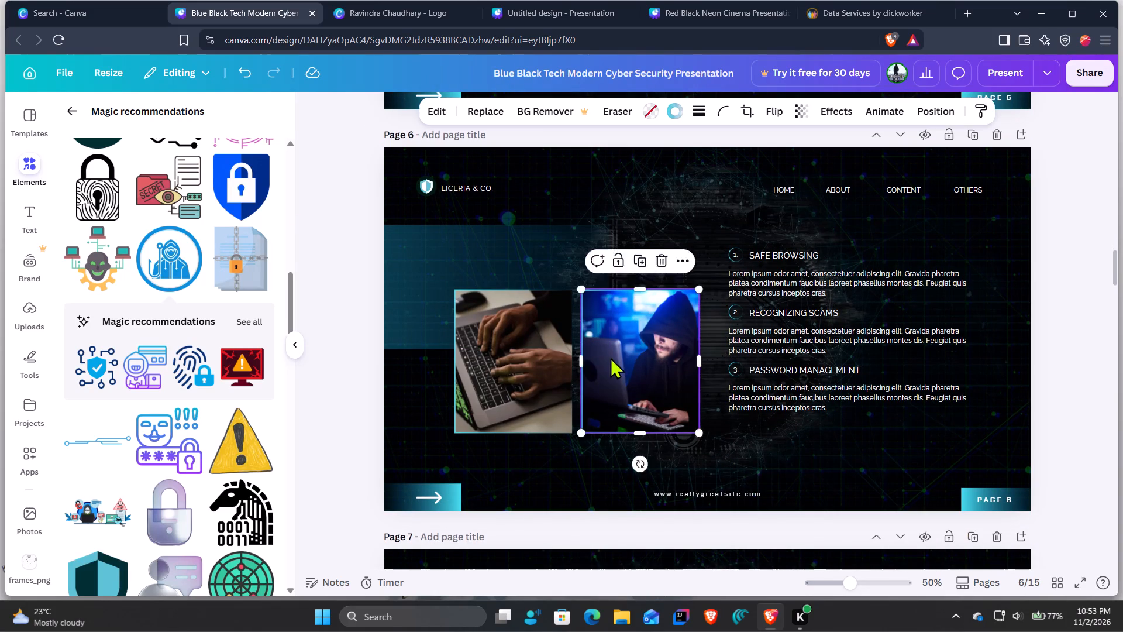
drag(610, 357, 611, 324)
drag(559, 349, 556, 349)
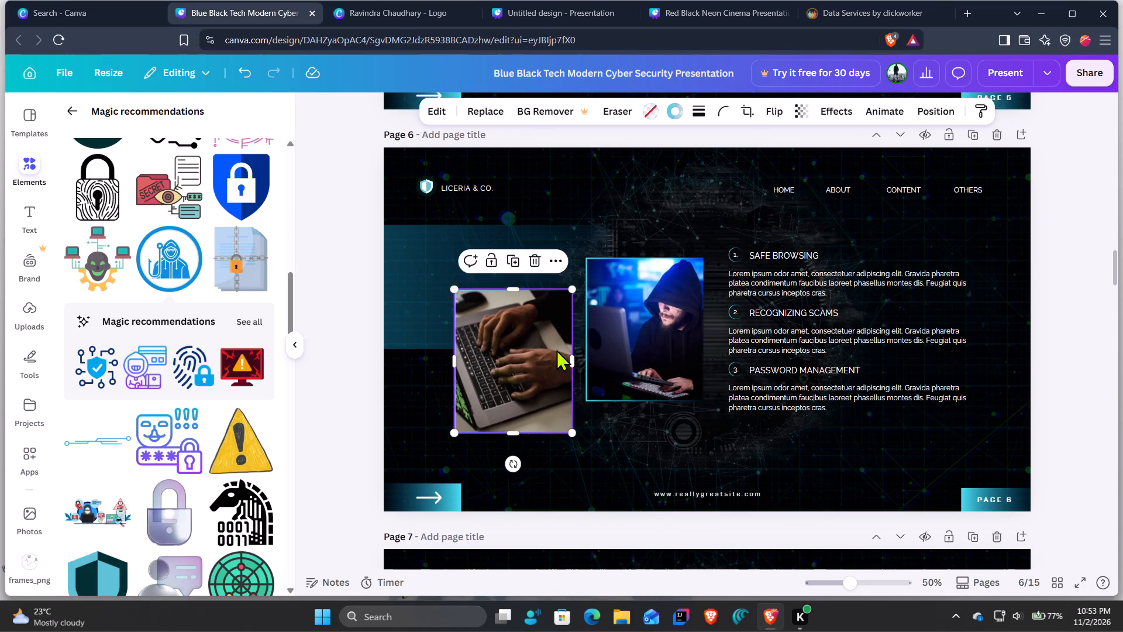
drag(556, 349, 529, 321)
click(637, 458)
Delete the small hexagon photo with its frame beside the phone mockup on page 7.
scroll(637, 458, down, 5)
click(574, 366)
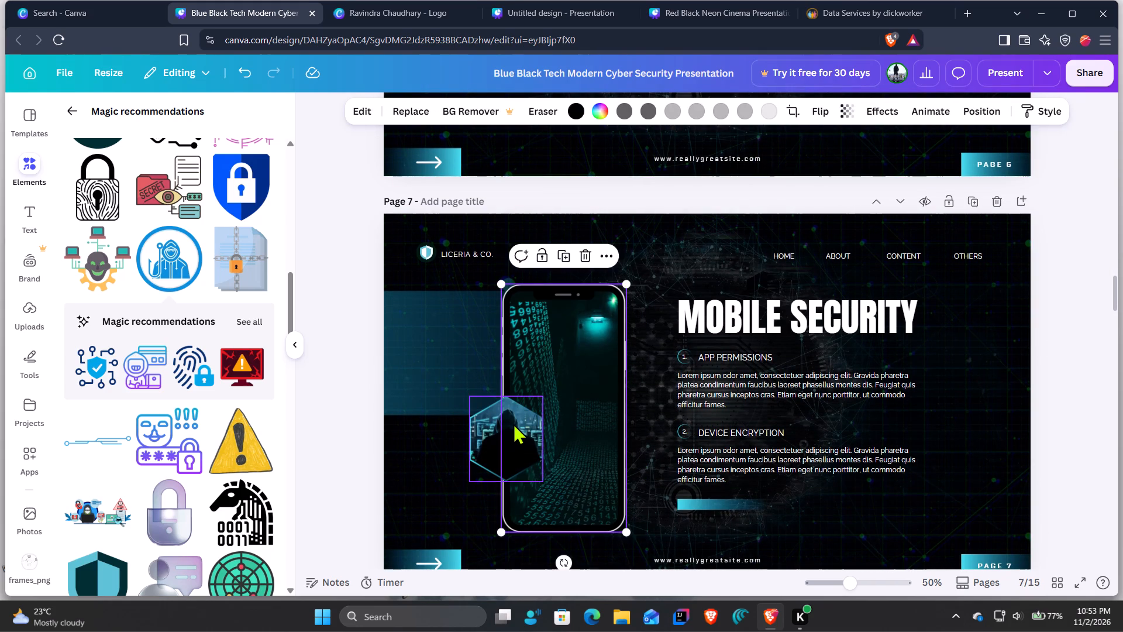
click(512, 423)
click(528, 362)
click(537, 424)
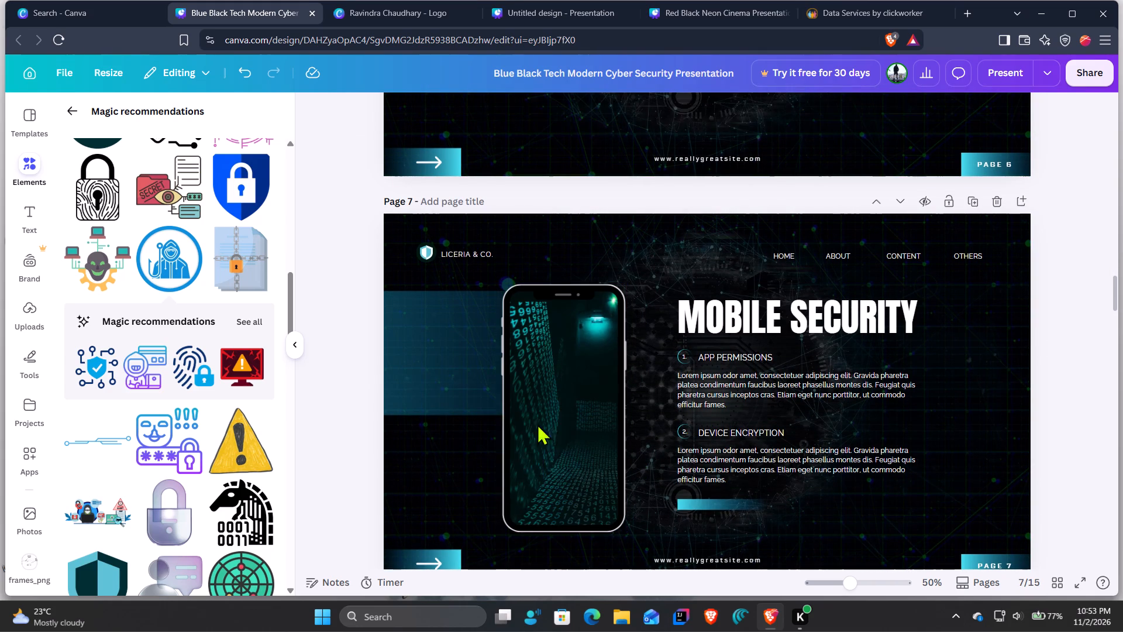
Shift the phone mockup on page 7 slightly to the left, keeping it at about the same height.
drag(576, 418, 557, 424)
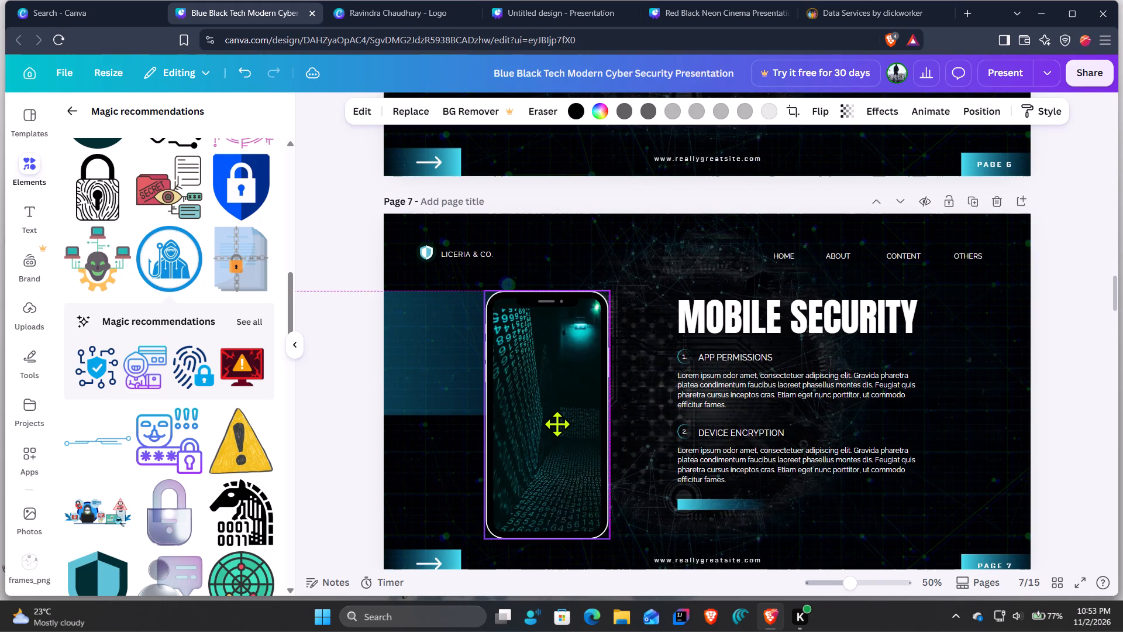
drag(557, 424, 557, 417)
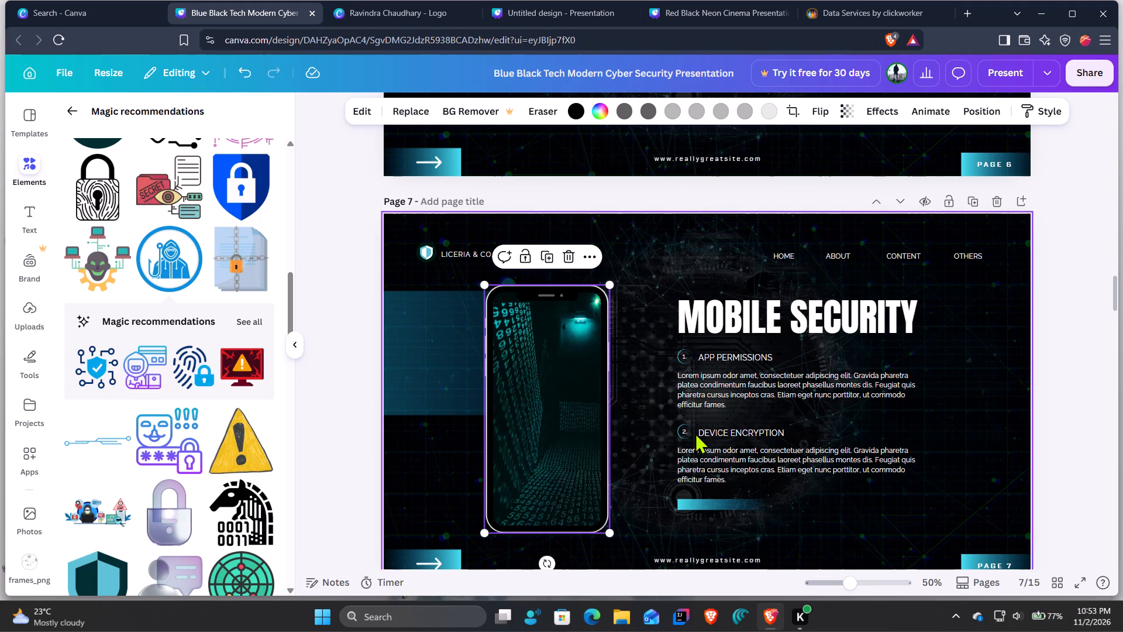
Delete the footer web address from page 7.
scroll(695, 432, down, 1)
click(688, 496)
click(729, 465)
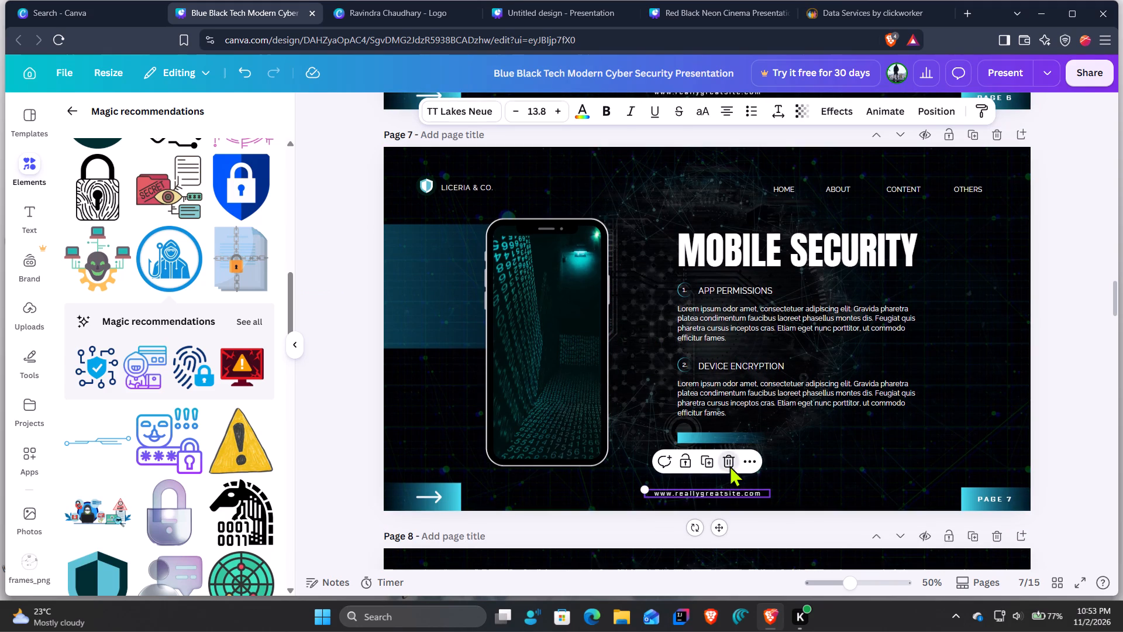
Select the MOBILE SECURITY heading with its list items and accent bar on page 7, and nudge them slightly down.
scroll(929, 387, up, 1)
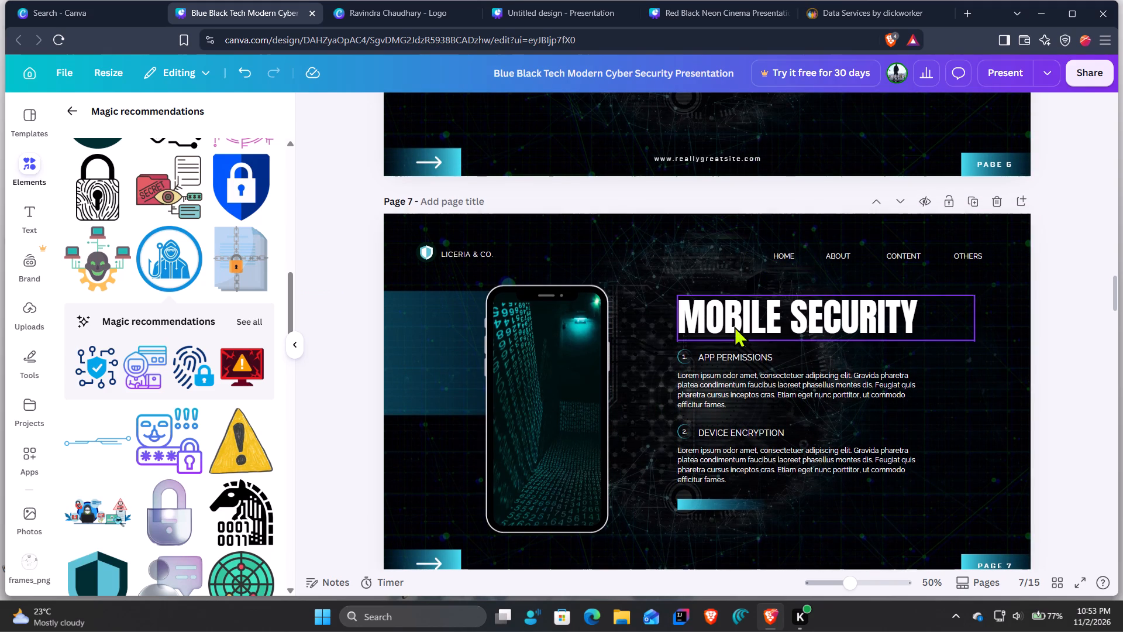
drag(652, 283, 924, 523)
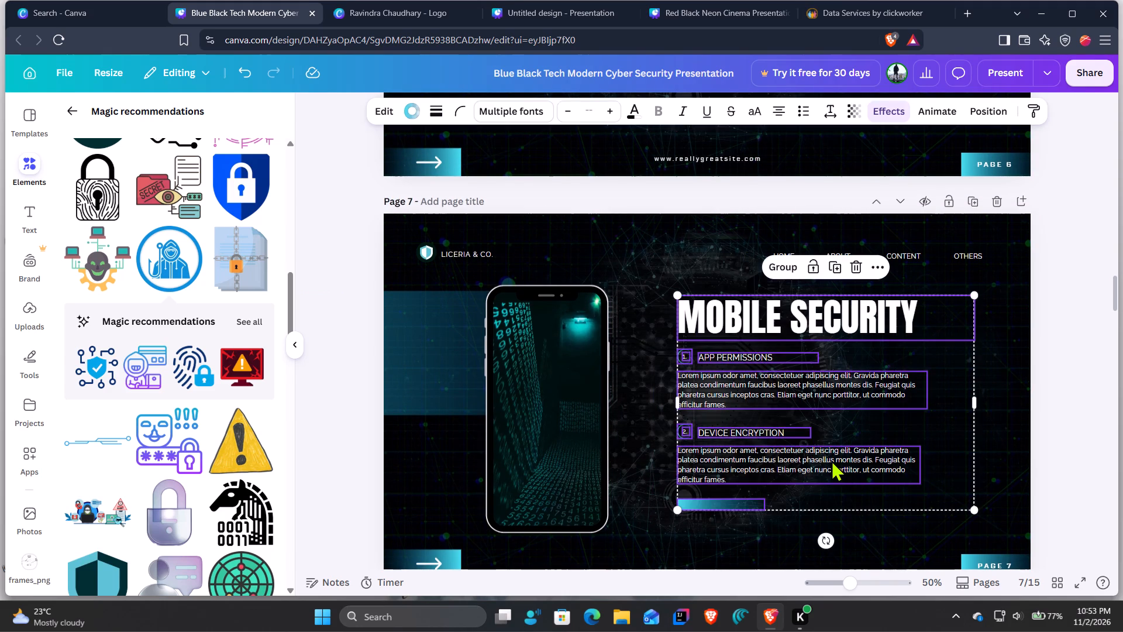
drag(831, 460, 828, 465)
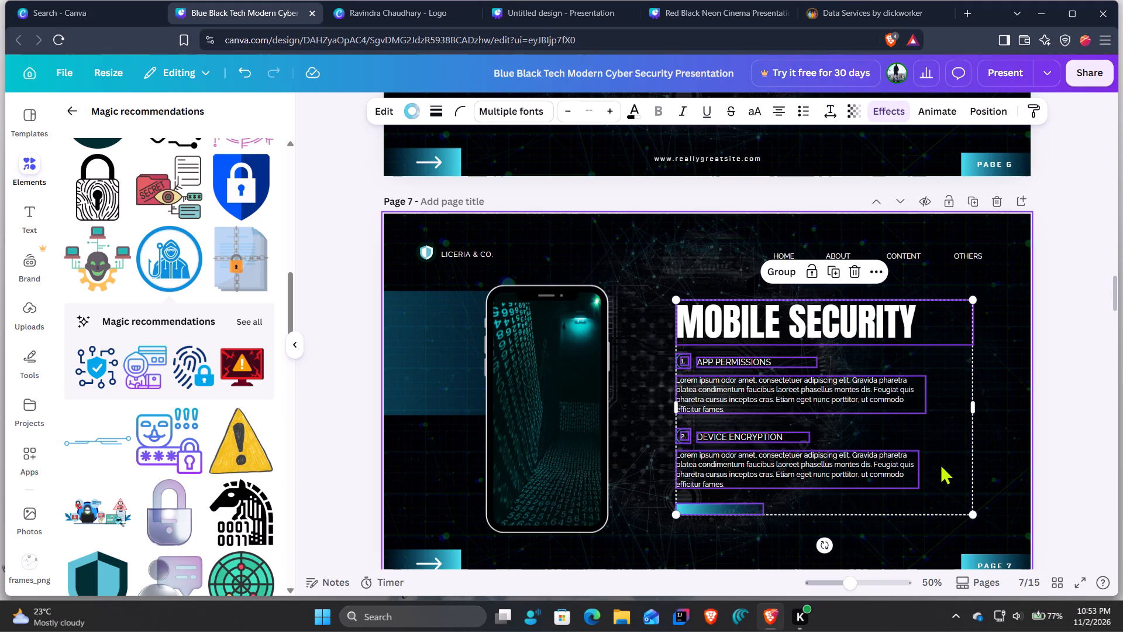
click(448, 476)
Change the page 8 heading from CLOUD SECURITY to CYBER SECURITY.
scroll(448, 476, down, 5)
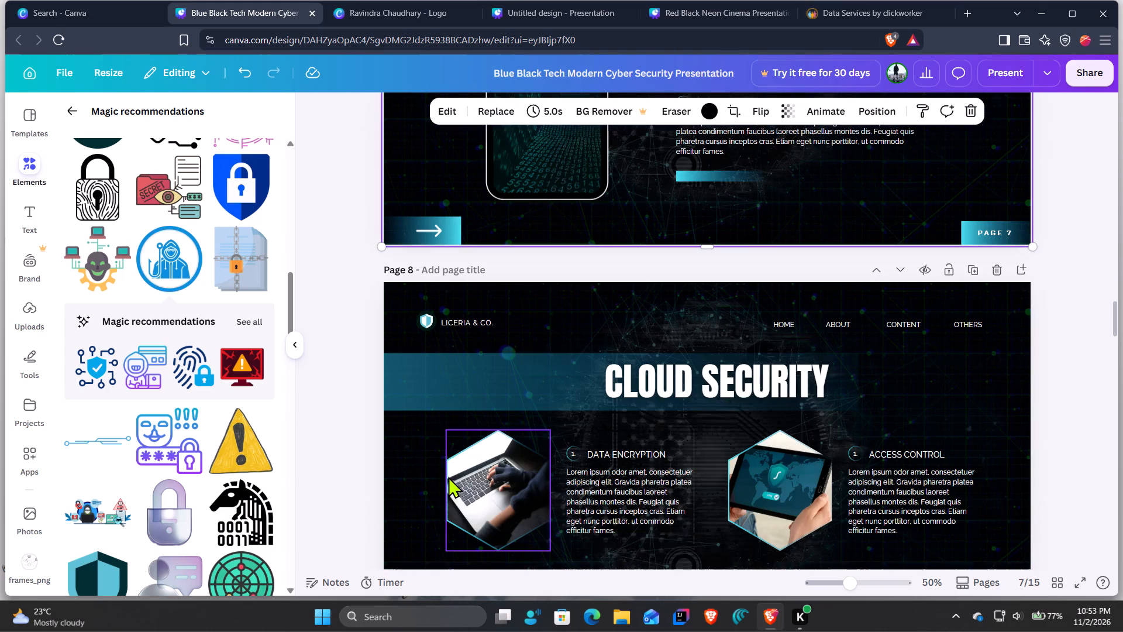
double_click(817, 379)
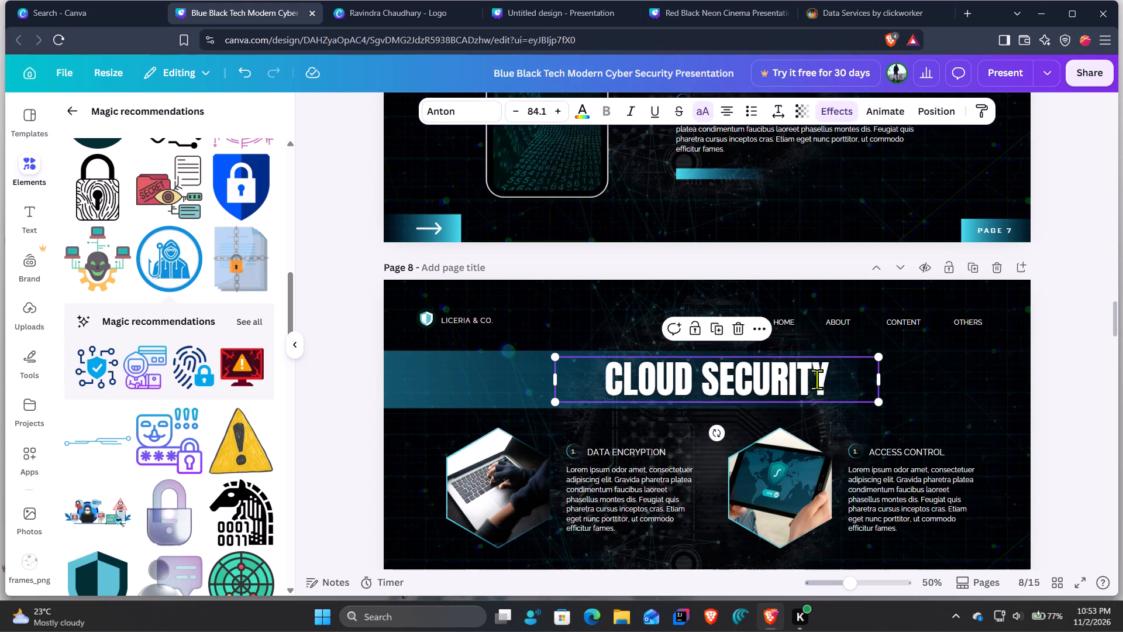
click(704, 379)
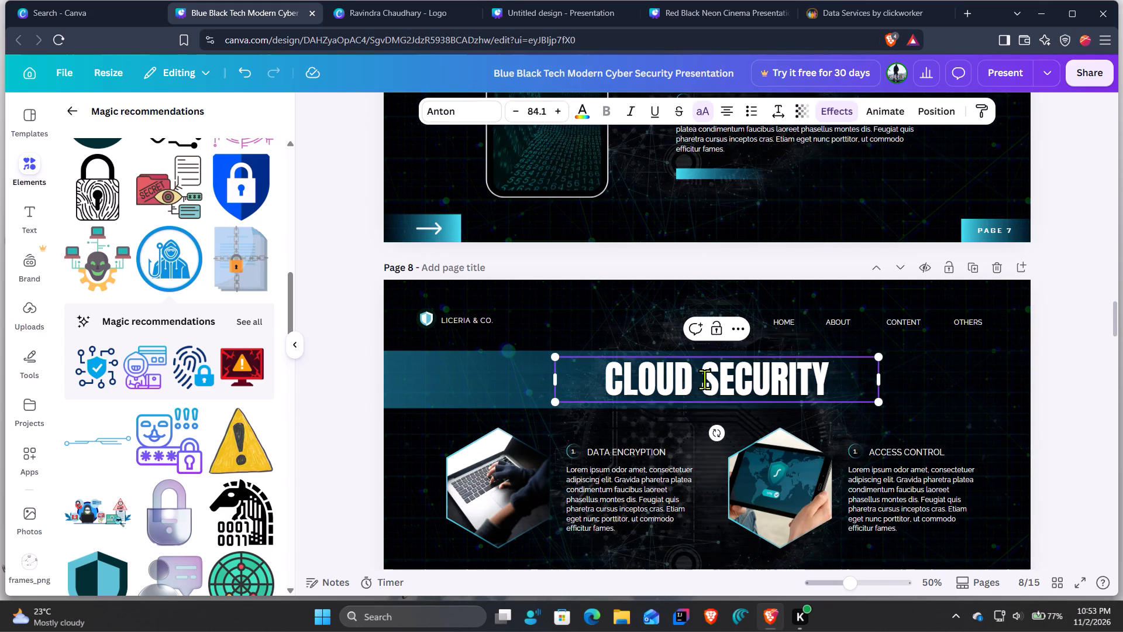
key(BackSpace)
key(BackSpace)
key(BackSpace)
key(BackSpace)
key(BackSpace)
key(BackSpace)
key(BackSpace)
key(BackSpace)
key(BackSpace)
key(BackSpace)
key(BackSpace)
key(BackSpace)
key(BackSpace)
key(BackSpace)
key(BackSpace)
text(cyber)
key(space)
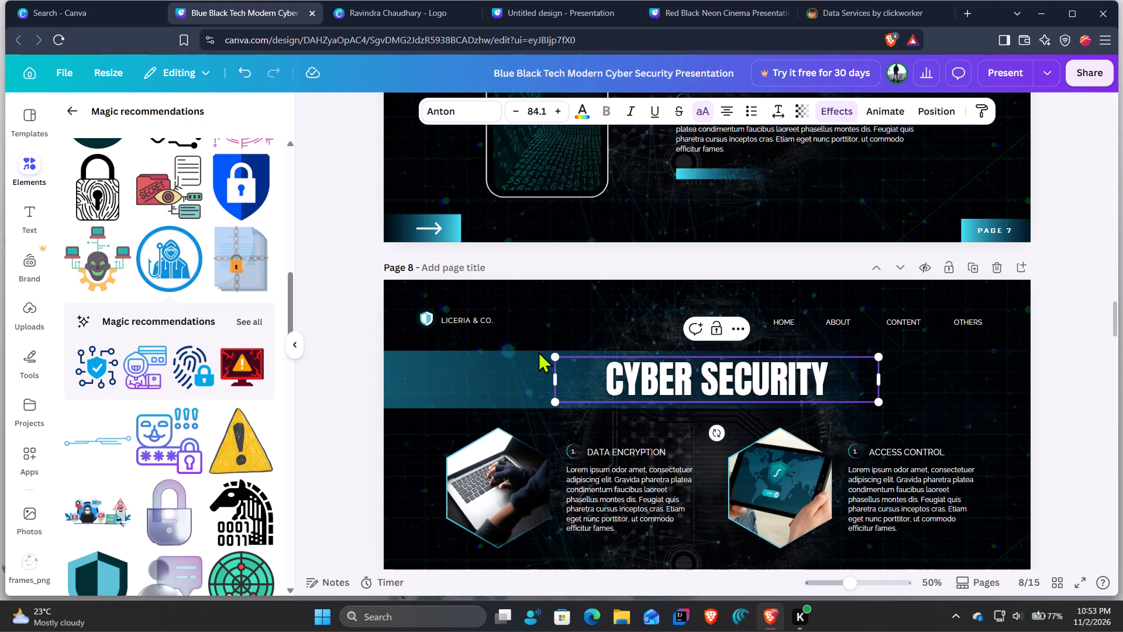
Give the band behind the page 8 heading the second, brighter blue gradient from its shape colours and set its transparency to 72.
click(496, 374)
click(595, 109)
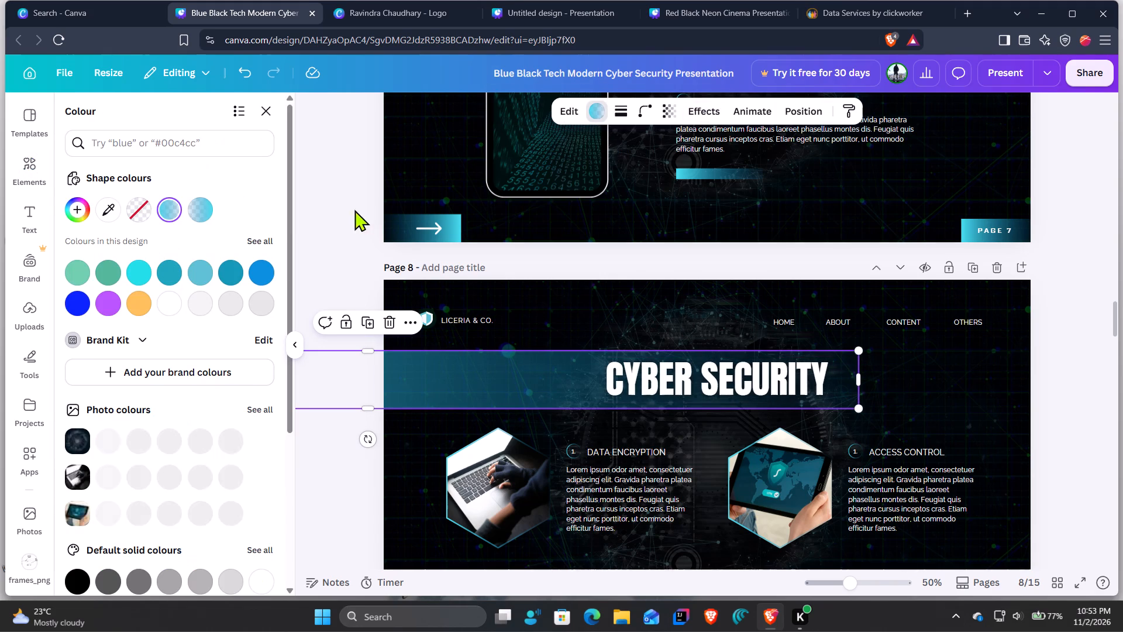
click(202, 218)
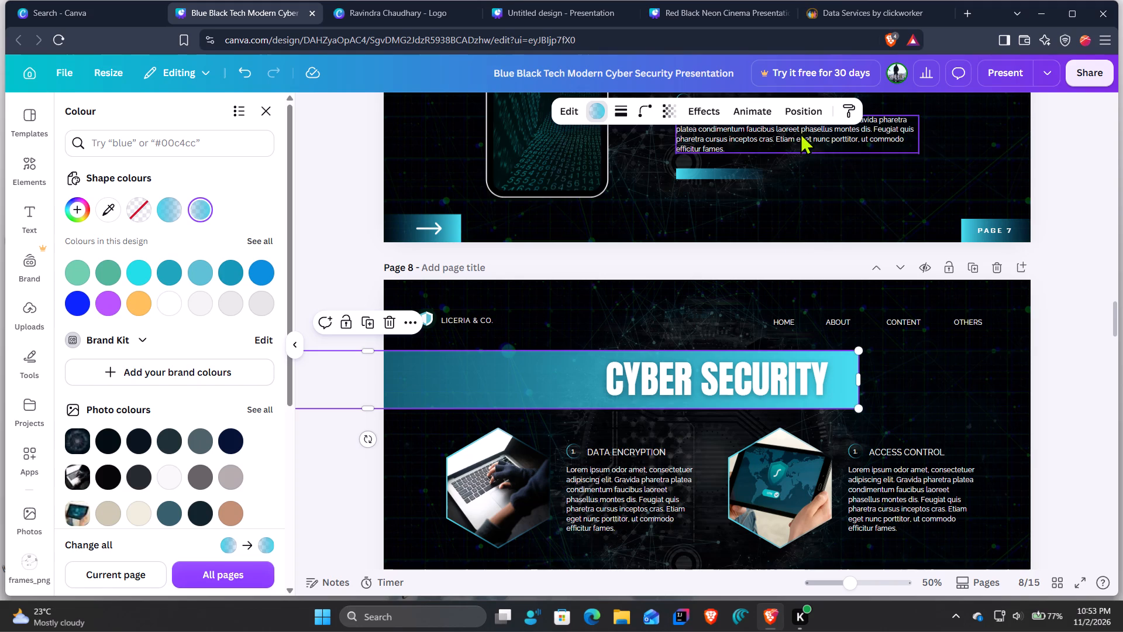
click(670, 112)
click(673, 168)
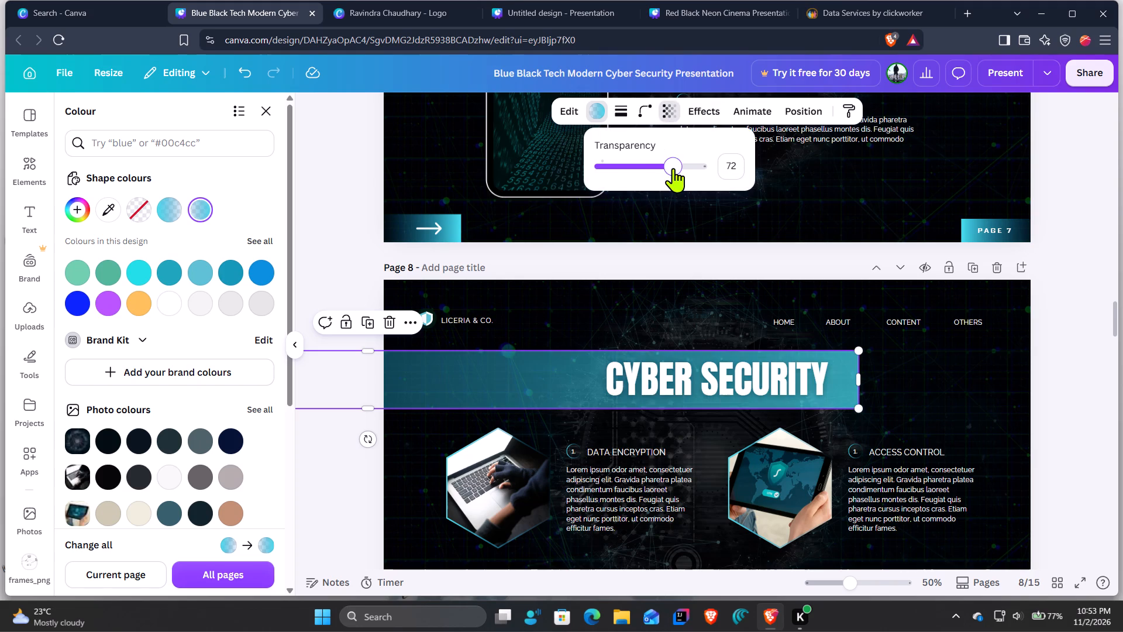
Make the gradient band behind the page 8 CYBER SECURITY heading more see-through by lowering its transparency setting.
click(654, 170)
click(539, 331)
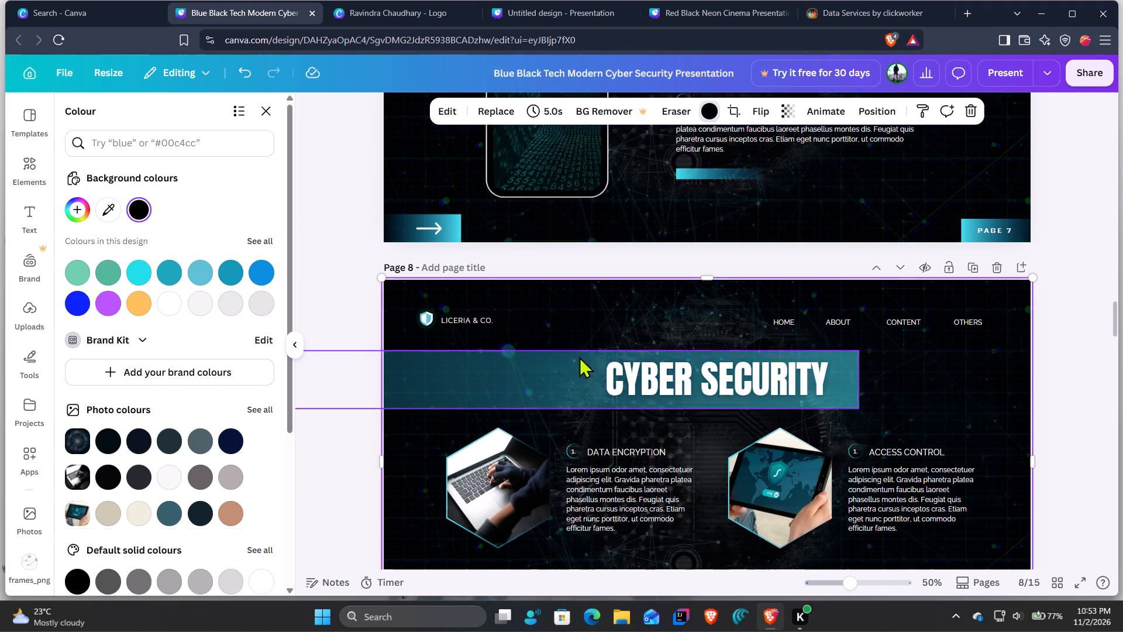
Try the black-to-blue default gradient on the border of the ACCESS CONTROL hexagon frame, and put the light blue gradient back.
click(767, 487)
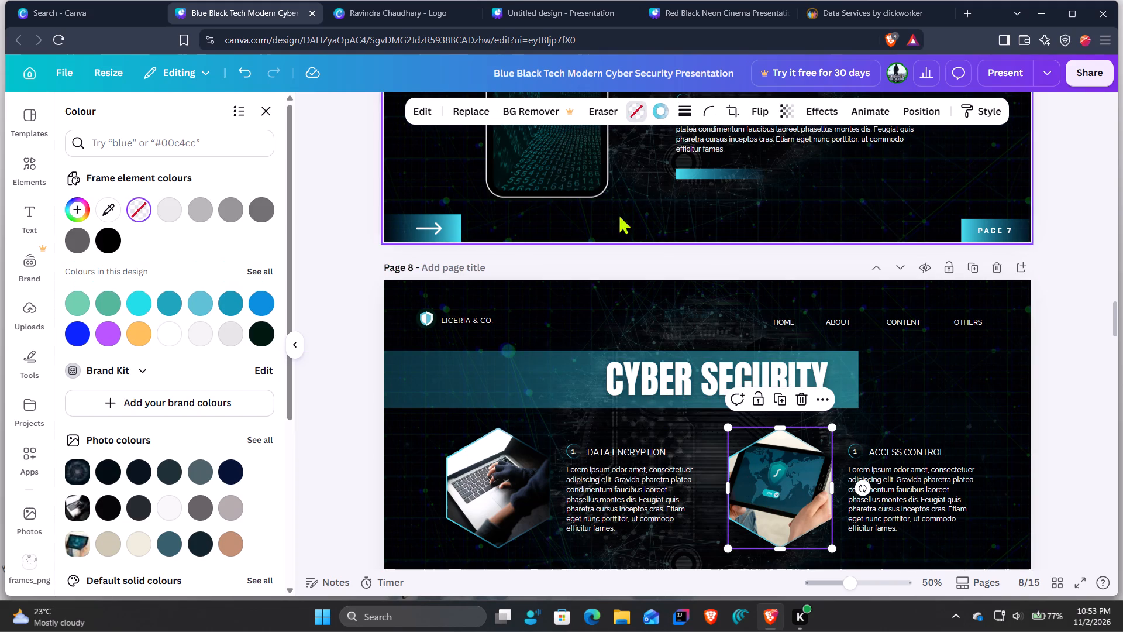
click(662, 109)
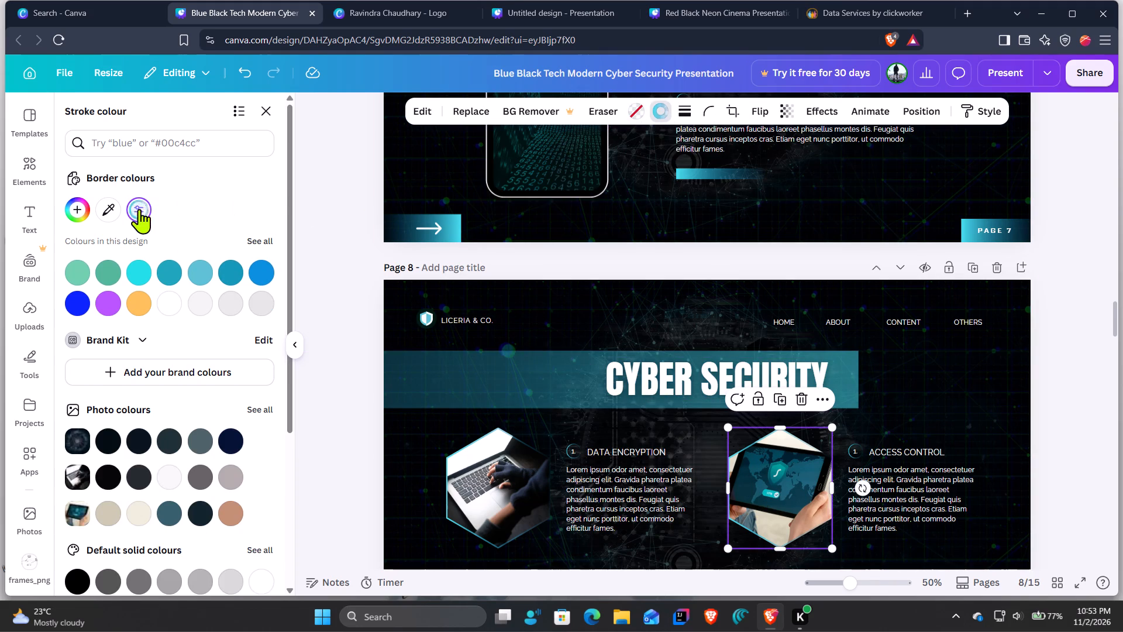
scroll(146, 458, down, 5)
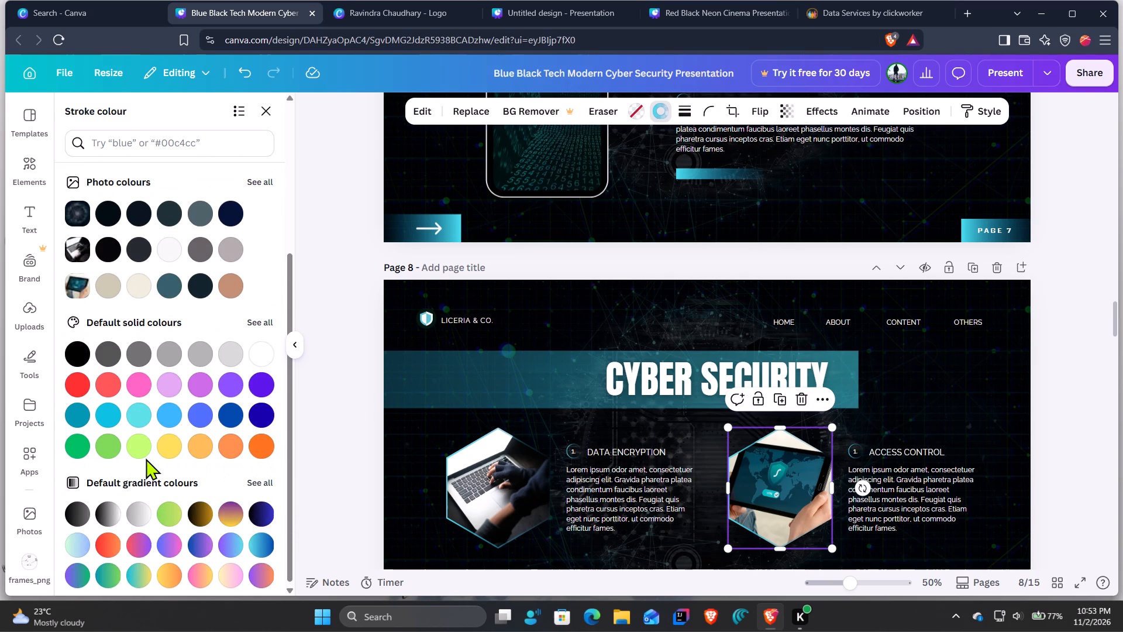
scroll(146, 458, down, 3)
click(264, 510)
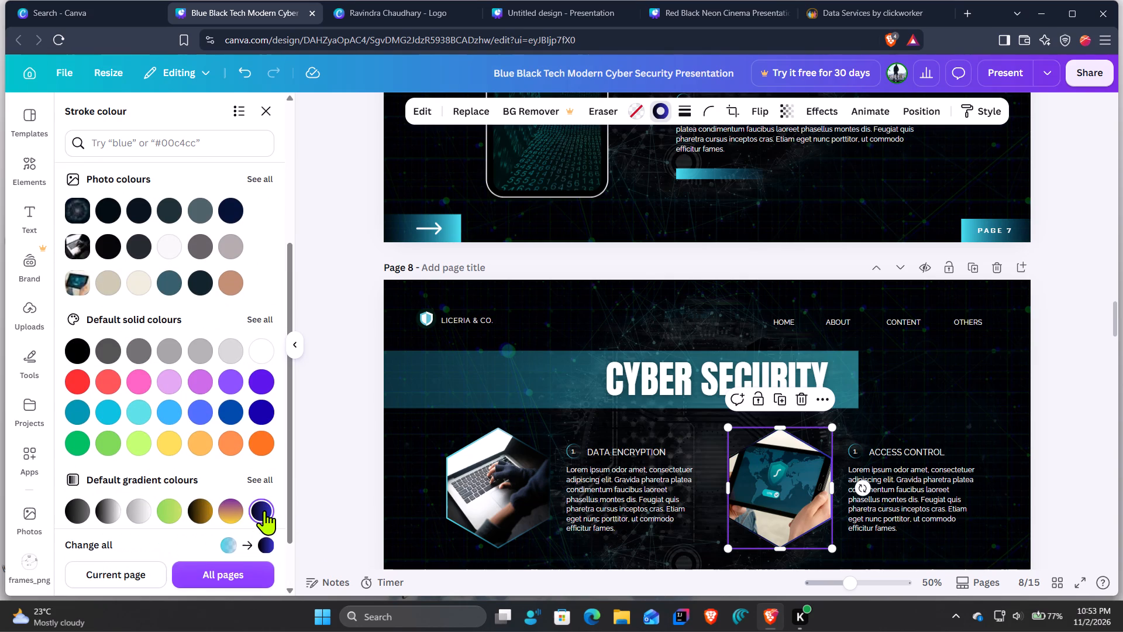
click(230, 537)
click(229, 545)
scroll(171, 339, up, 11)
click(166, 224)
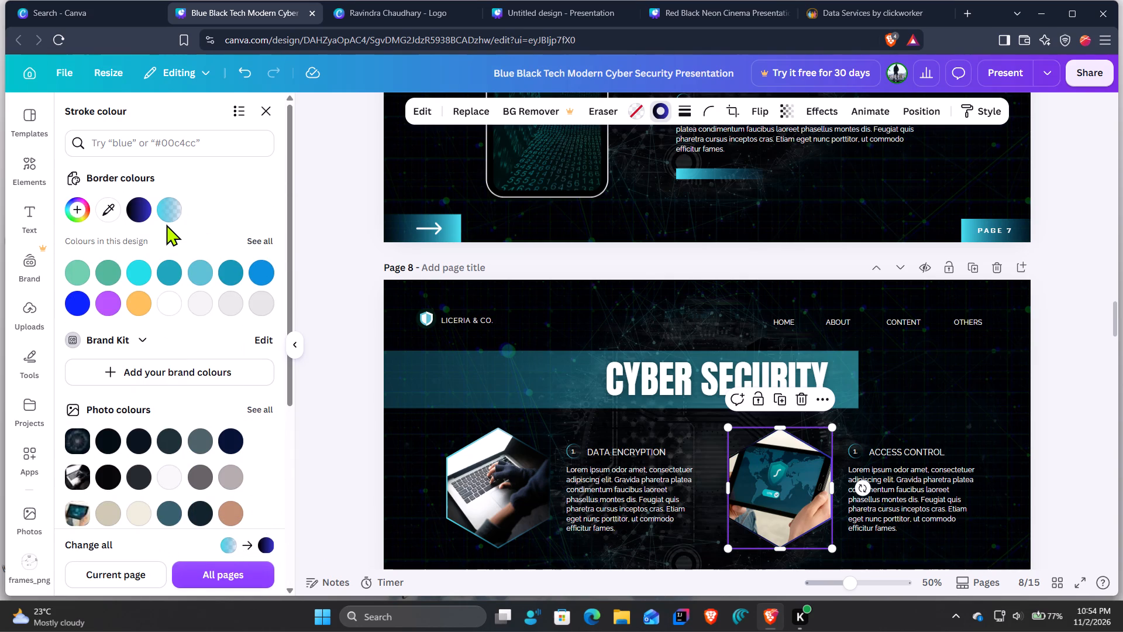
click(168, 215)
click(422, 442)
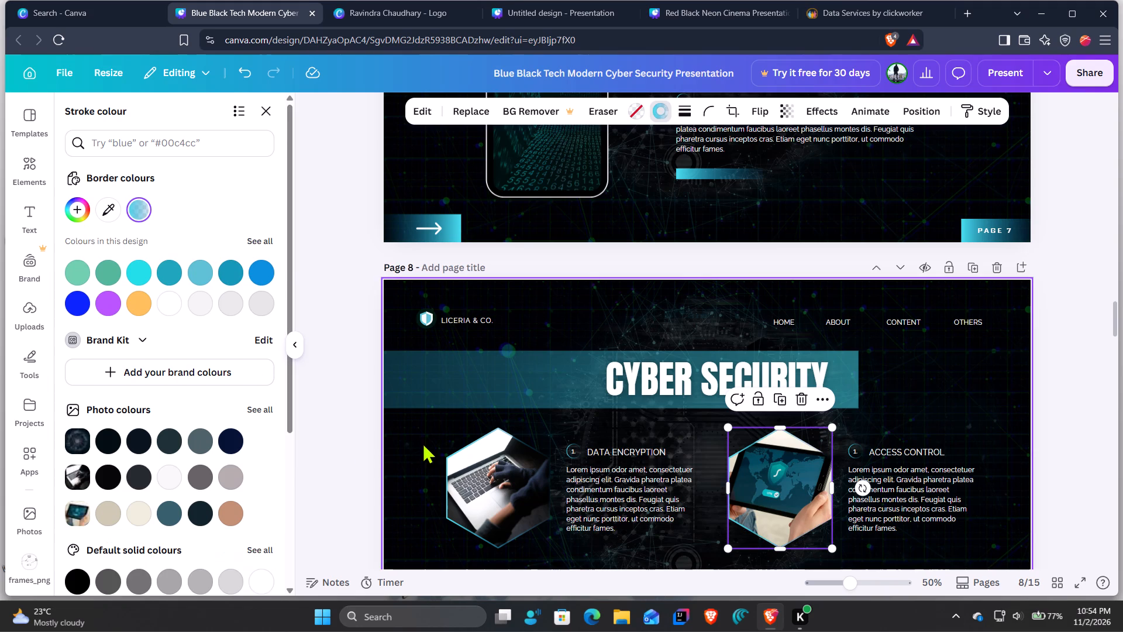
Replace the ACCESS CONTROL hexagon's tablet photo with the blue shield and white padlock graphic from the Magic recommendations.
scroll(443, 493, down, 2)
scroll(220, 352, down, 6)
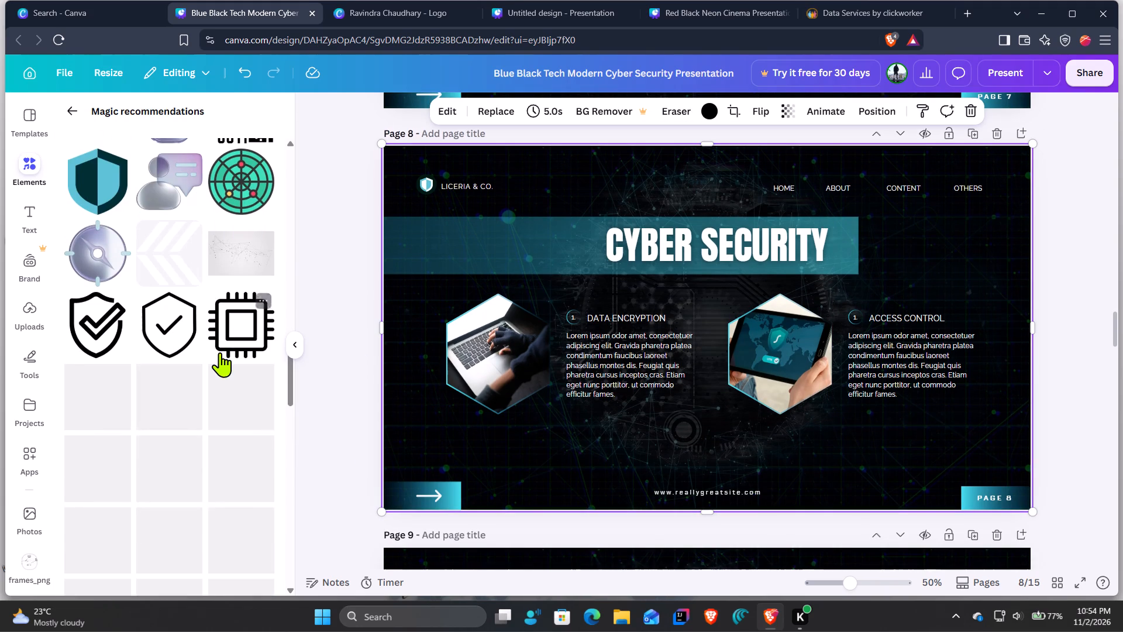
scroll(229, 416, down, 2)
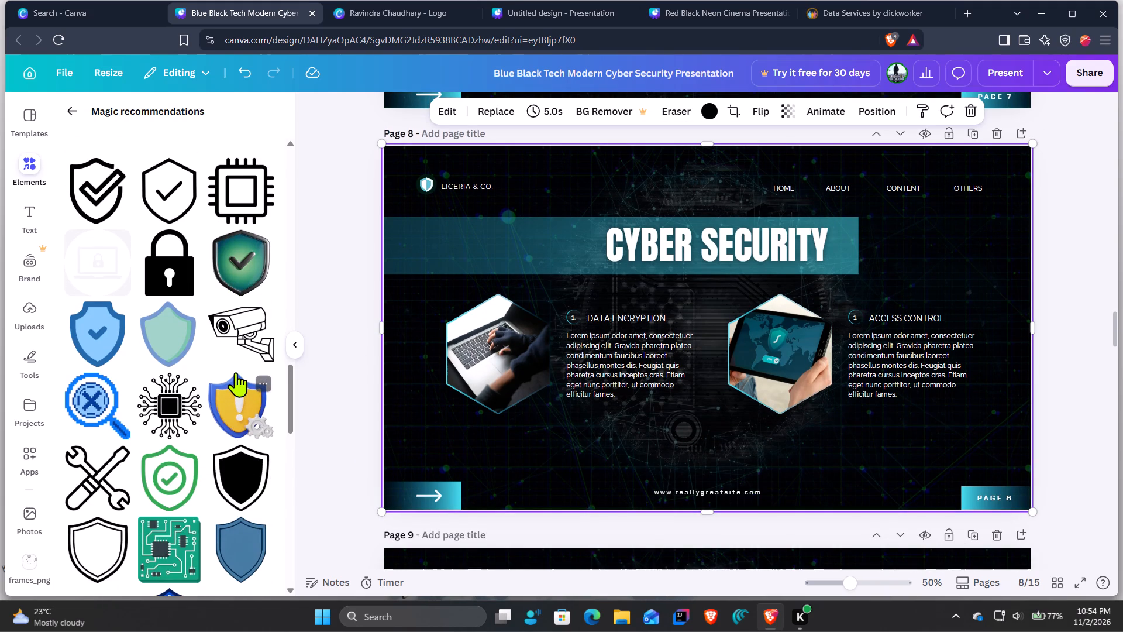
scroll(156, 434, down, 3)
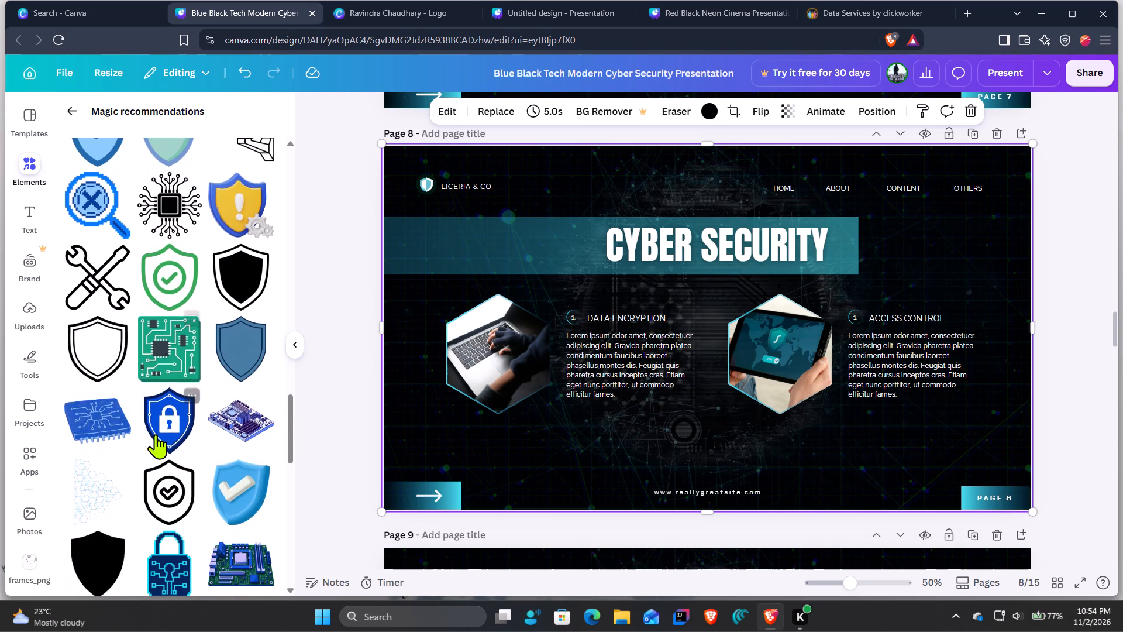
scroll(156, 434, down, 2)
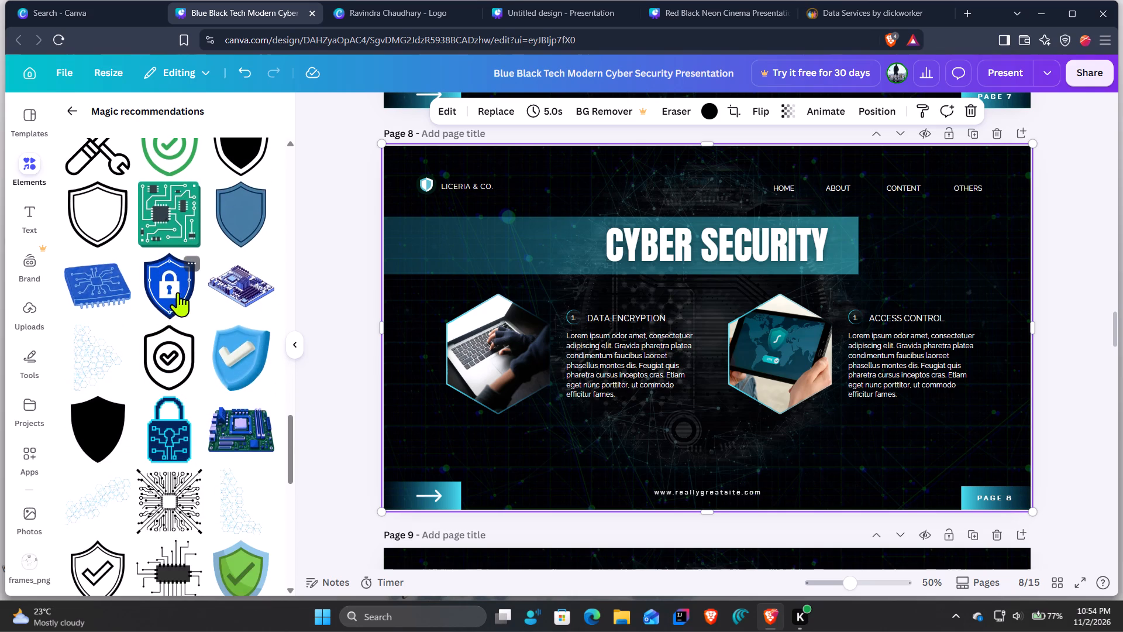
drag(178, 292, 755, 348)
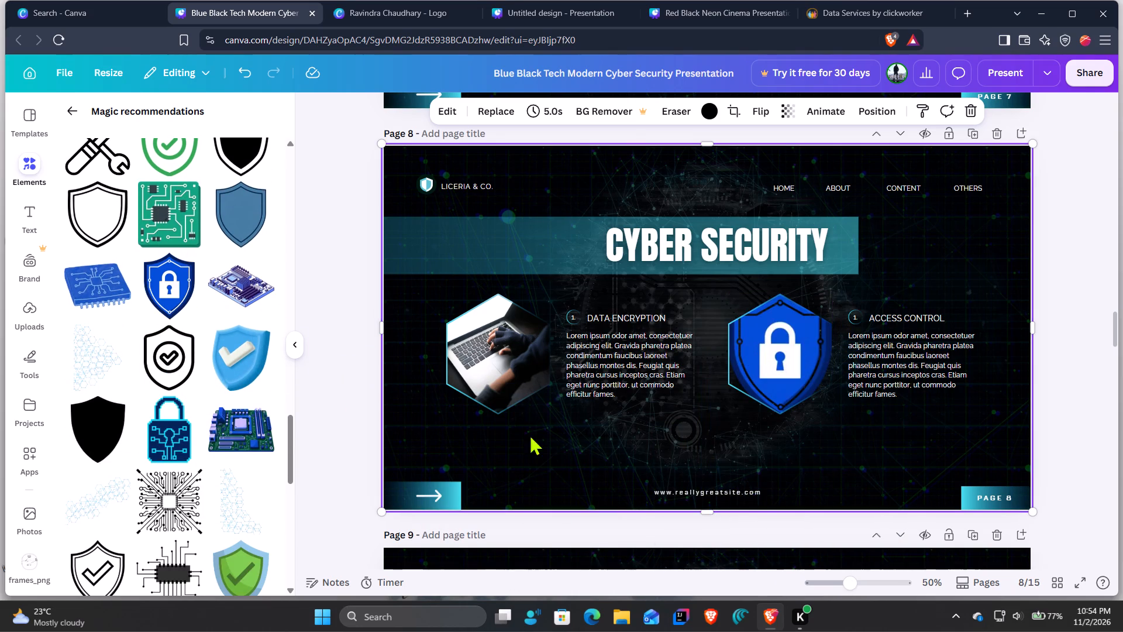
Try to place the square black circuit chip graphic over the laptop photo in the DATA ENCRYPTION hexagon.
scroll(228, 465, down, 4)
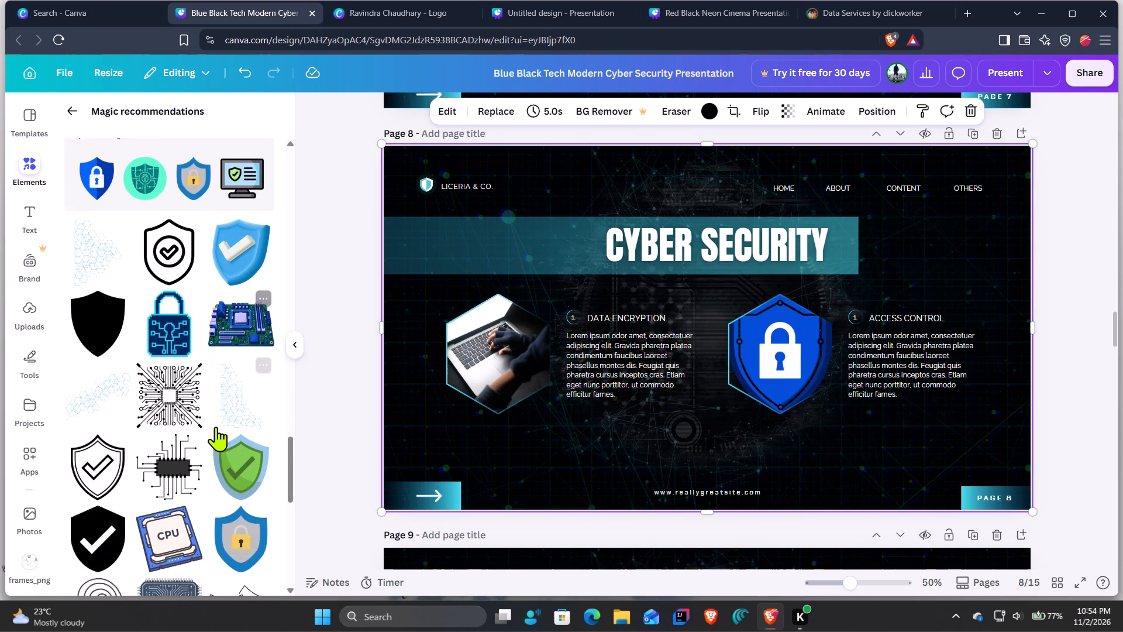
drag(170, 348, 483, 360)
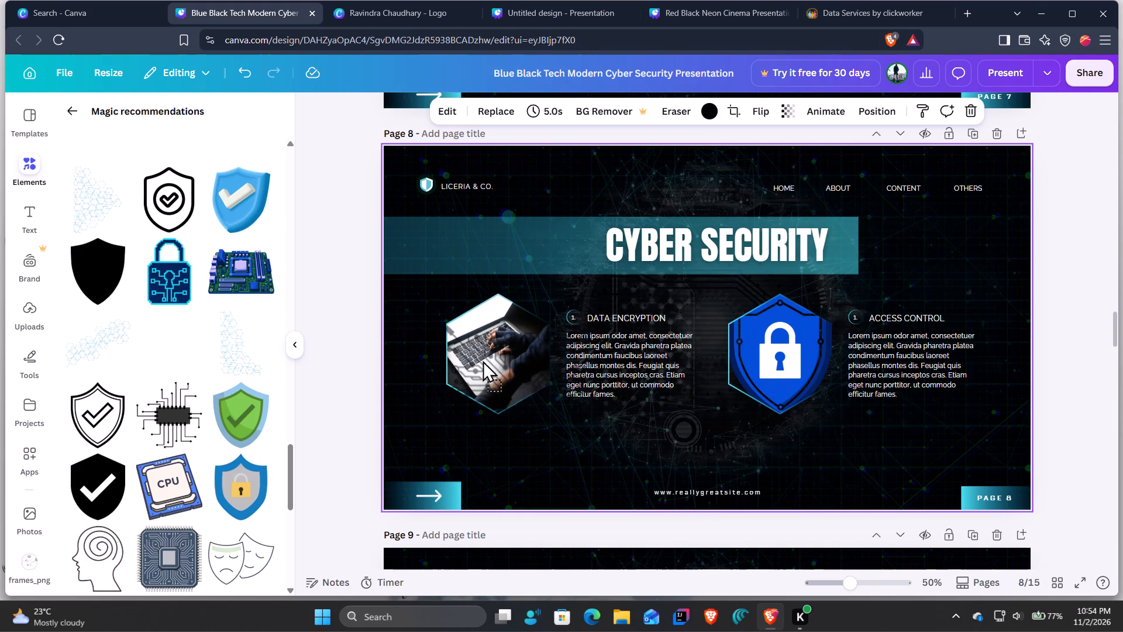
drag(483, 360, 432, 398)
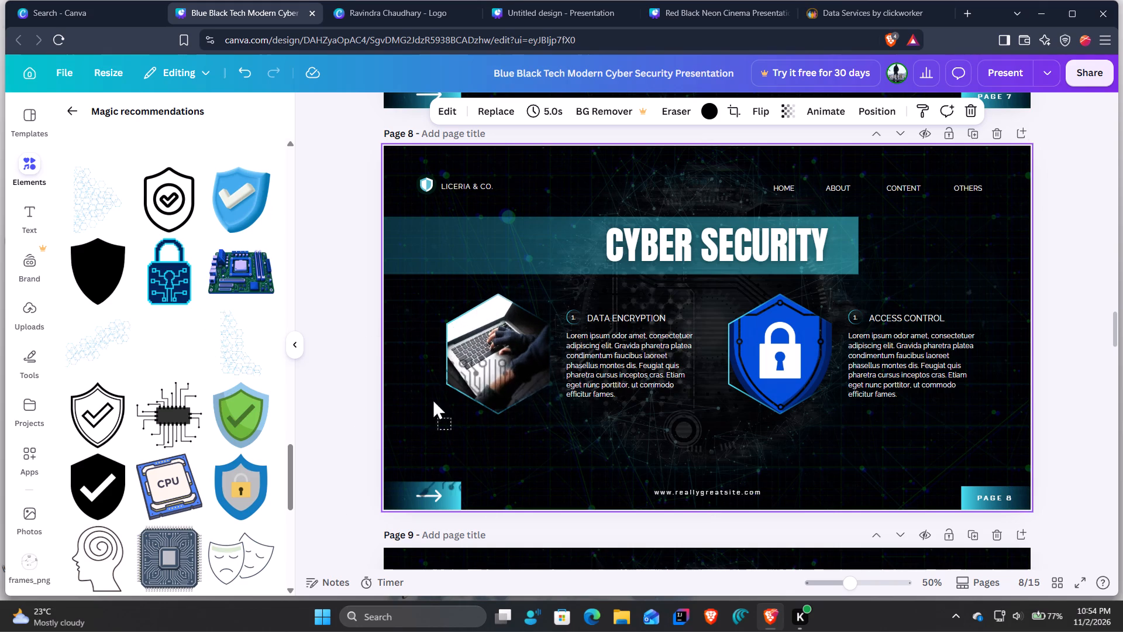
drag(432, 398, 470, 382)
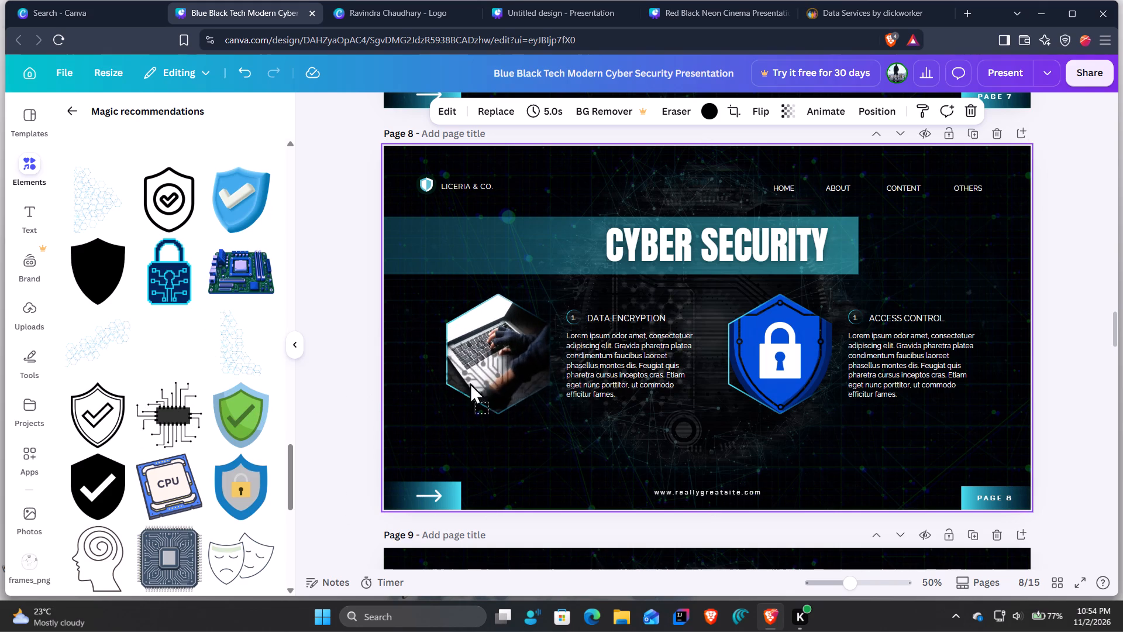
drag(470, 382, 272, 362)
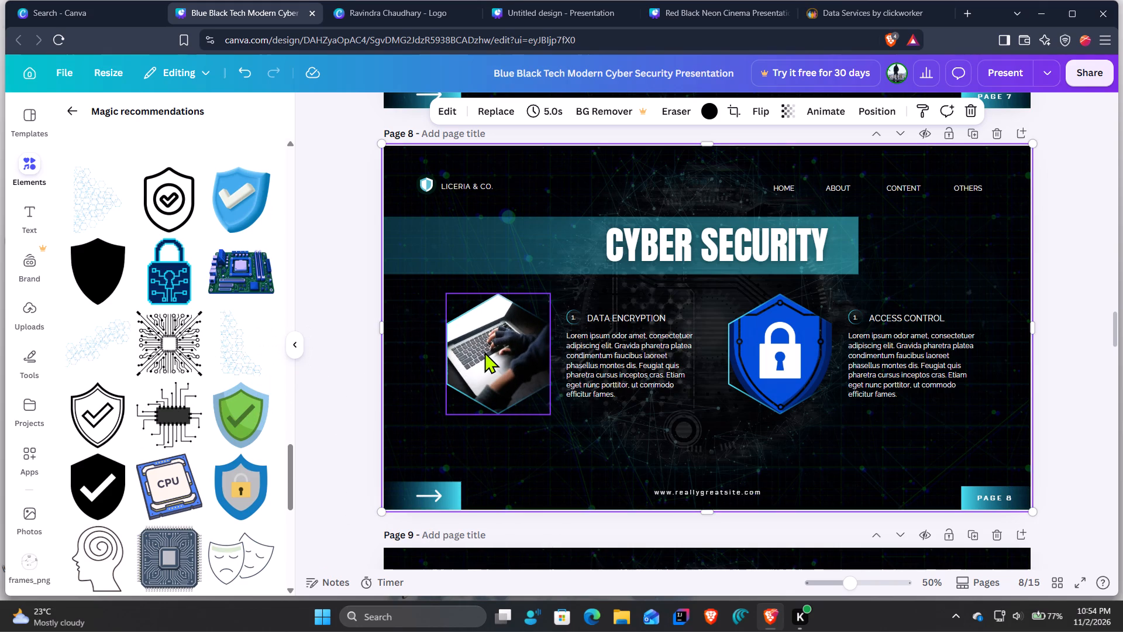
Delete only the laptop photo from the DATA ENCRYPTION hexagon, keeping its frame.
click(484, 352)
click(518, 268)
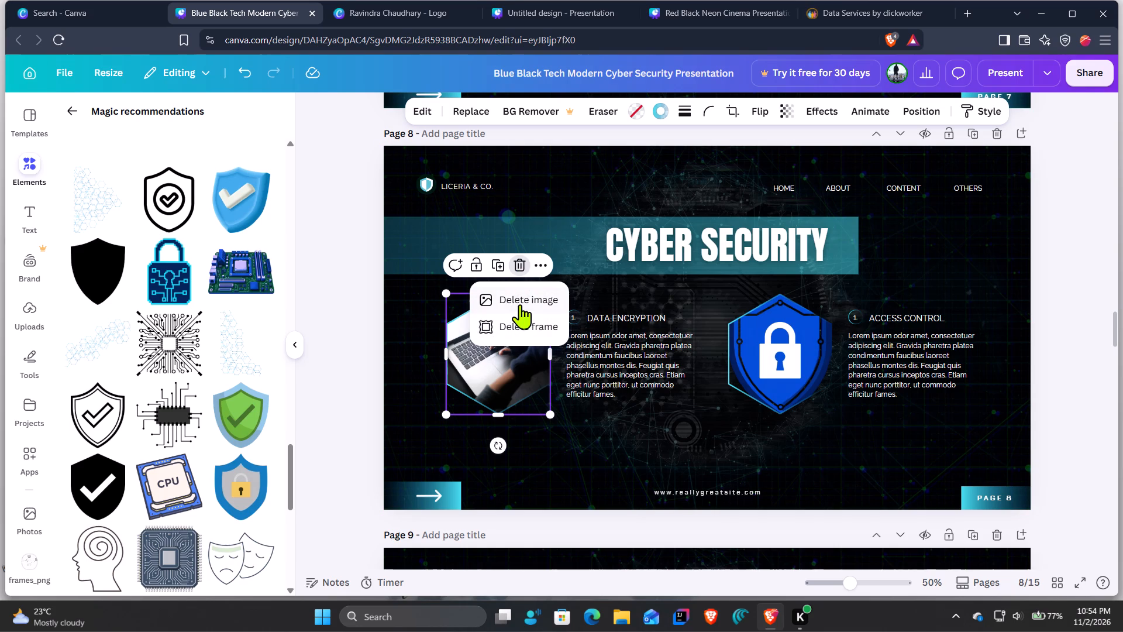
click(520, 308)
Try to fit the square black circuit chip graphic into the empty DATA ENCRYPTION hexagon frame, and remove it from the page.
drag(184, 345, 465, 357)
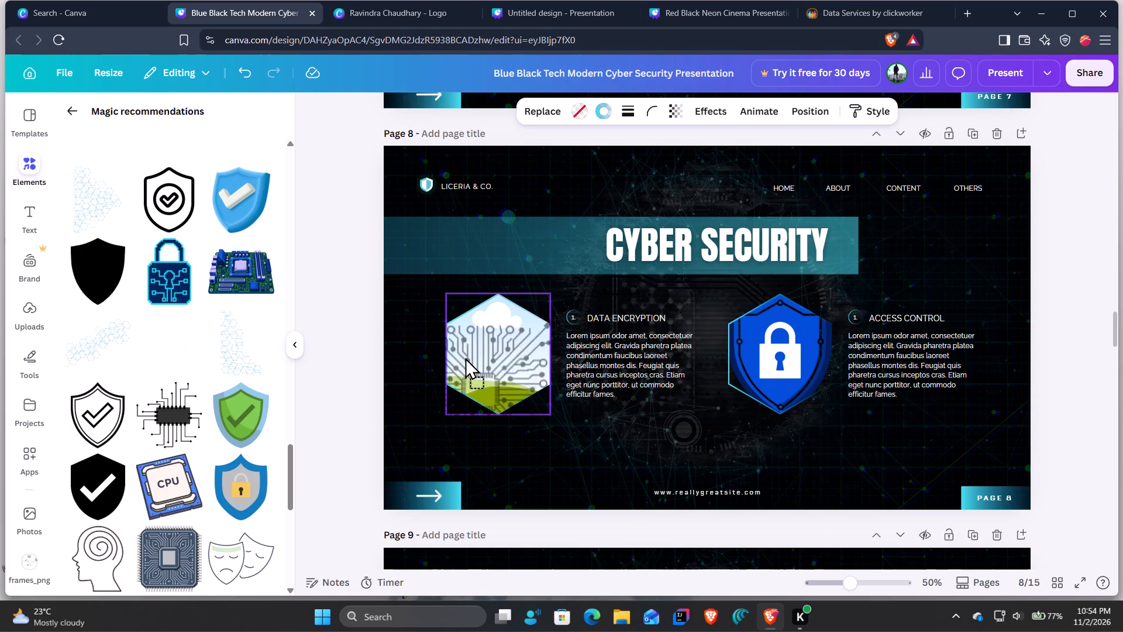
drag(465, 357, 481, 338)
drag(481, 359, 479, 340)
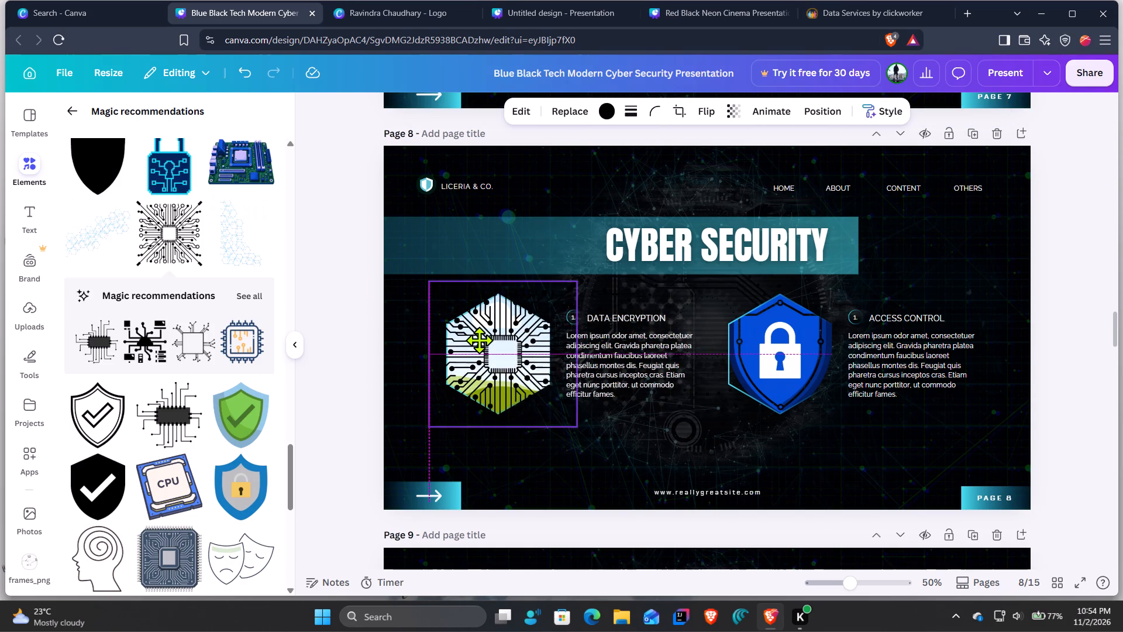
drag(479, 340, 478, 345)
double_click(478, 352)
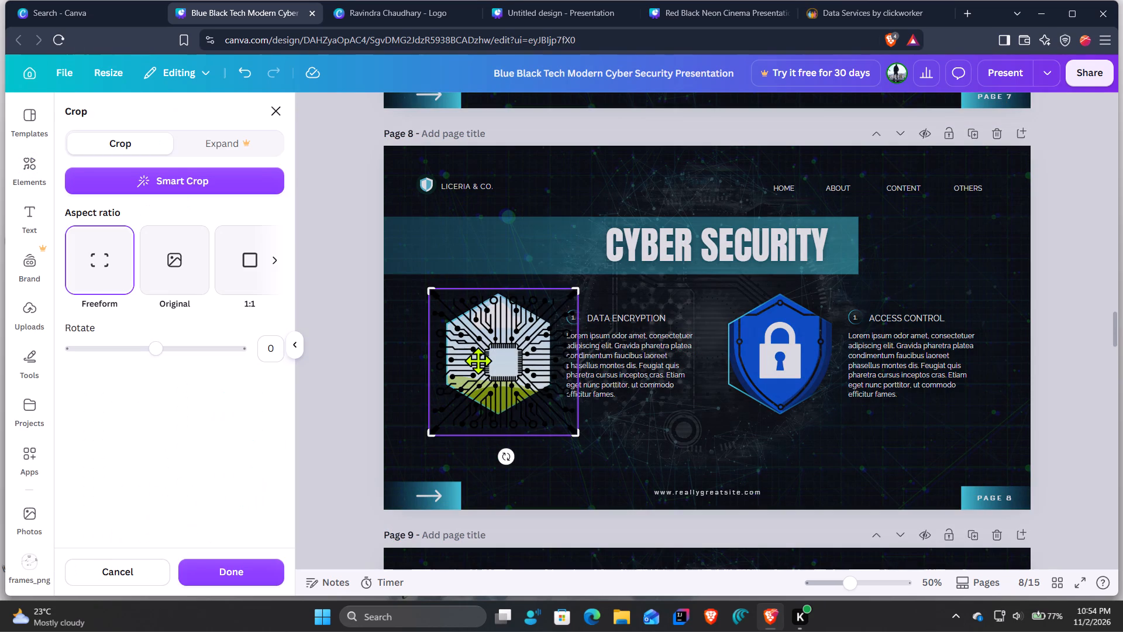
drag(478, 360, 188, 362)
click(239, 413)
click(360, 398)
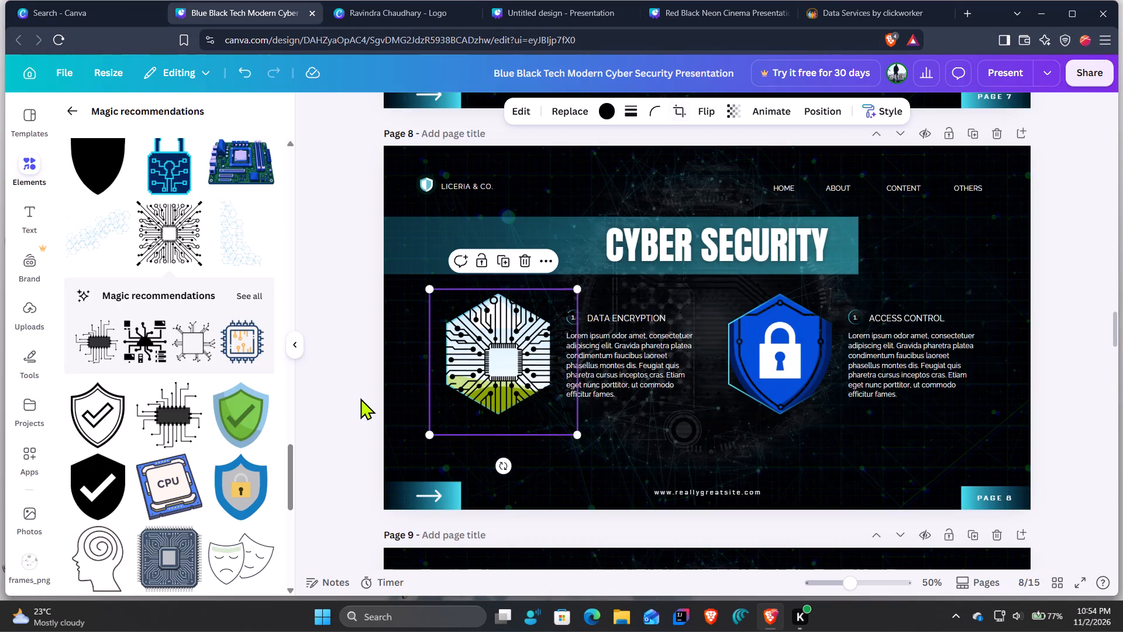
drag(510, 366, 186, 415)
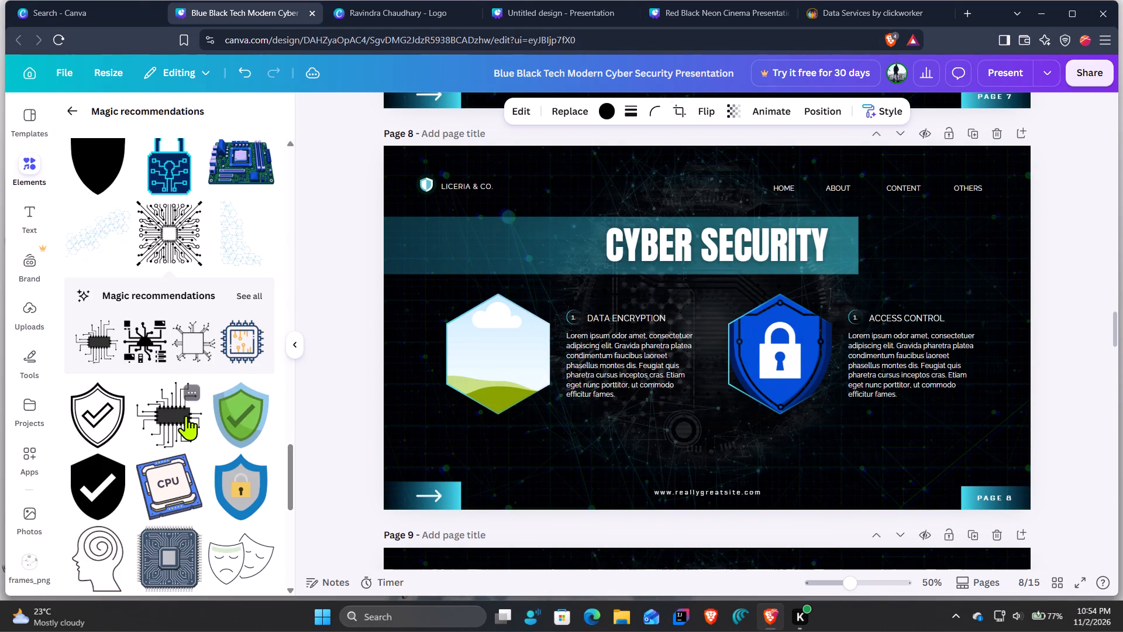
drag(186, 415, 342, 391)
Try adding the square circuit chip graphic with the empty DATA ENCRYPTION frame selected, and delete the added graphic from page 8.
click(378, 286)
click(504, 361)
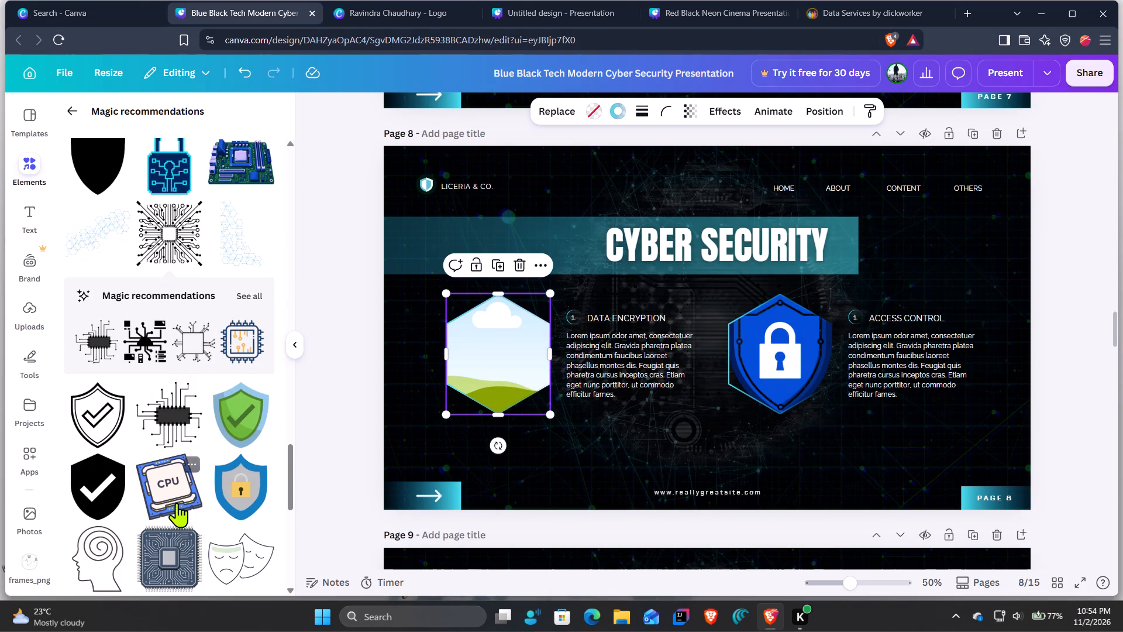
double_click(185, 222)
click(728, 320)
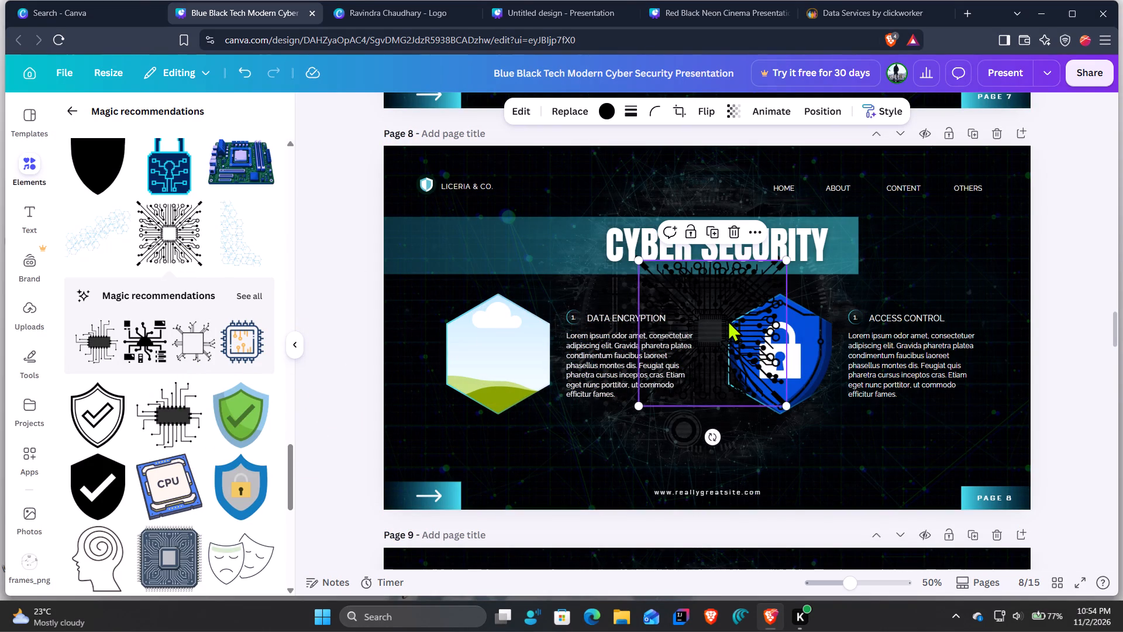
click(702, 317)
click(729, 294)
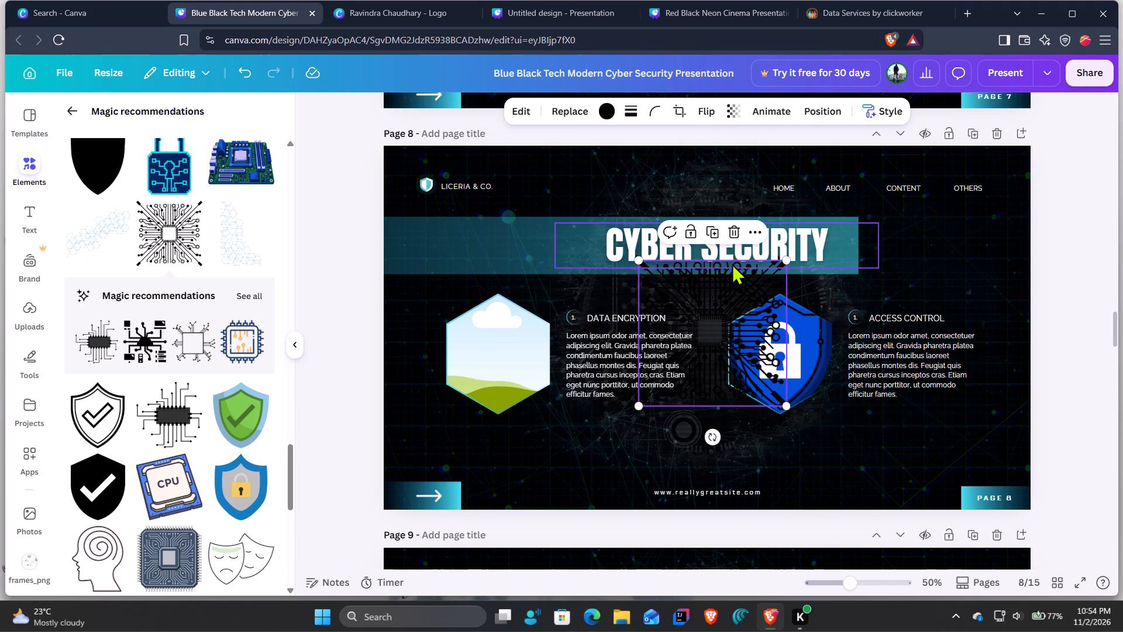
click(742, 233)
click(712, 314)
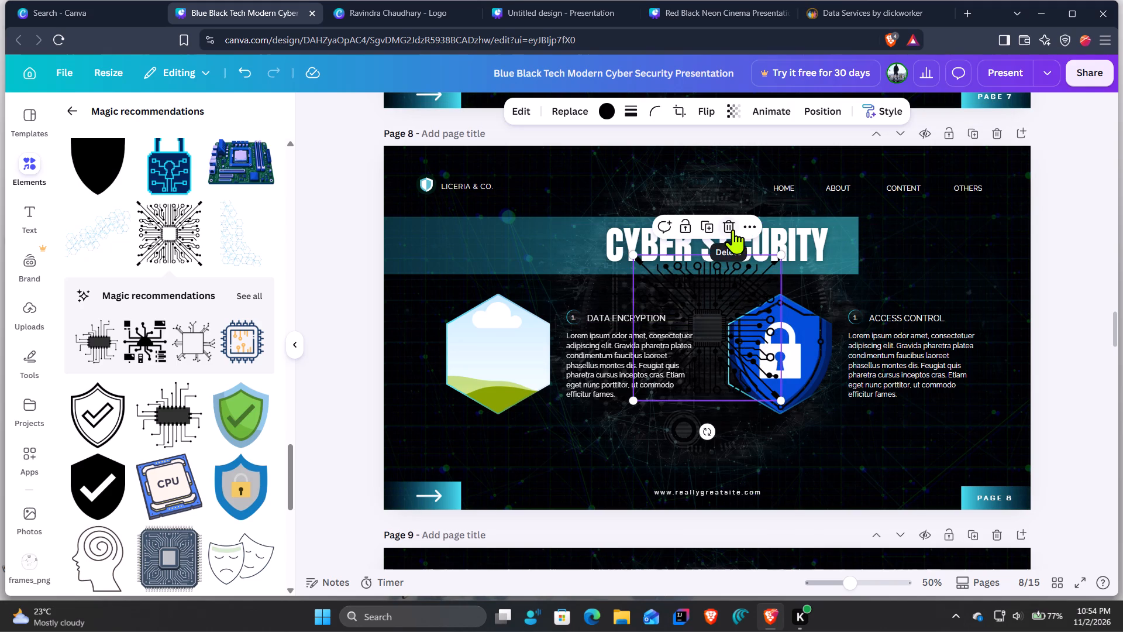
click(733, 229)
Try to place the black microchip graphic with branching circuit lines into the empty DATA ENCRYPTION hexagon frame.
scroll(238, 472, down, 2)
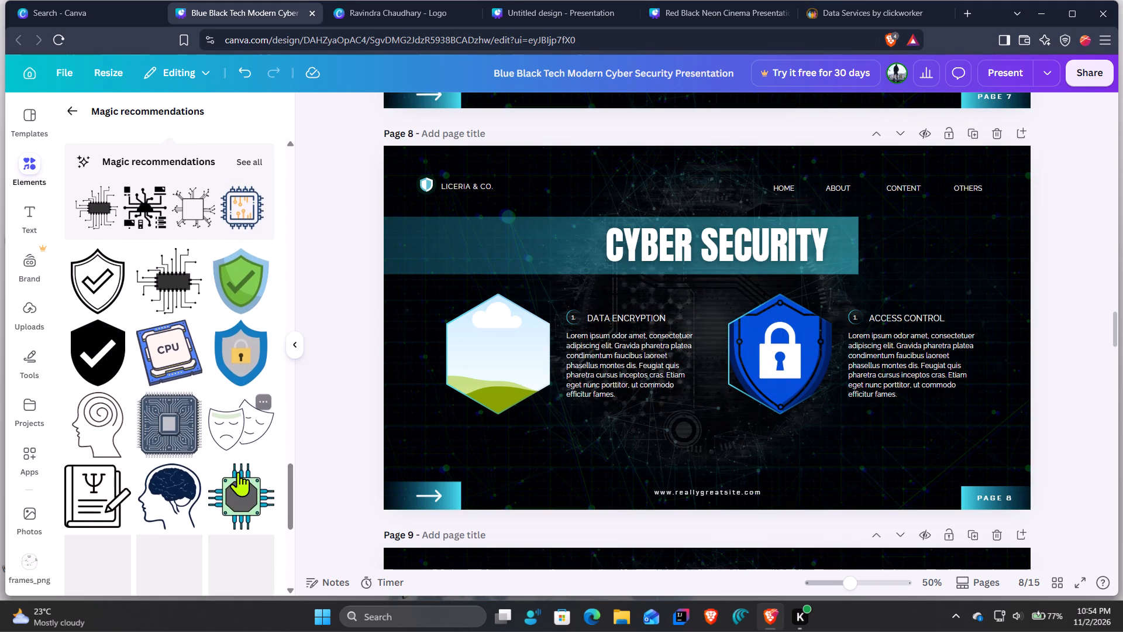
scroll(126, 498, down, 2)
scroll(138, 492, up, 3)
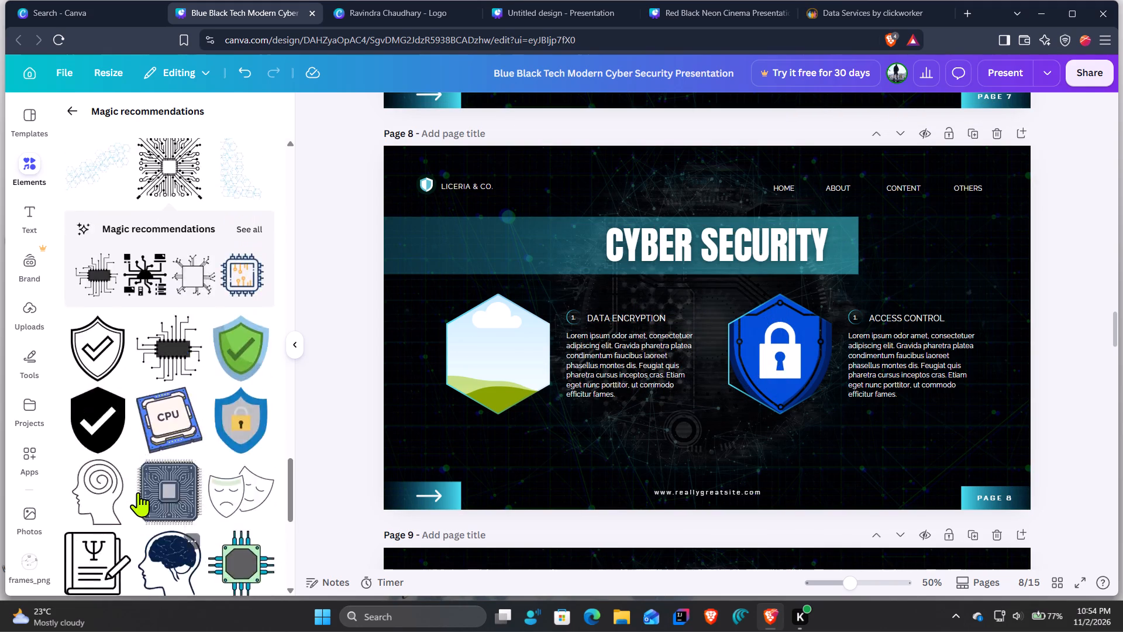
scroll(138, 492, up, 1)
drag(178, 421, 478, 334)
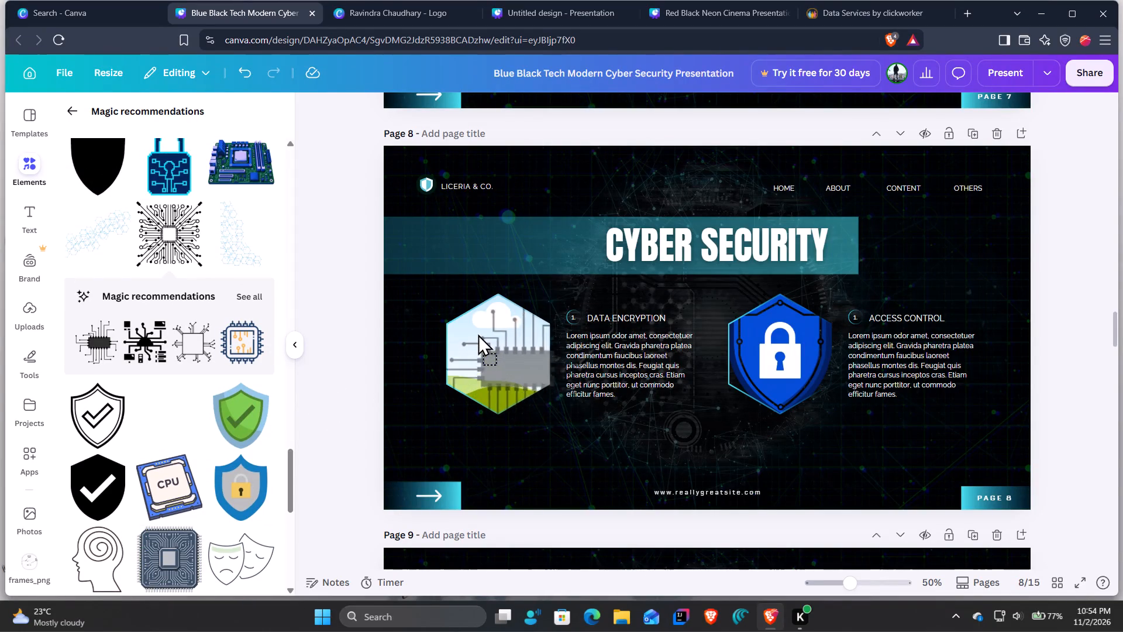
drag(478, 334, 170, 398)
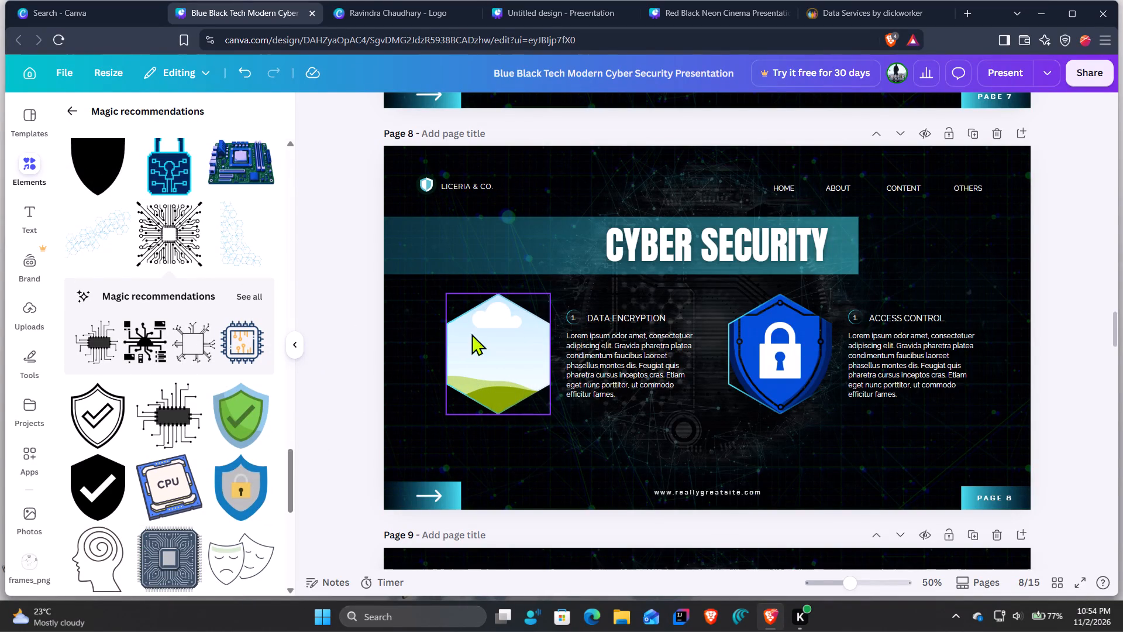
Fill the empty DATA ENCRYPTION hexagon frame with the glowing blue digital technology photo from the recommended photos.
click(488, 343)
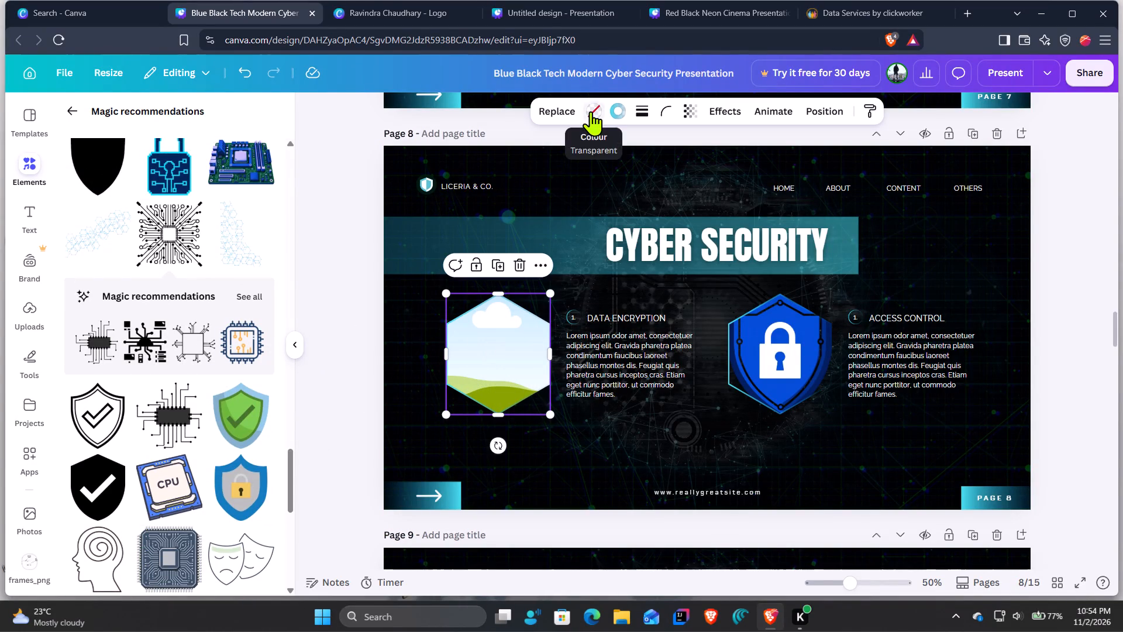
click(571, 111)
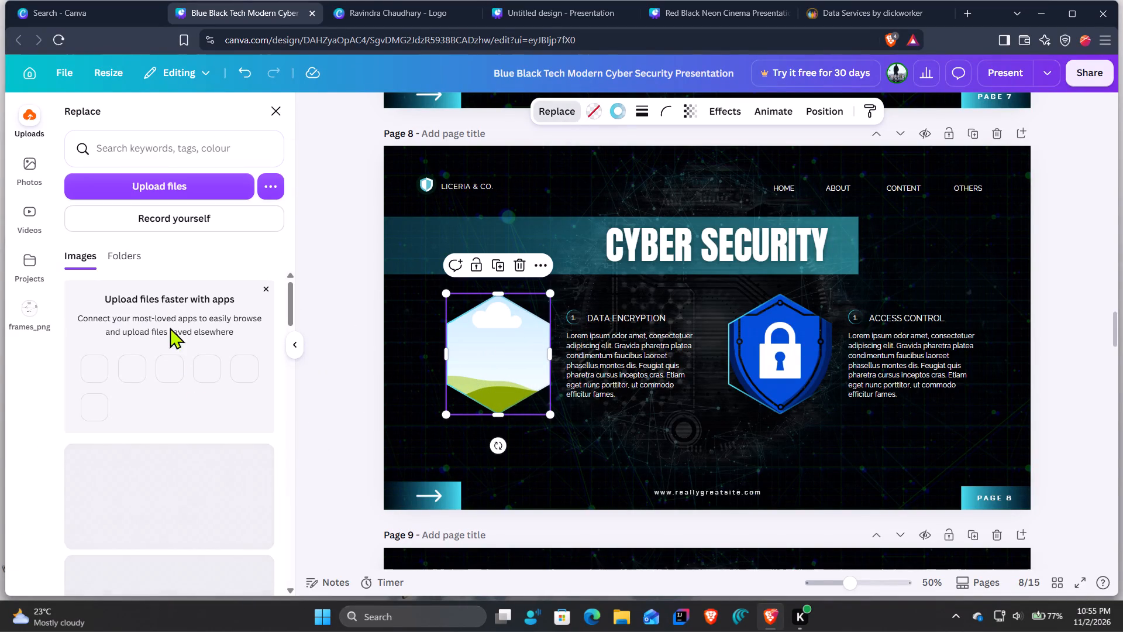
scroll(239, 487, down, 11)
scroll(239, 487, up, 9)
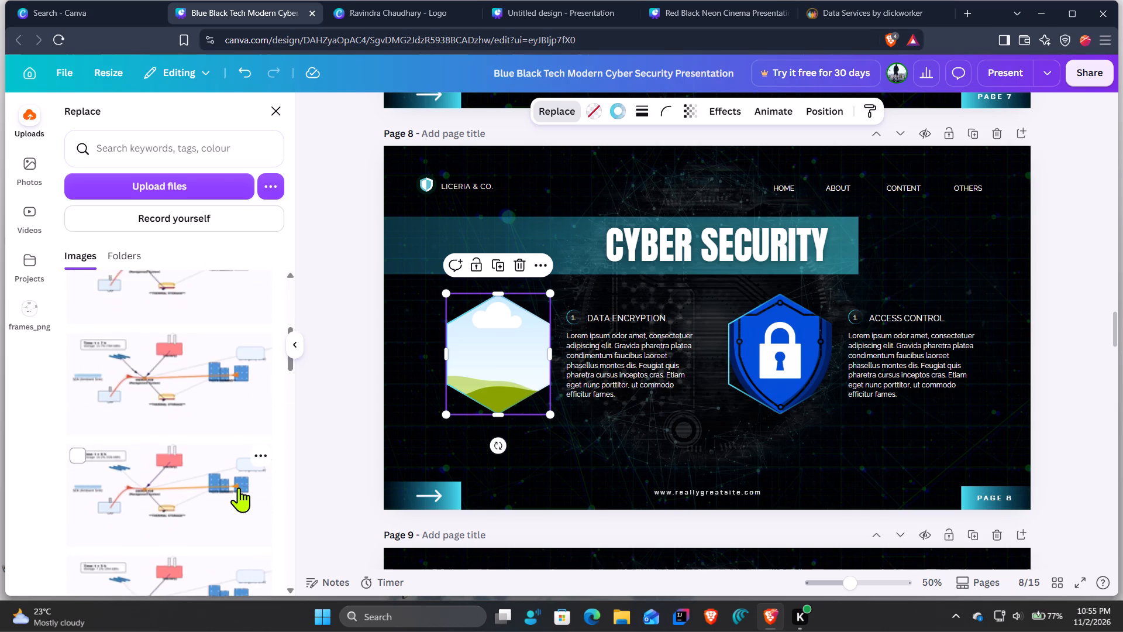
scroll(239, 487, up, 2)
click(30, 168)
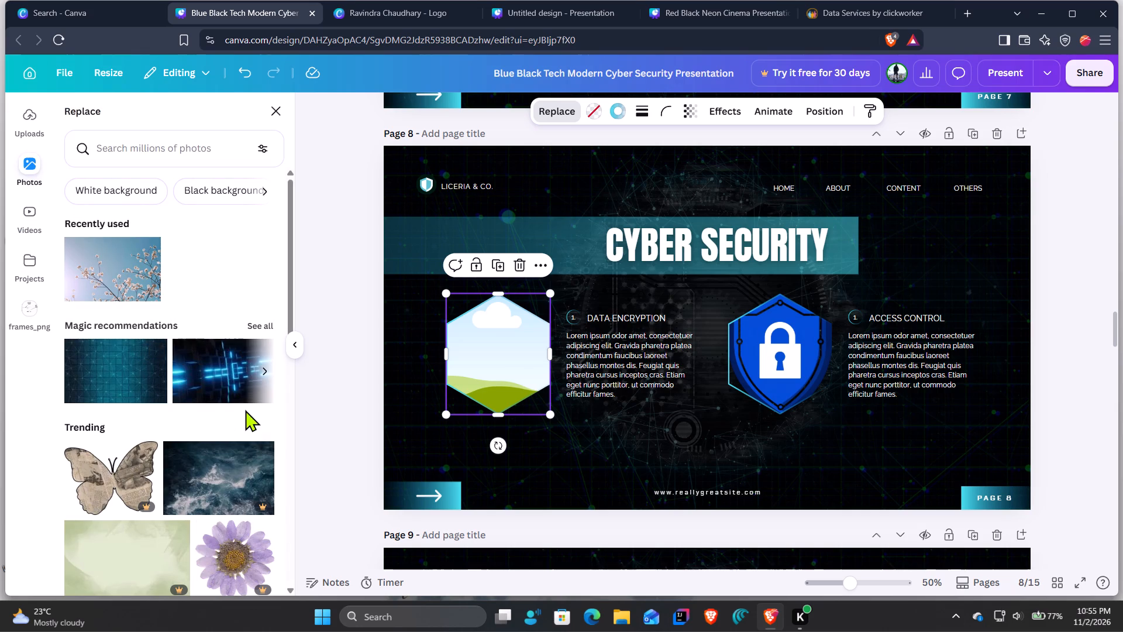
scroll(253, 423, down, 6)
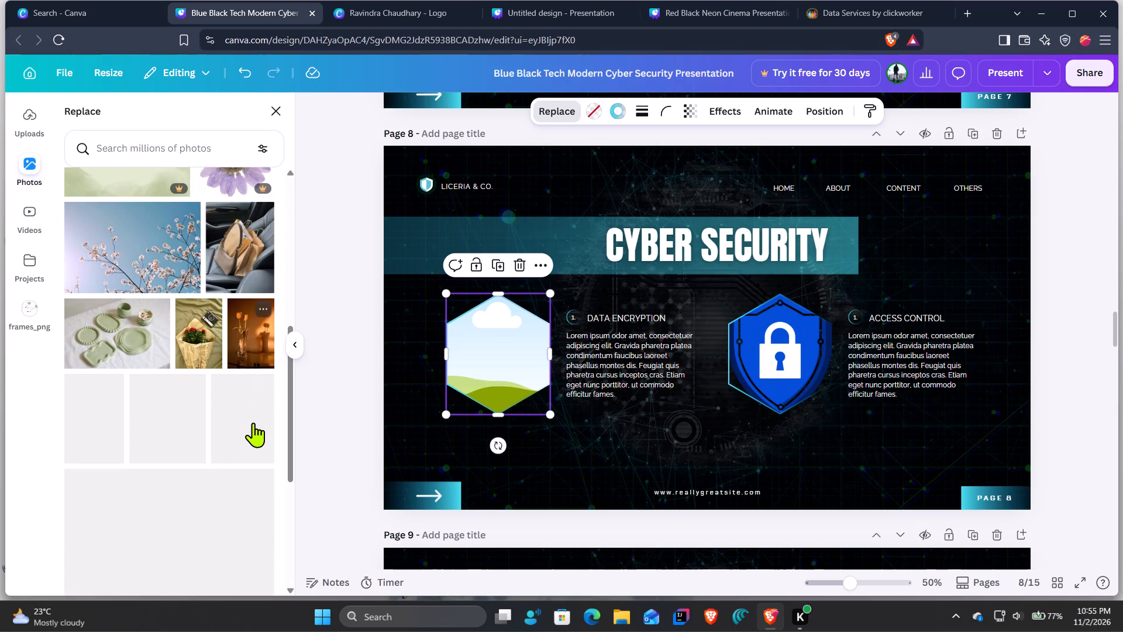
scroll(252, 448, down, 7)
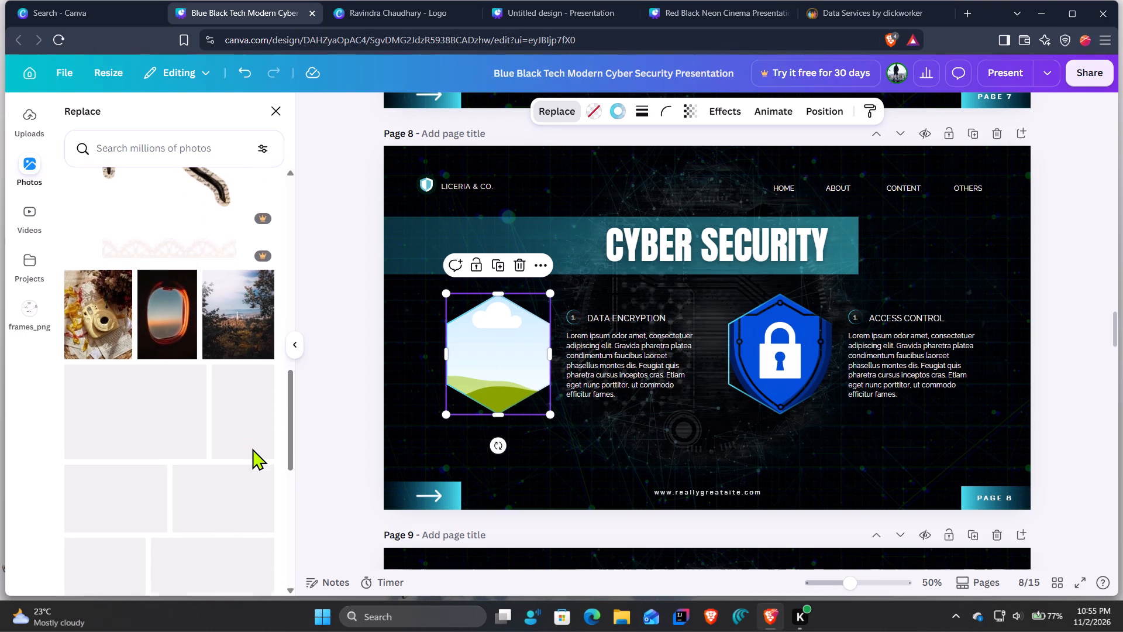
scroll(252, 448, down, 1)
scroll(149, 443, down, 6)
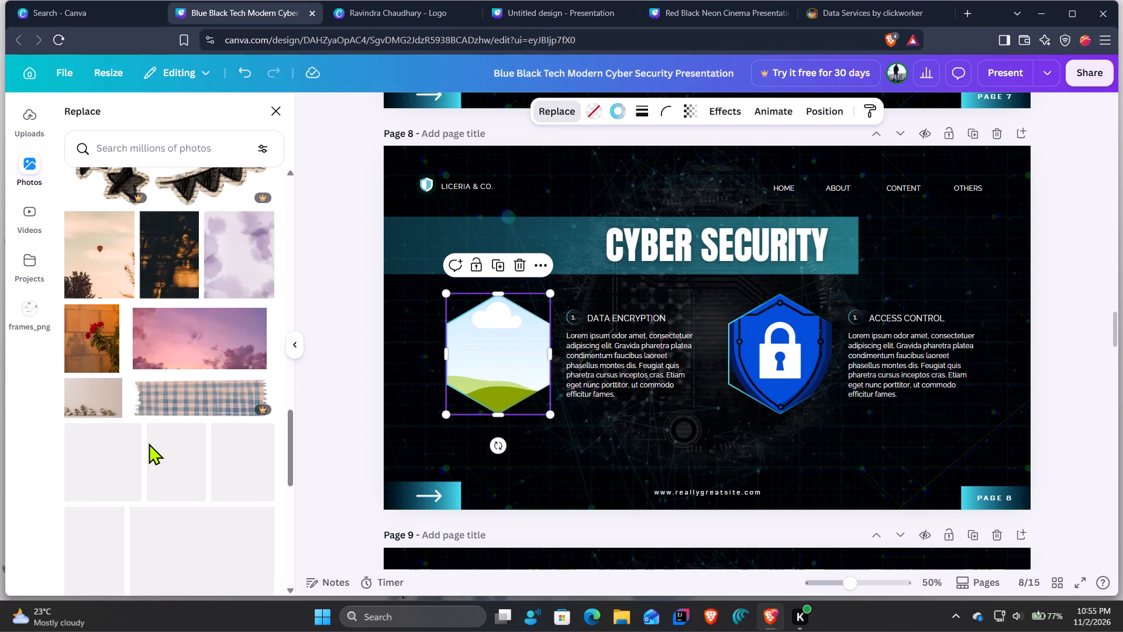
scroll(149, 443, up, 20)
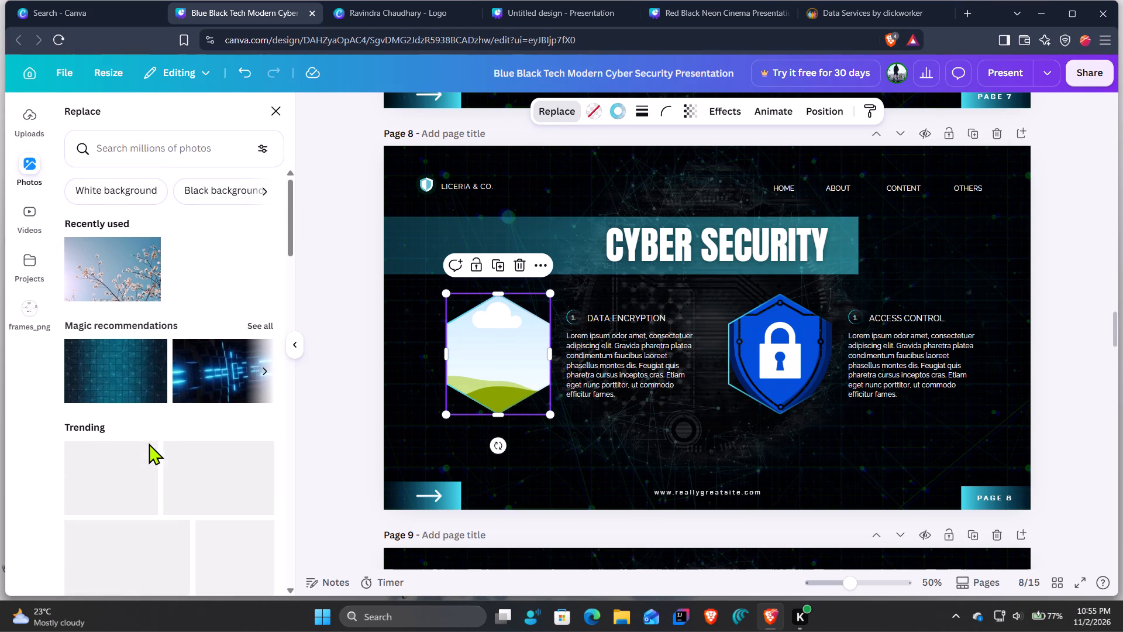
click(223, 371)
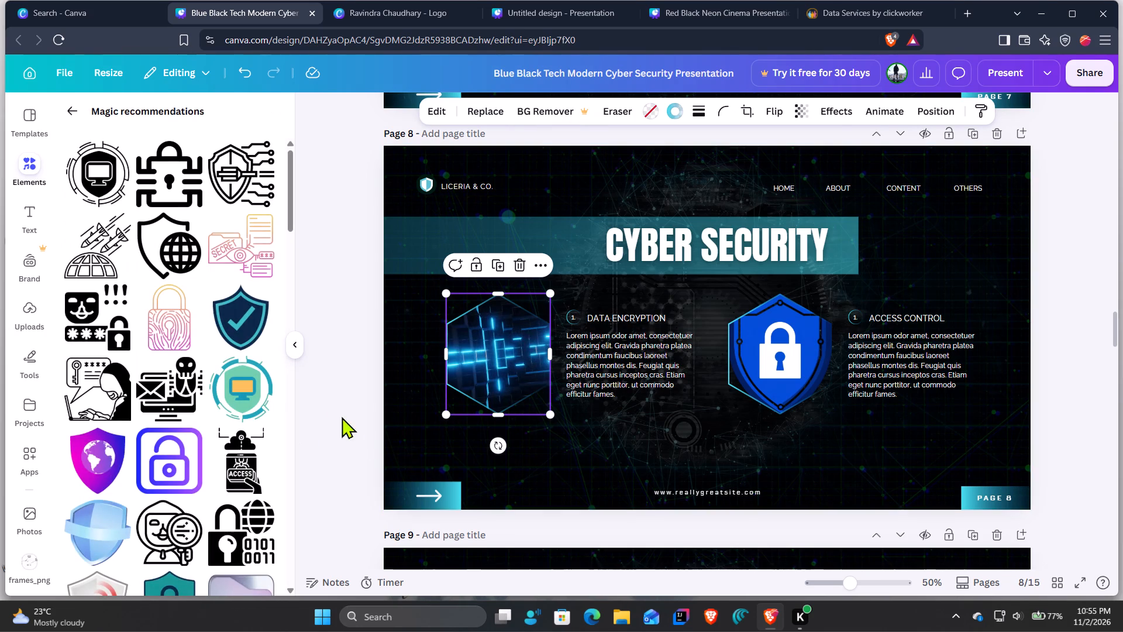
click(342, 385)
Shift the DATA ENCRYPTION paragraph on page 8 slightly down and to the right.
scroll(574, 513, down, 2)
click(639, 223)
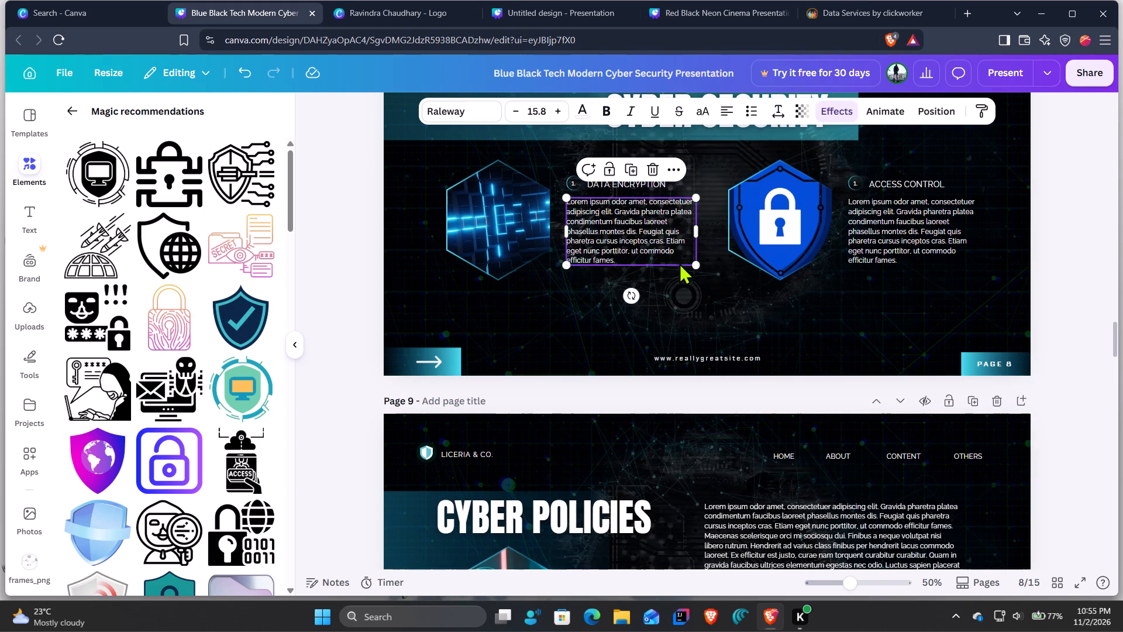
drag(653, 243, 659, 251)
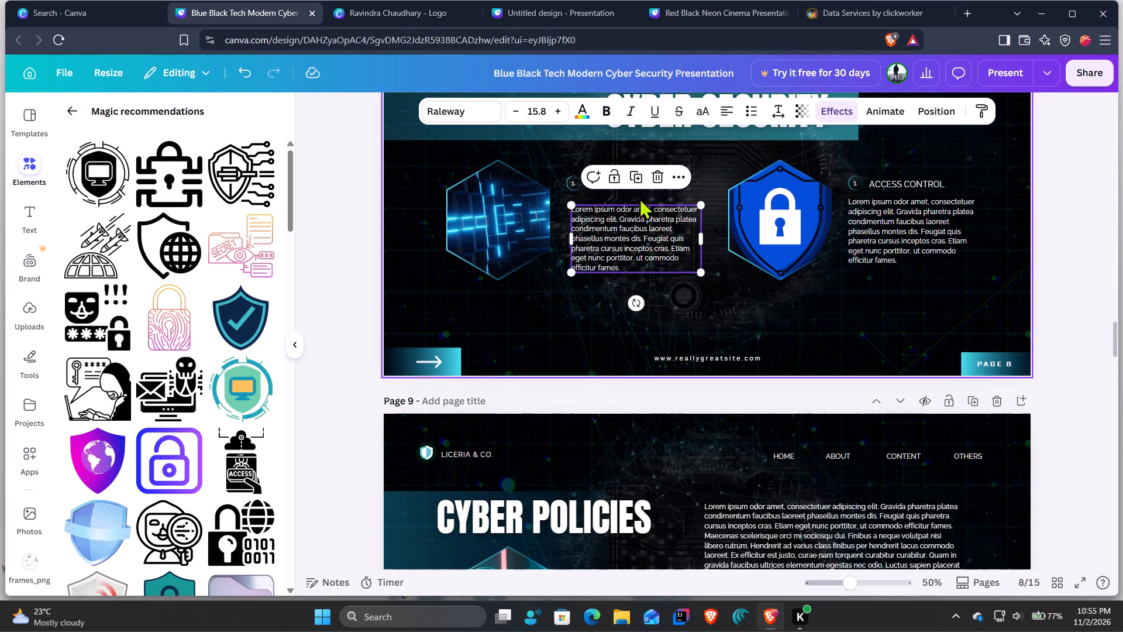
click(642, 247)
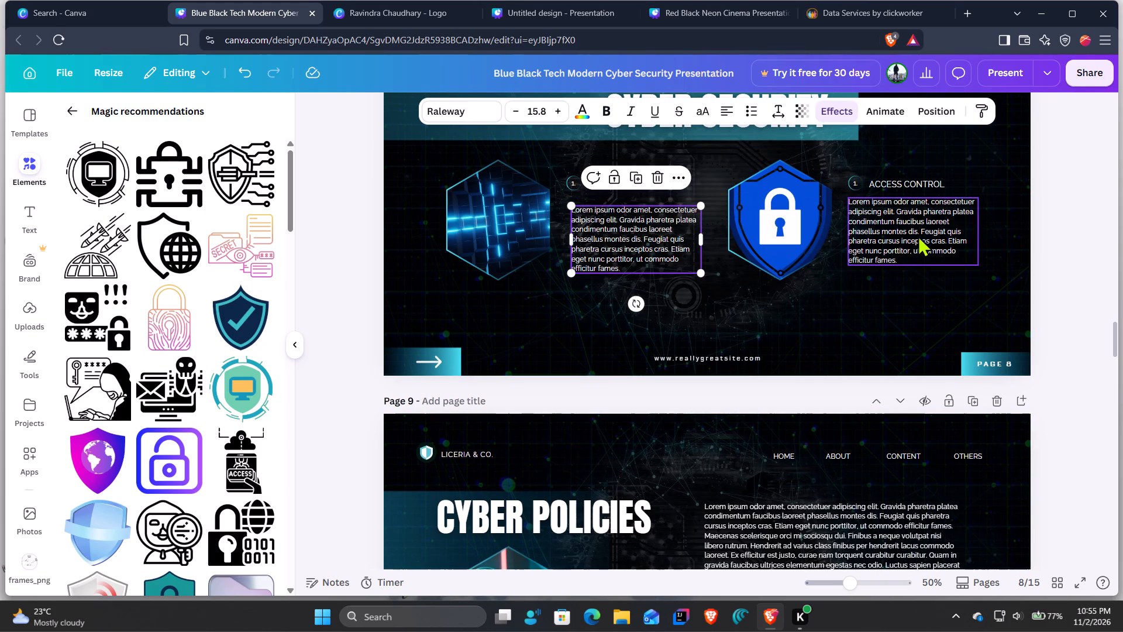
click(898, 342)
Move the CYBER POLICIES heading on page 9 above the body text, shifting both paragraphs down to make room.
scroll(502, 458, down, 1)
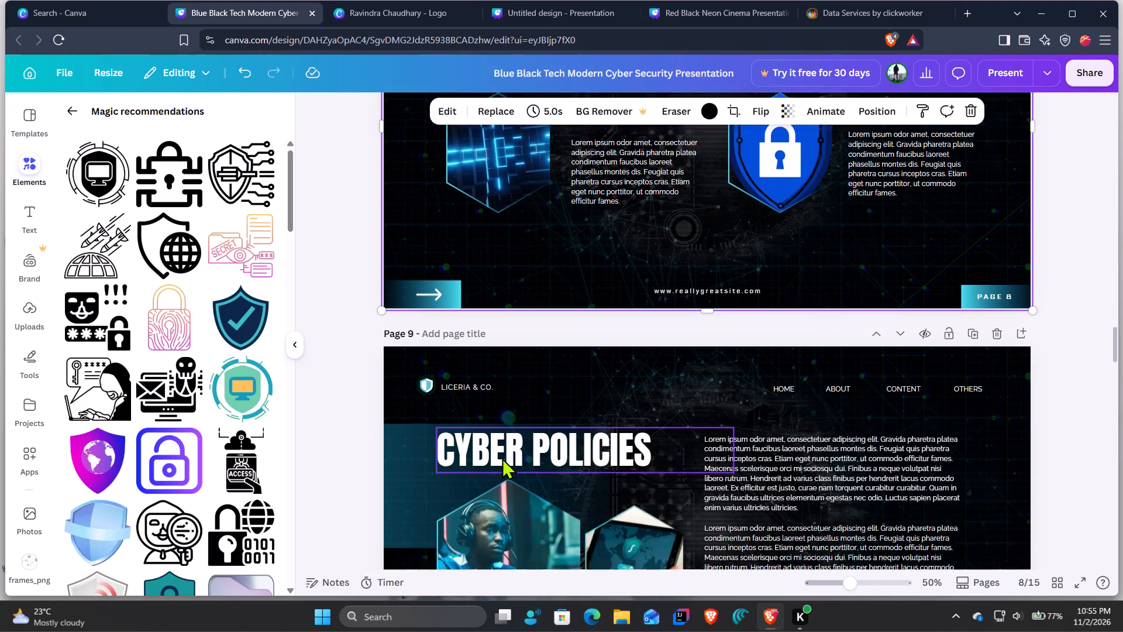
scroll(502, 458, down, 1)
click(508, 245)
drag(580, 262, 780, 213)
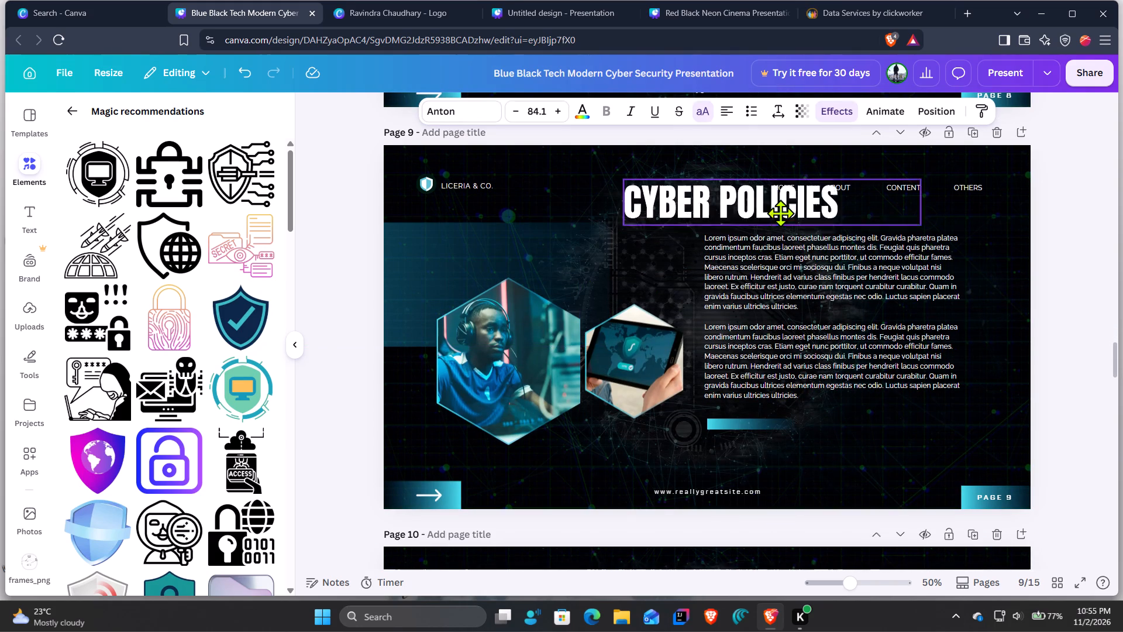
drag(780, 213, 811, 224)
drag(818, 288, 809, 300)
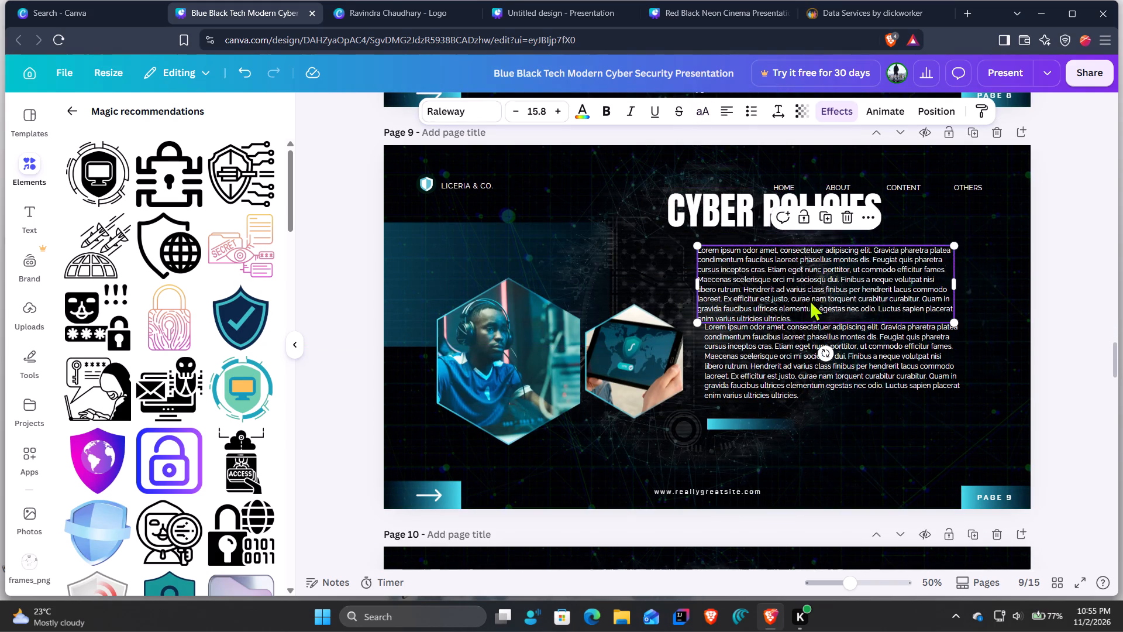
drag(789, 350, 789, 372)
drag(749, 286, 755, 299)
drag(728, 219, 757, 237)
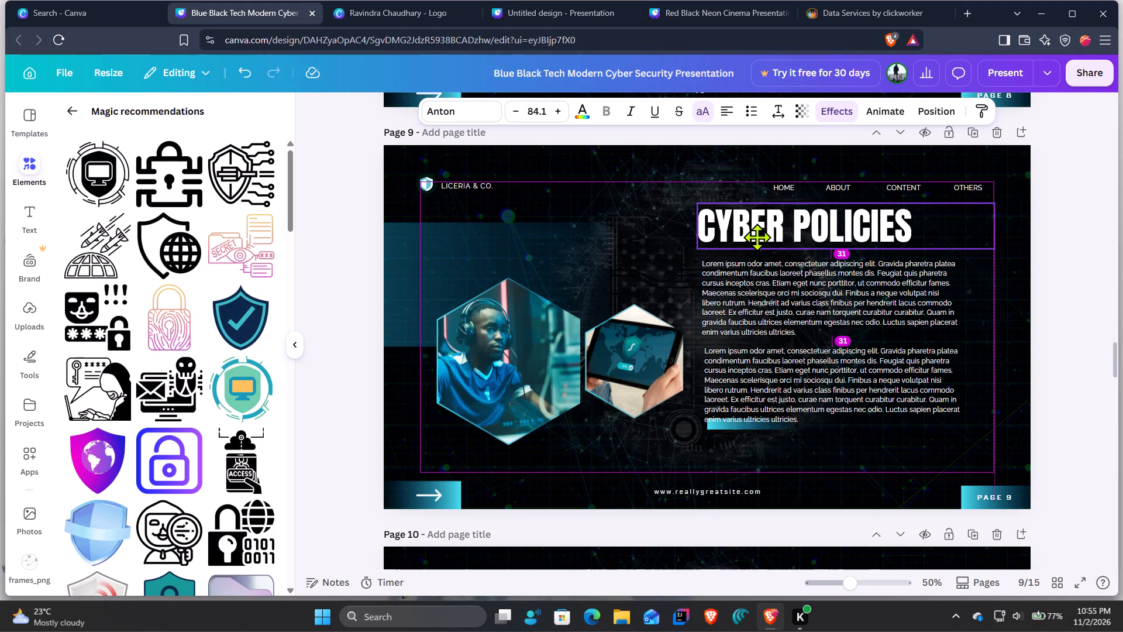
drag(757, 237, 762, 239)
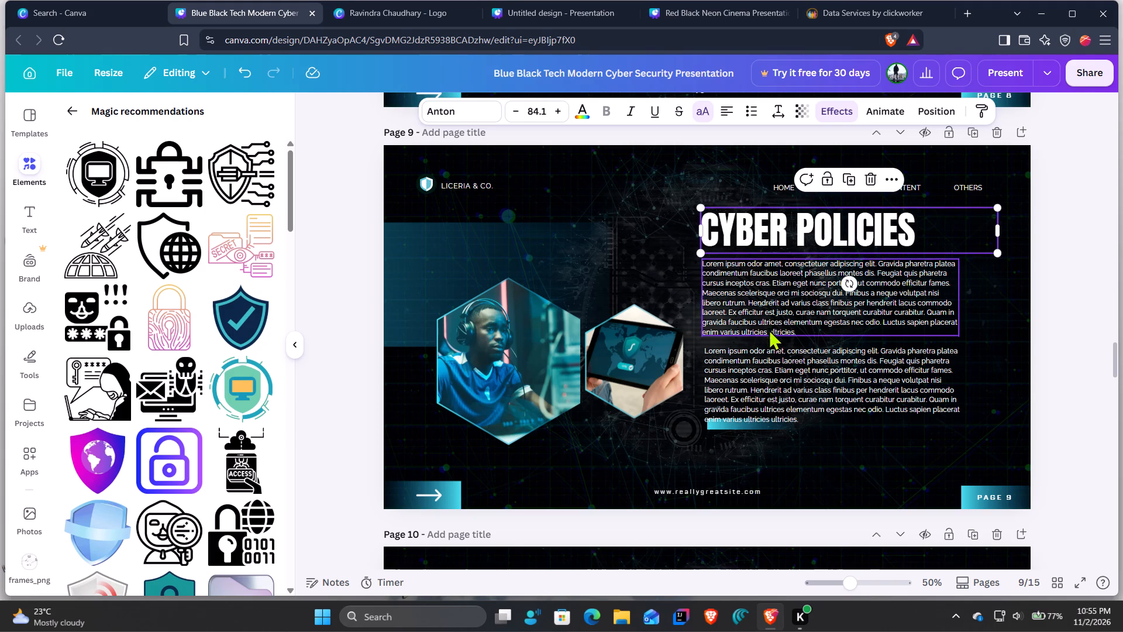
Move the short blue gradient bar on page 9 down so it sits clear below the second paragraph.
click(767, 375)
click(743, 424)
click(738, 434)
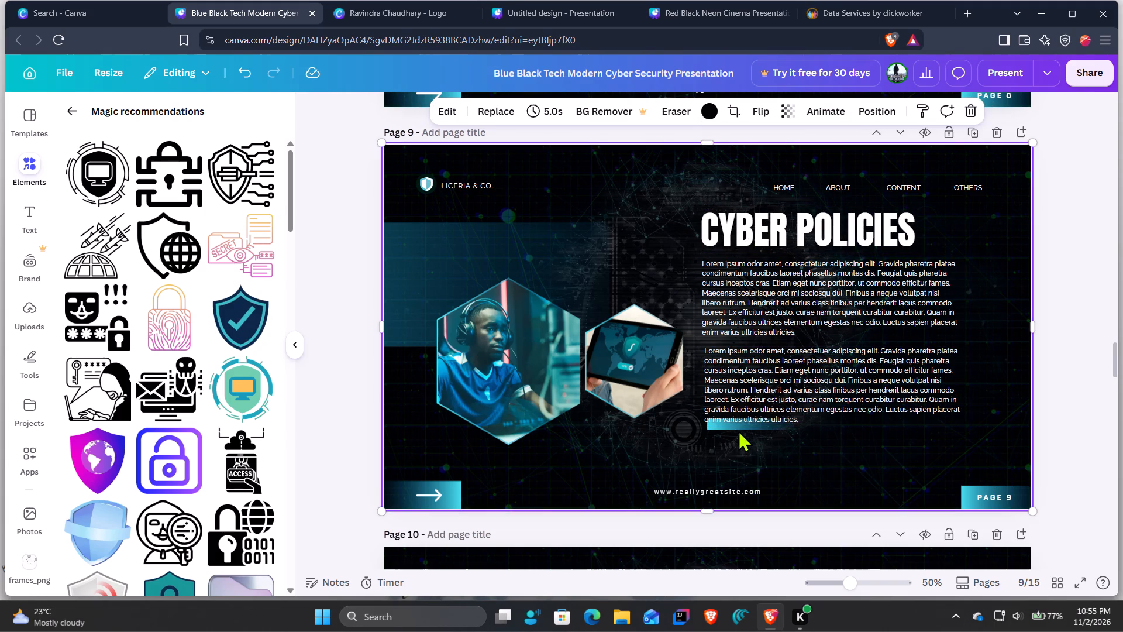
drag(736, 426, 738, 441)
Raise both hexagon photos on page 9, shifting the smaller tablet photo slightly toward the text.
drag(633, 372, 643, 320)
drag(647, 305, 648, 334)
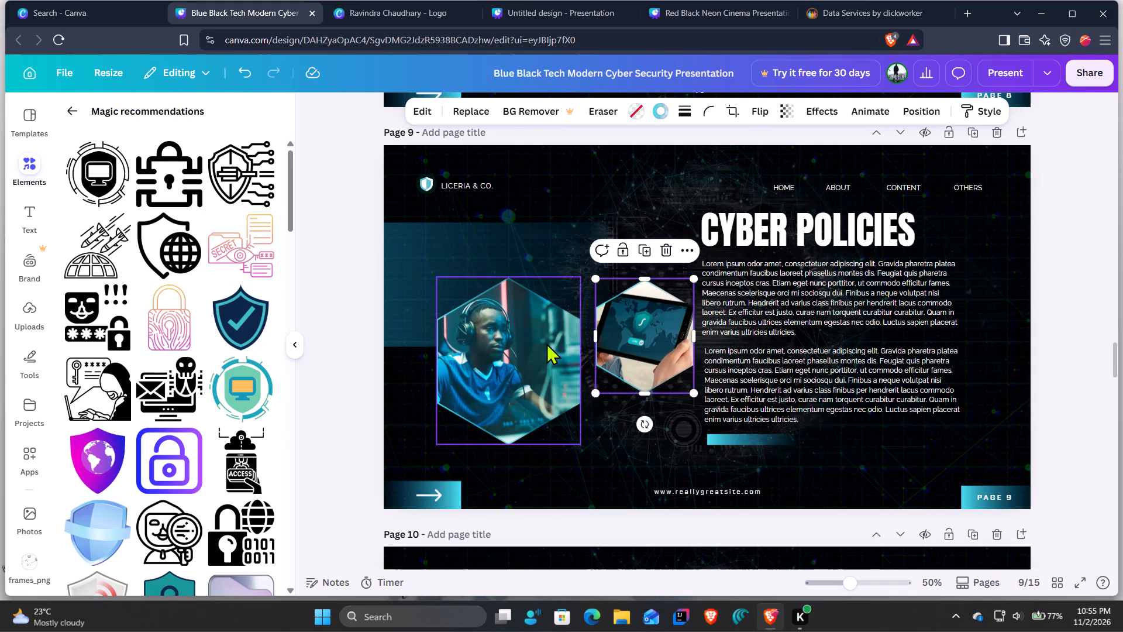
drag(542, 346, 540, 326)
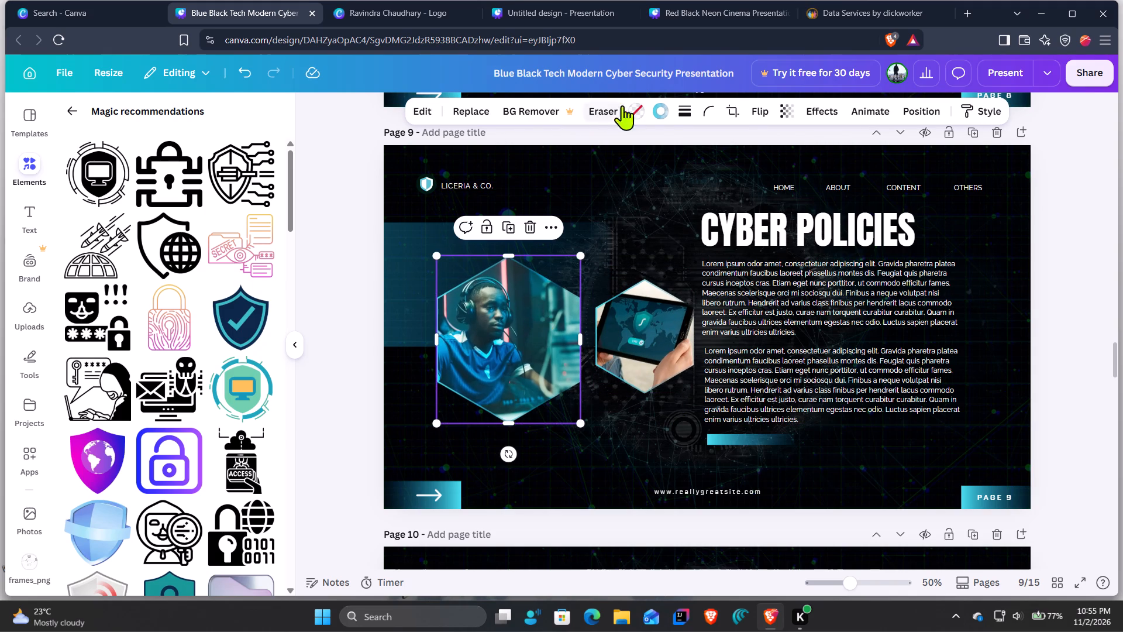
Try vivid azure #0a8fde and the original gradient on the larger hexagon photo's border, and set it to dark slate.
click(668, 112)
click(268, 277)
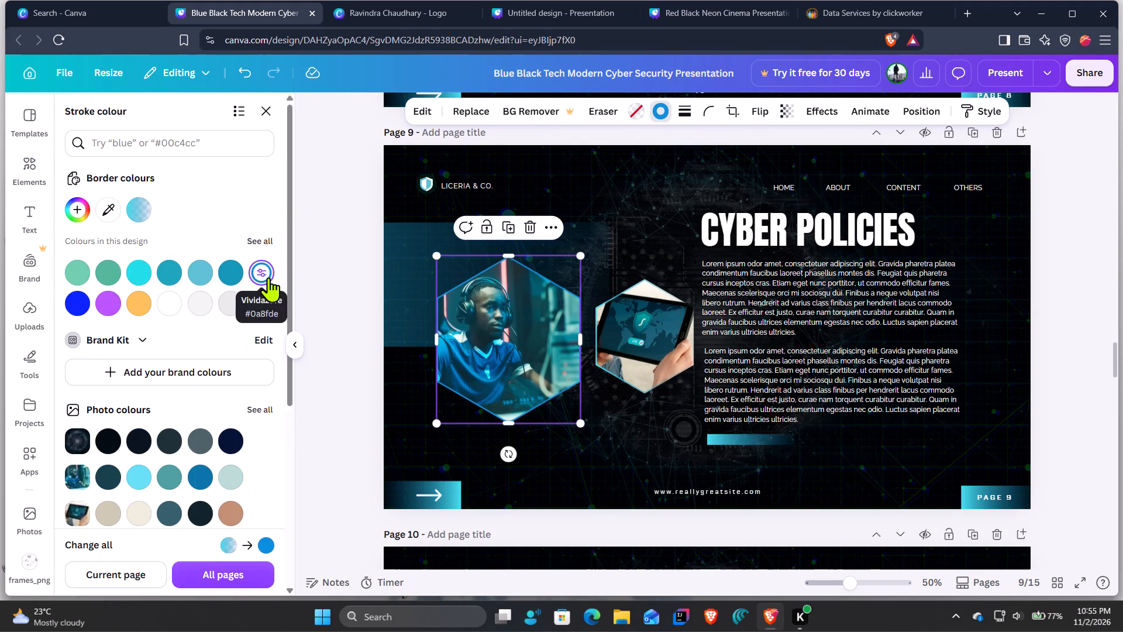
click(136, 207)
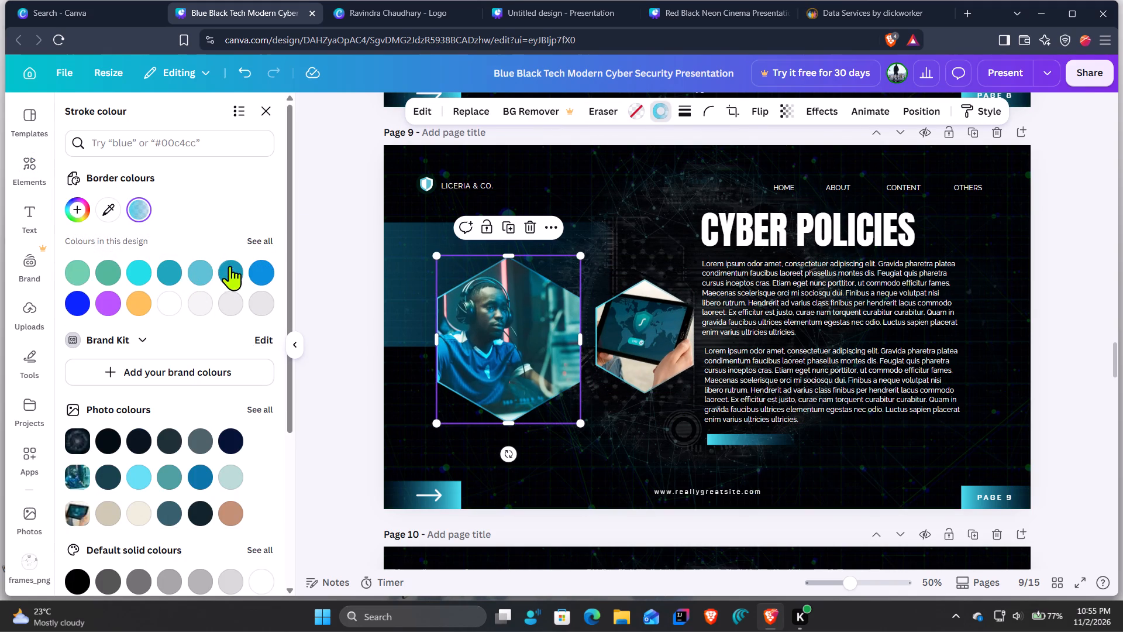
click(173, 441)
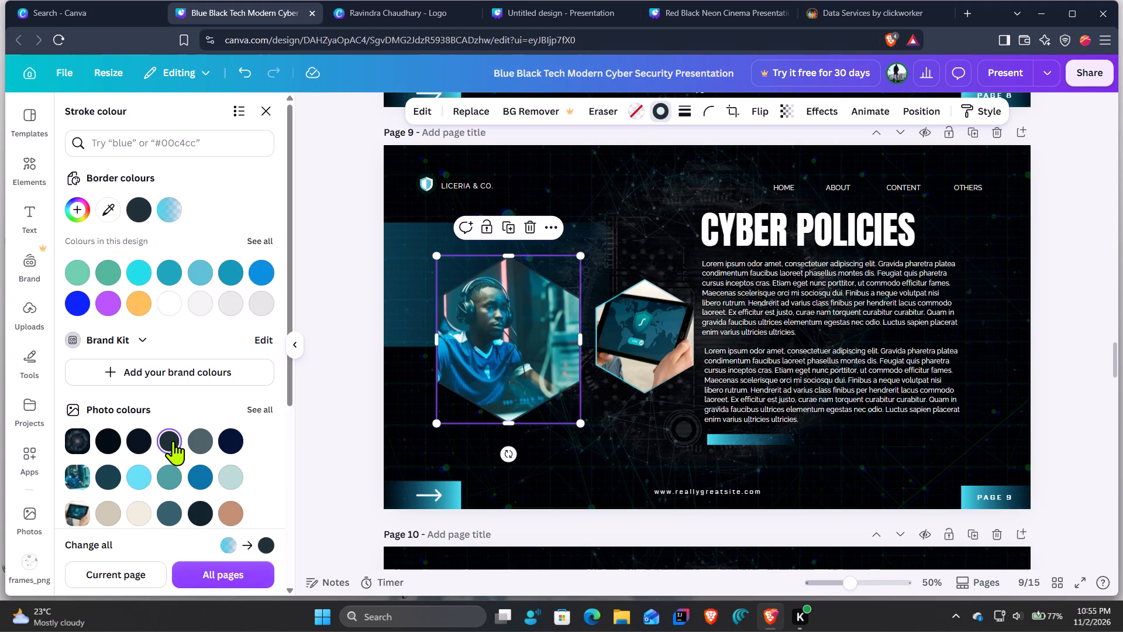
Set the border of the smaller tablet hexagon photo on page 9 to dark navy from the photo colours.
click(650, 300)
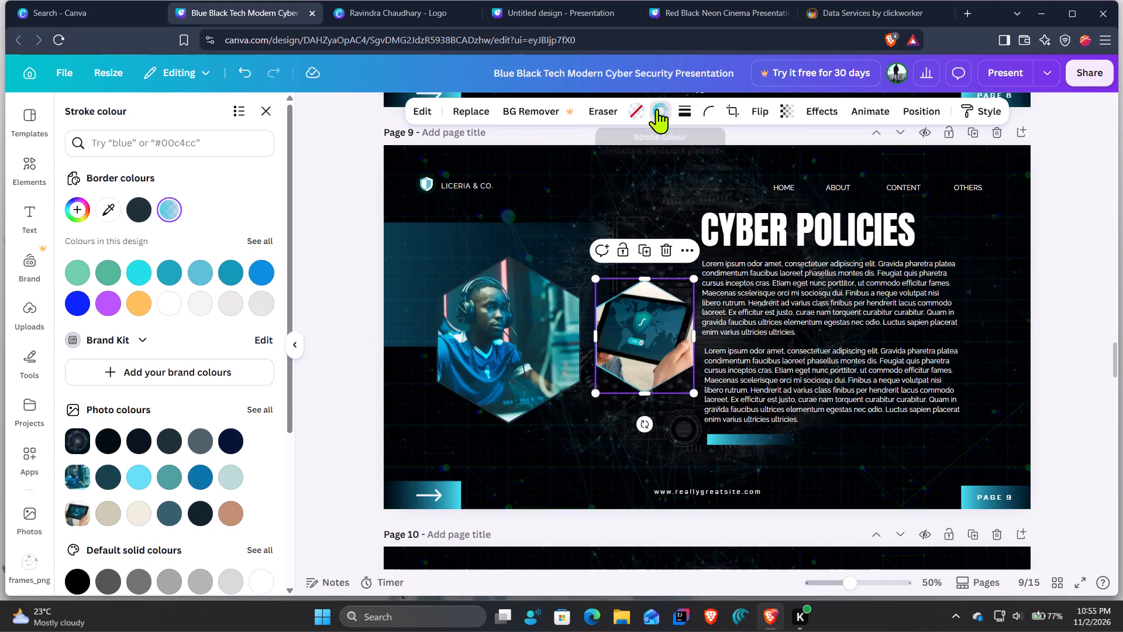
click(657, 109)
click(663, 114)
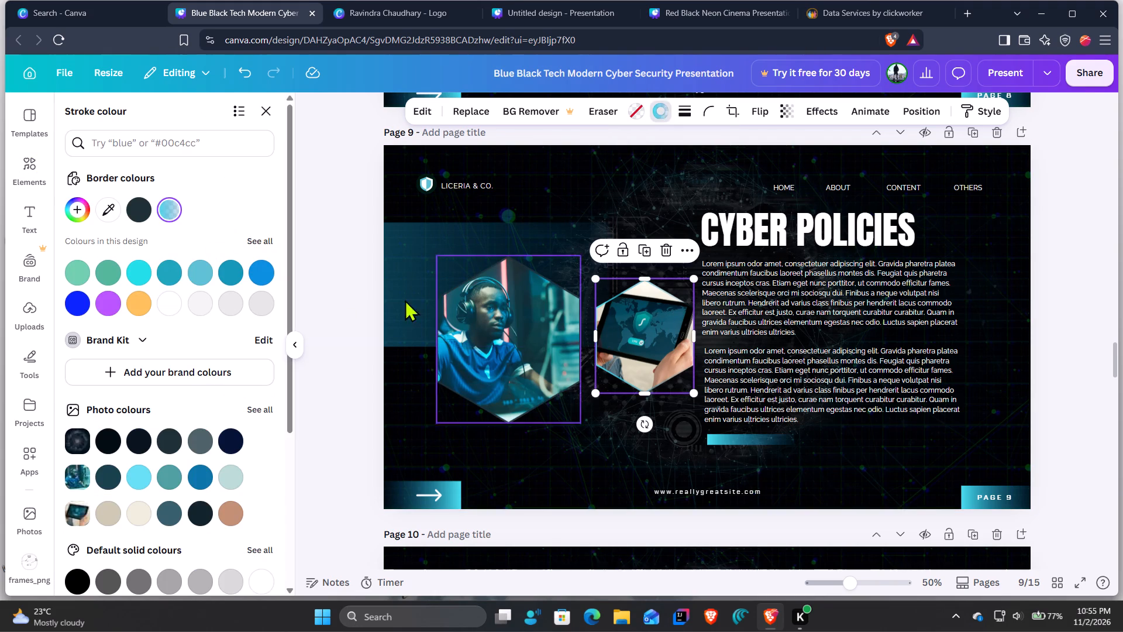
click(223, 442)
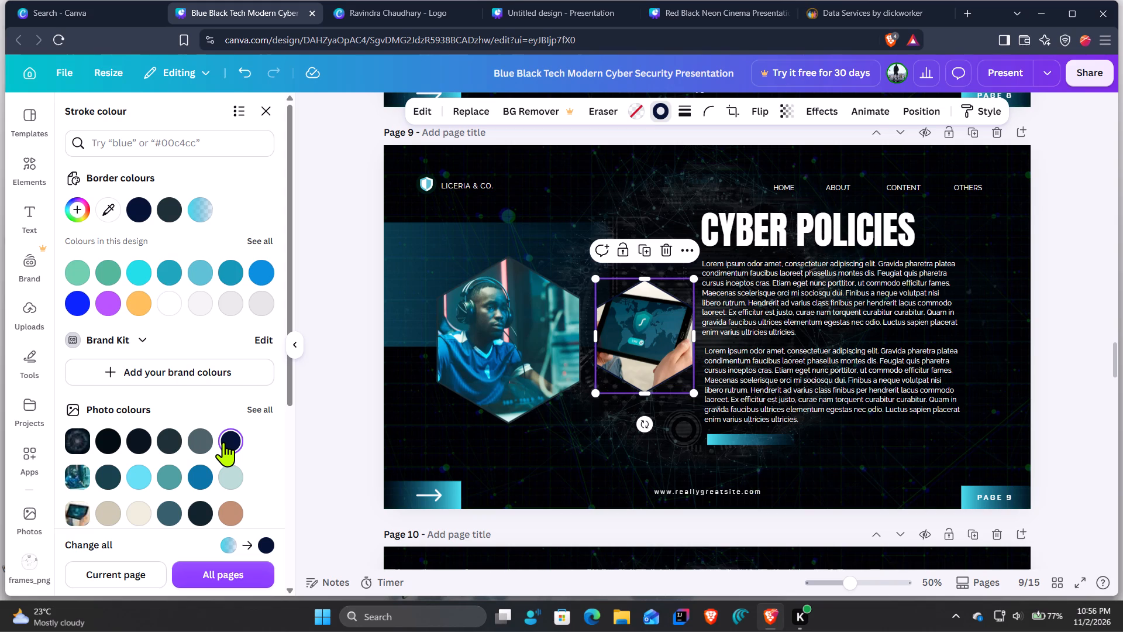
click(685, 436)
click(684, 432)
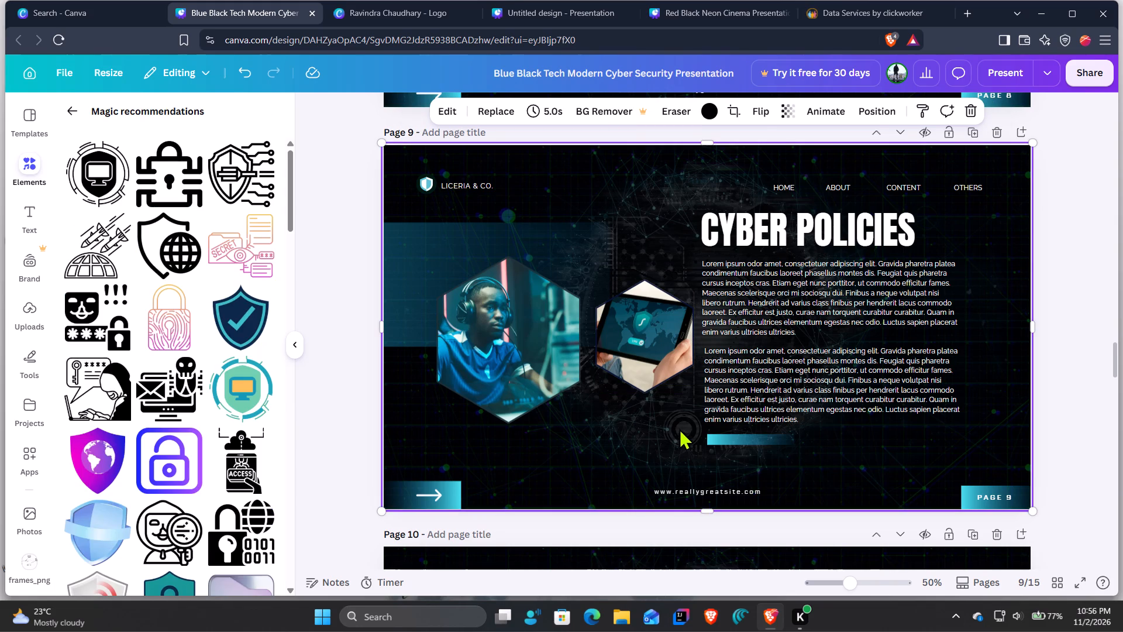
click(534, 369)
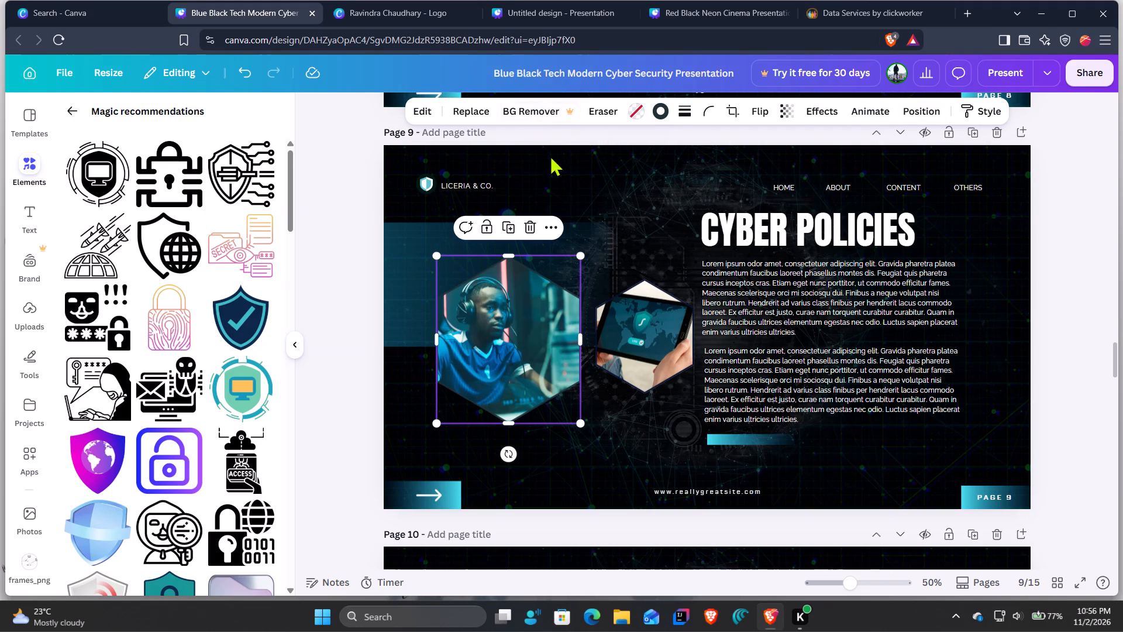
Replace the photo in the laptop mockup on page 10 with the recommended circuit board photo showing a blue brain chip.
scroll(590, 359, down, 6)
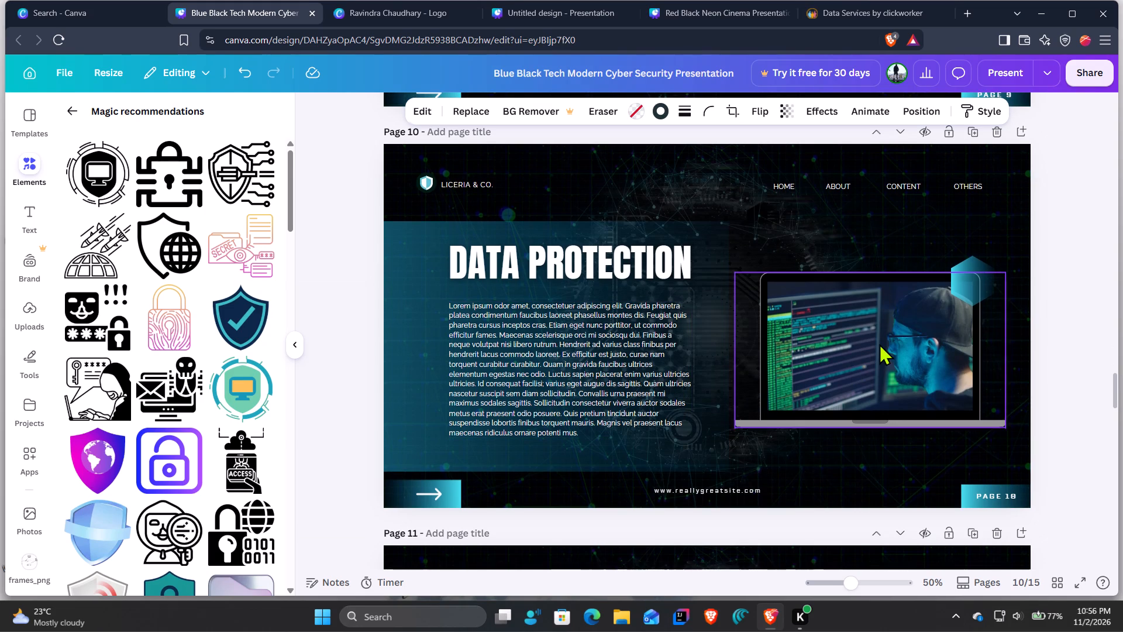
click(879, 344)
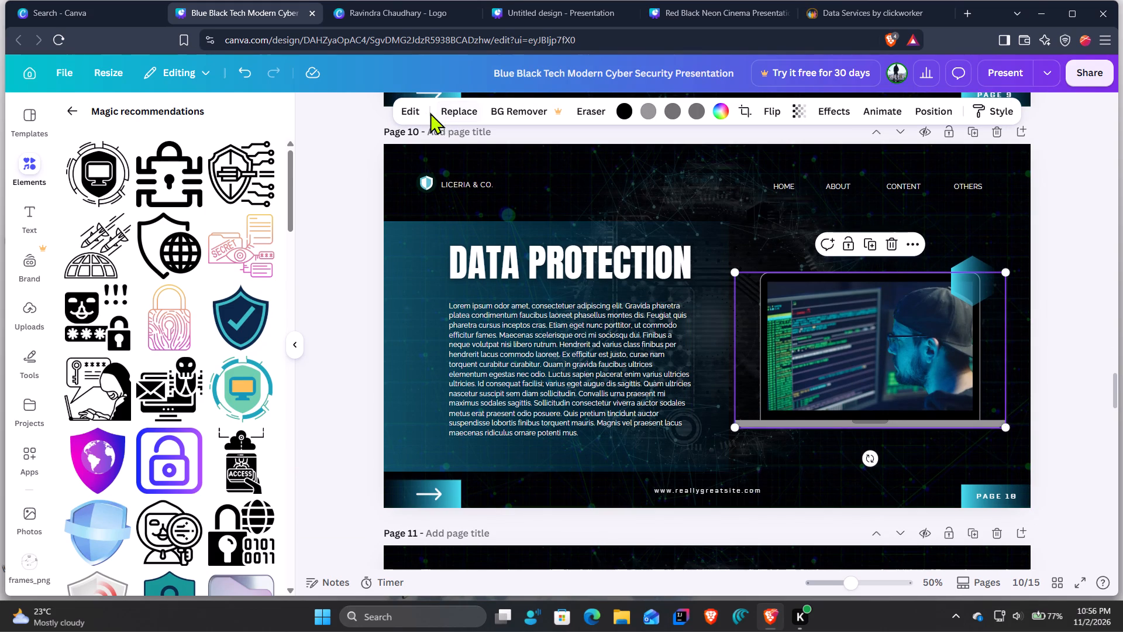
click(452, 115)
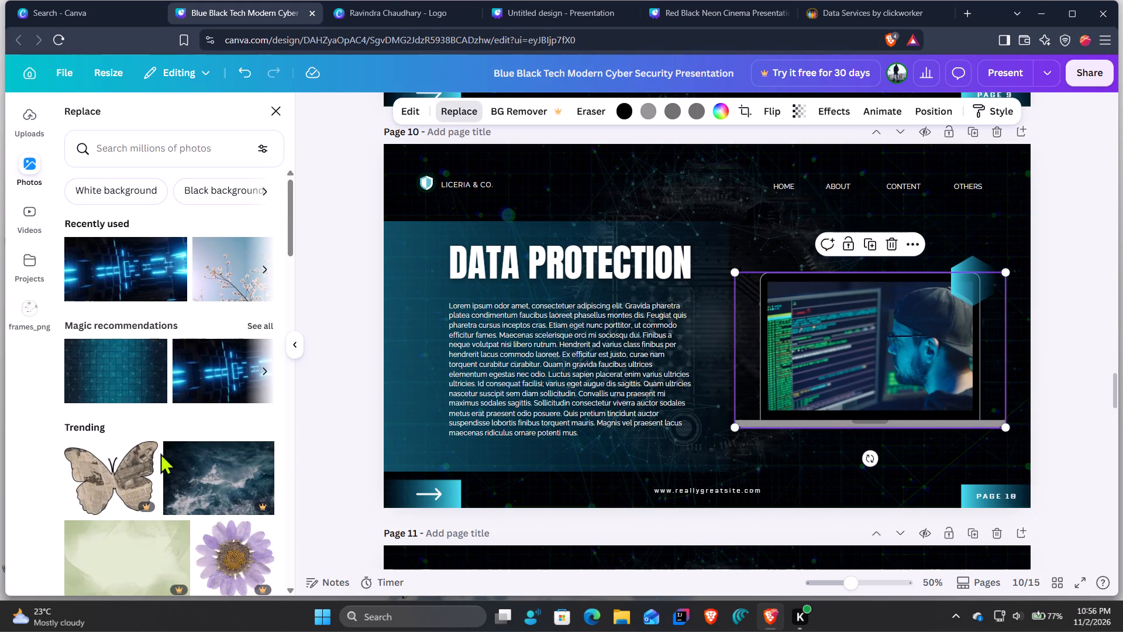
click(268, 360)
click(268, 360)
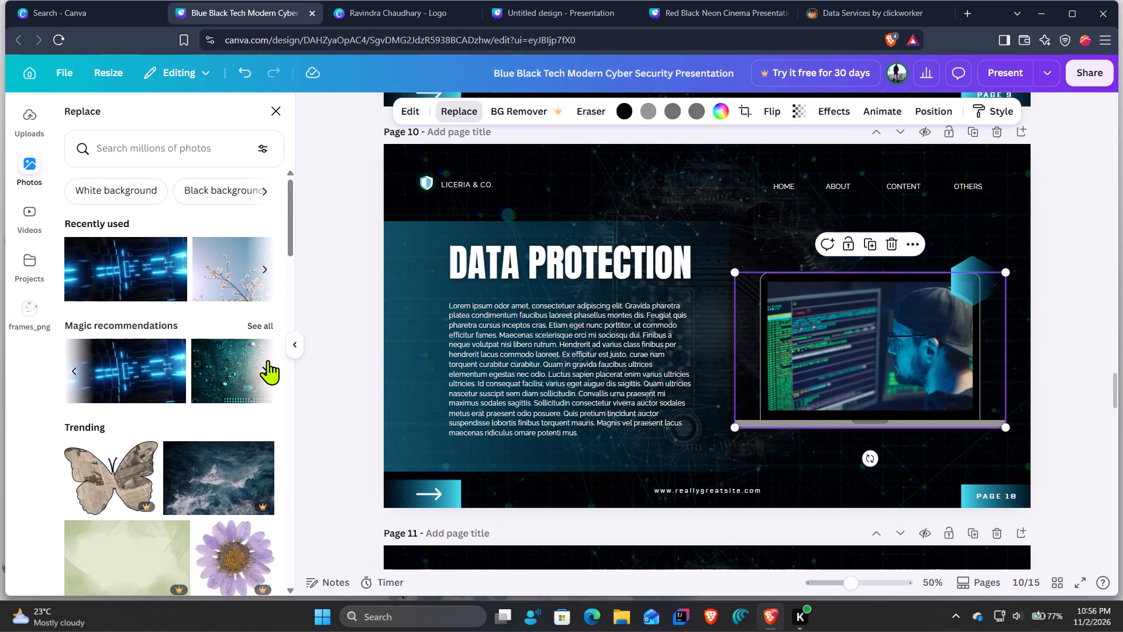
click(268, 360)
click(268, 360)
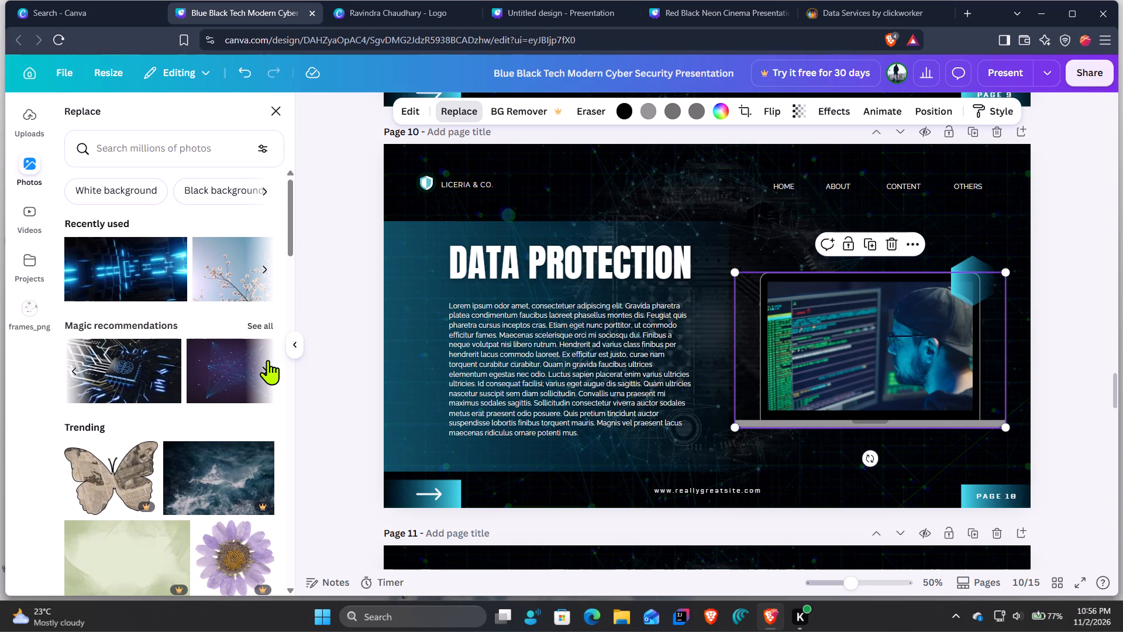
click(152, 375)
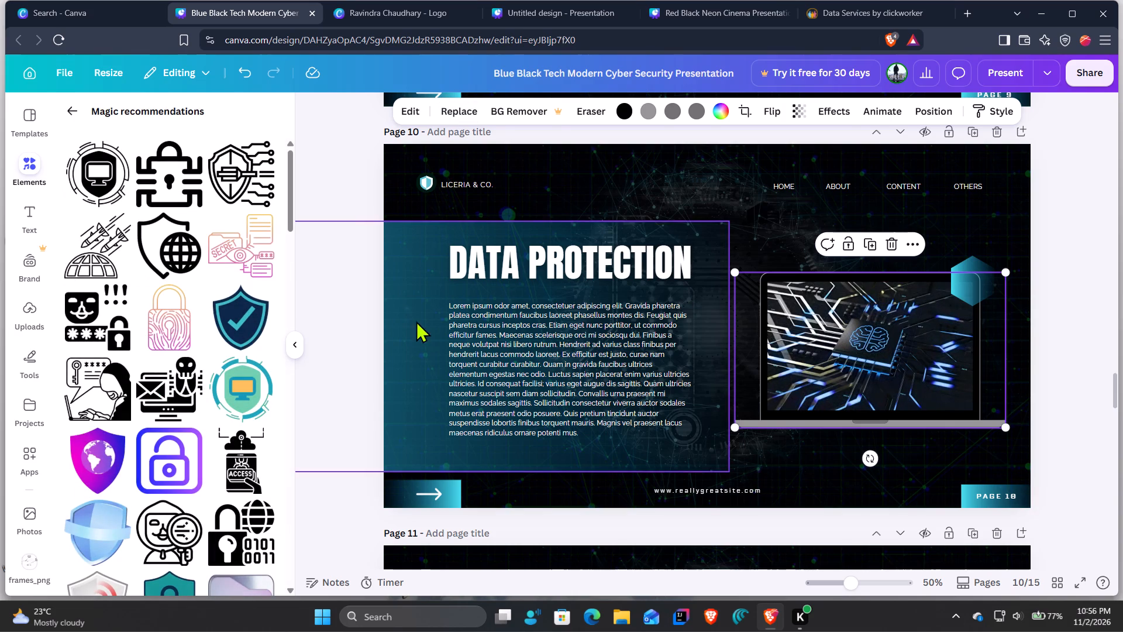
Raise the DATA PROTECTION heading on page 10 slightly, keeping it aligned with the edge of the body text.
click(487, 272)
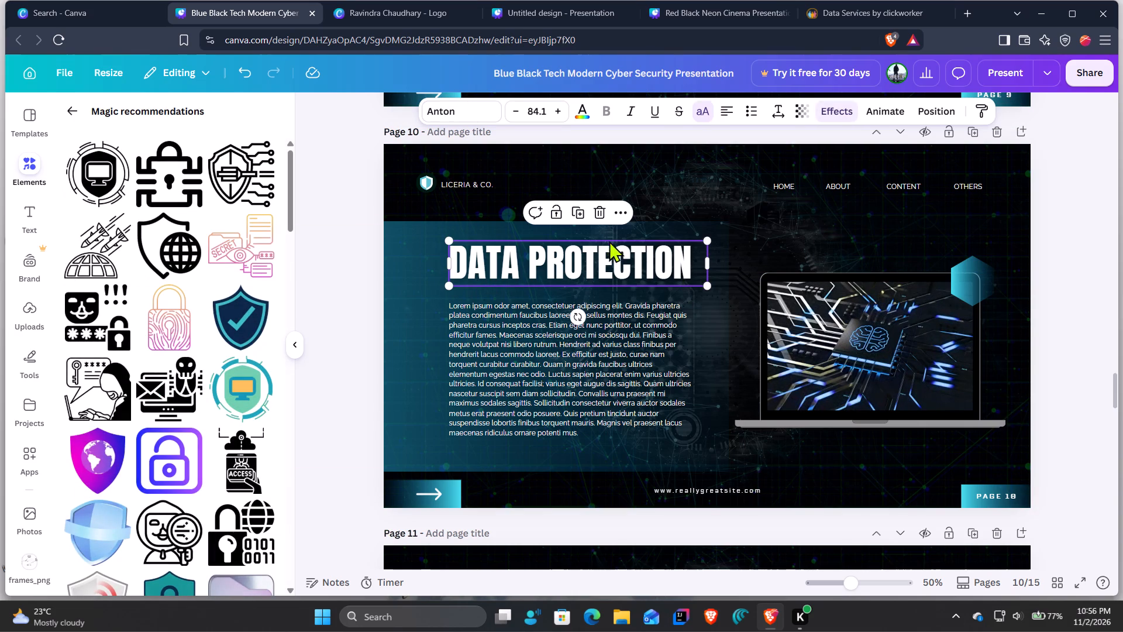
drag(625, 253, 616, 245)
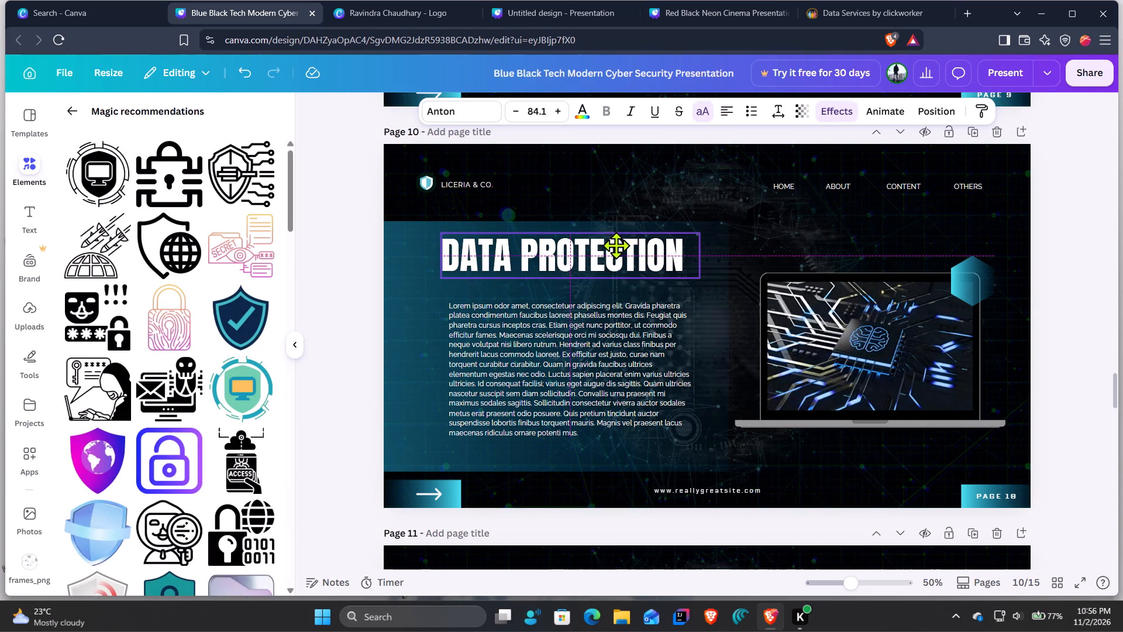
drag(616, 245, 623, 244)
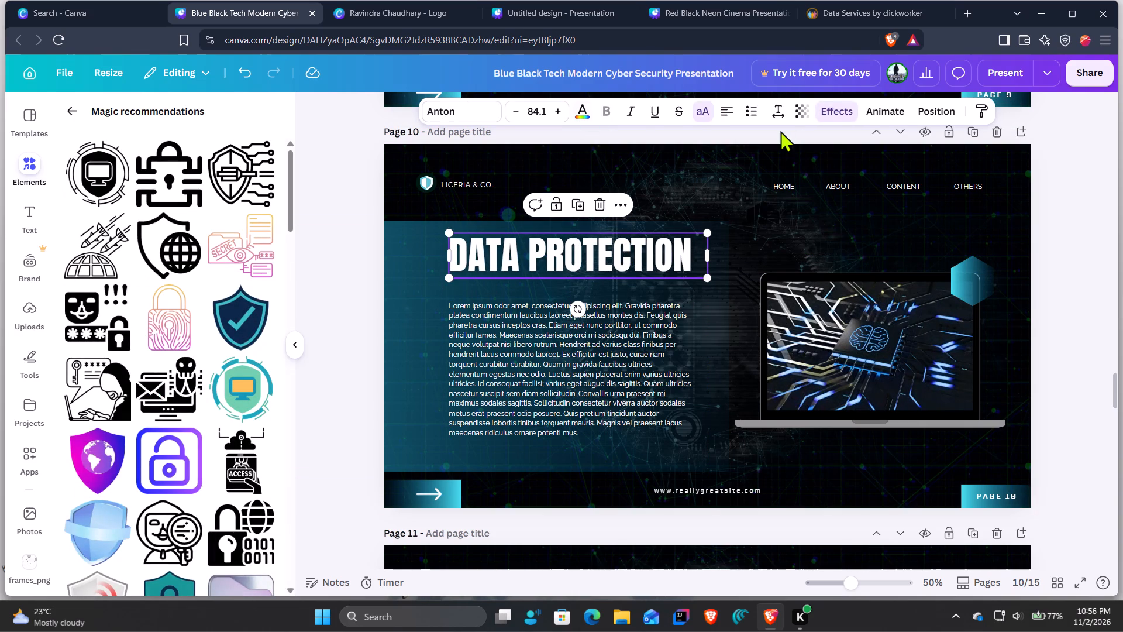
Apply the Background text effect to the DATA PROTECTION heading.
click(843, 110)
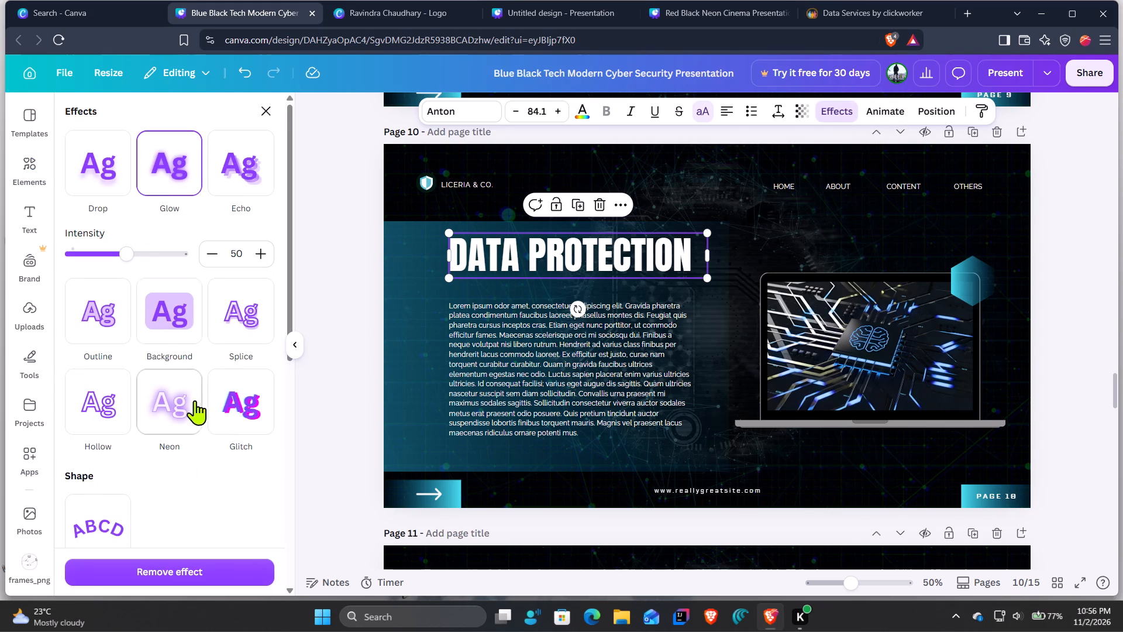
click(168, 310)
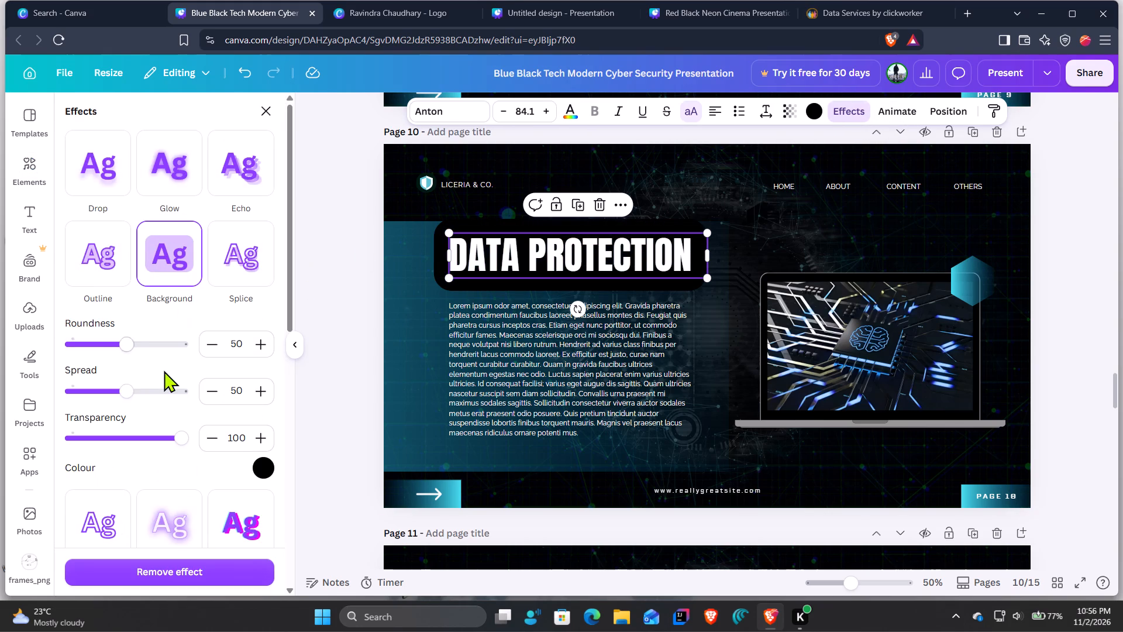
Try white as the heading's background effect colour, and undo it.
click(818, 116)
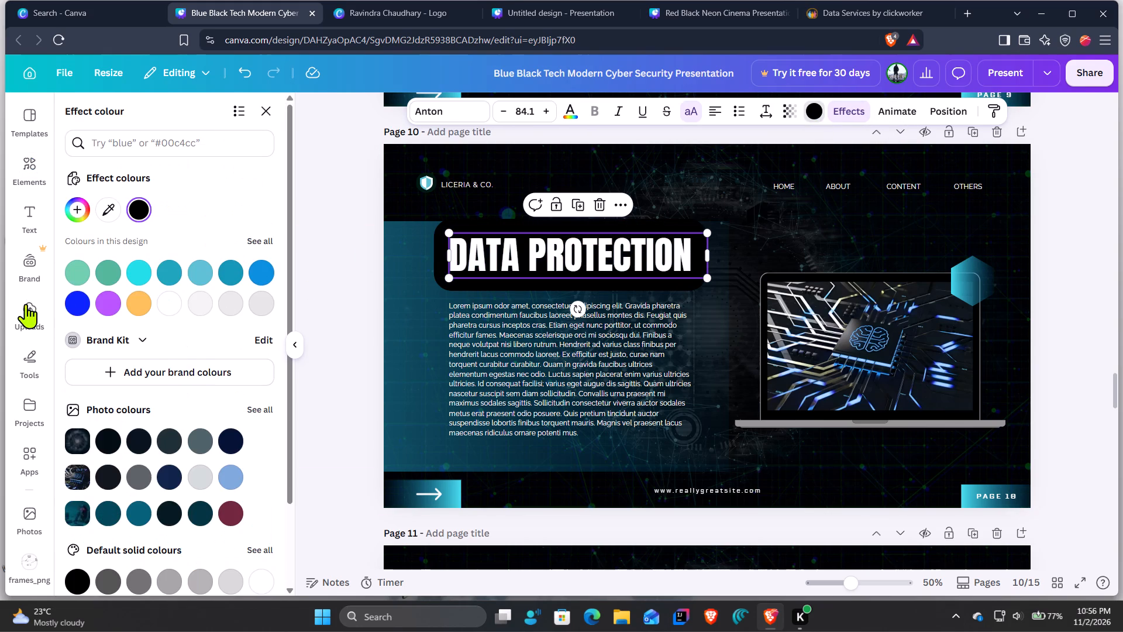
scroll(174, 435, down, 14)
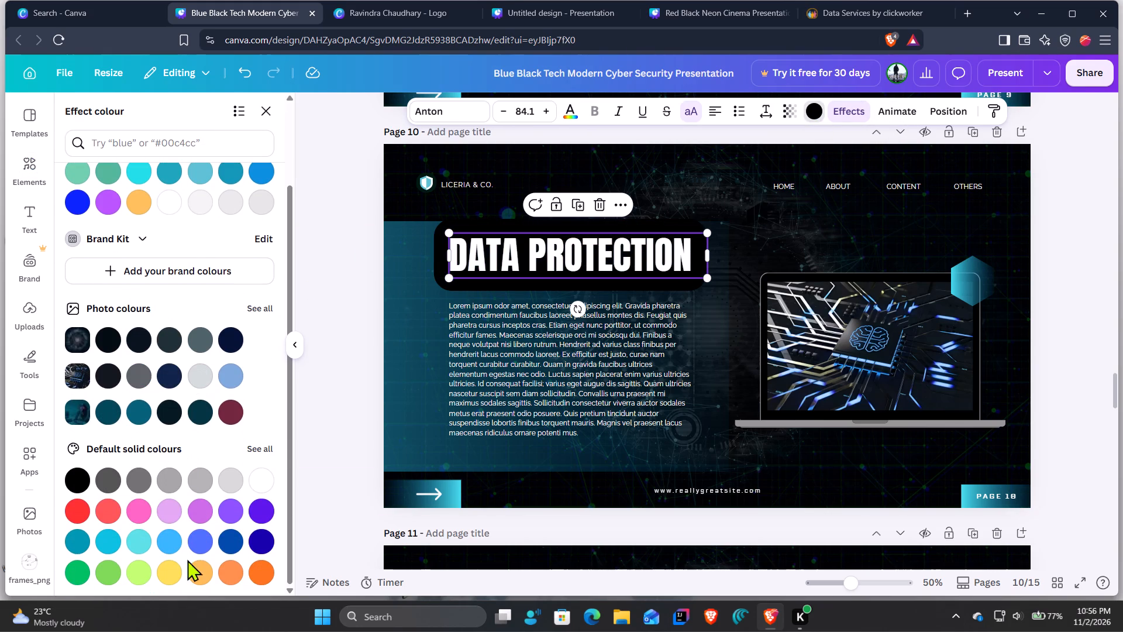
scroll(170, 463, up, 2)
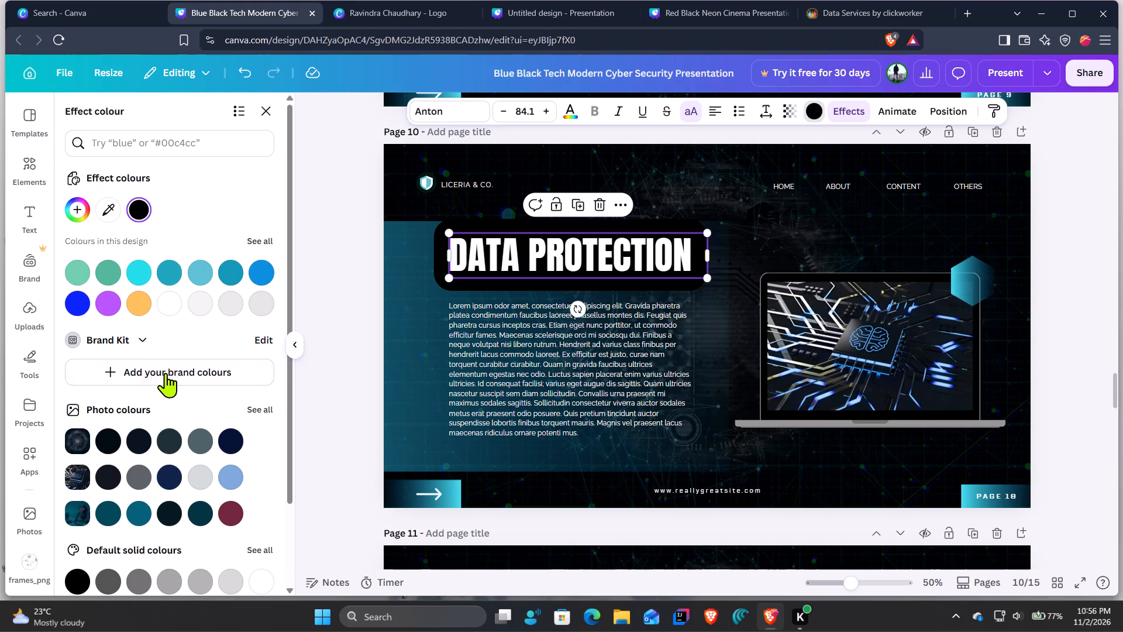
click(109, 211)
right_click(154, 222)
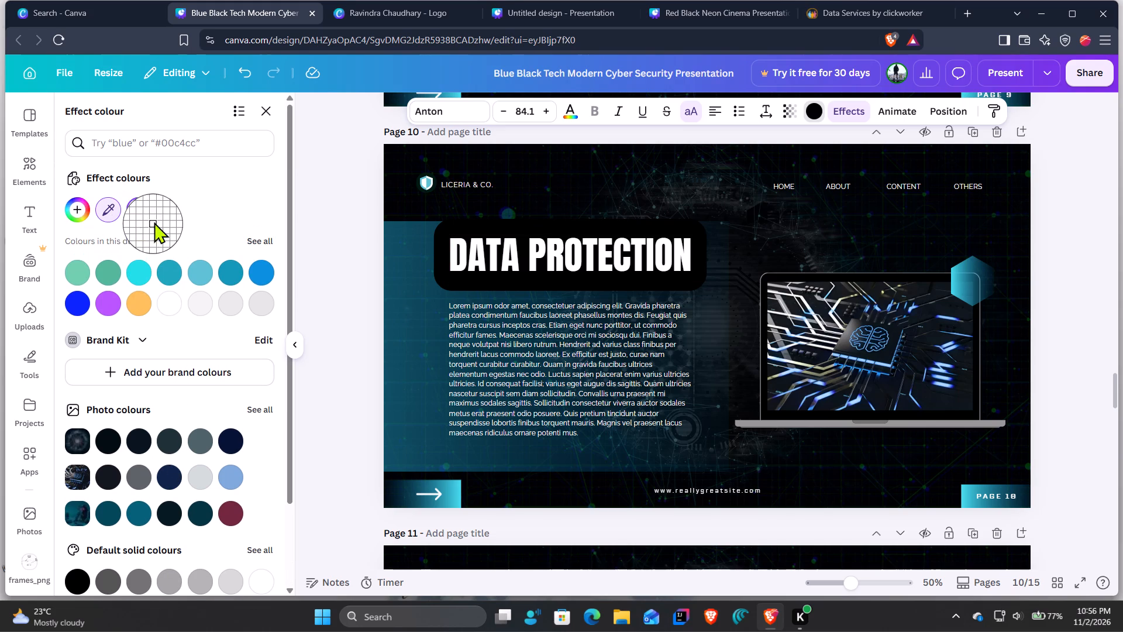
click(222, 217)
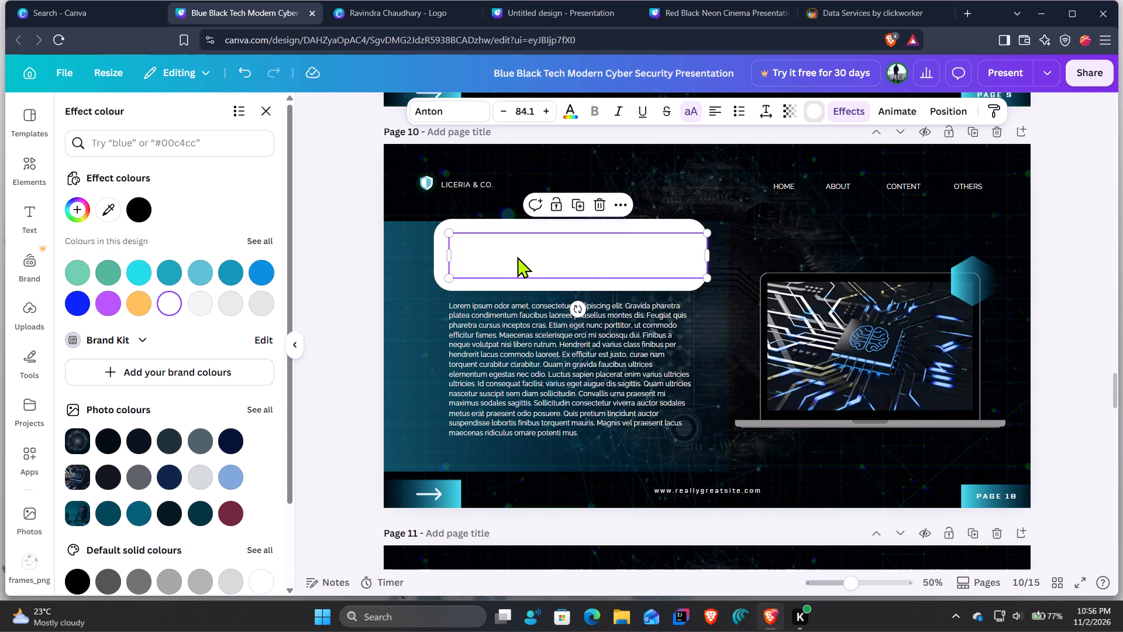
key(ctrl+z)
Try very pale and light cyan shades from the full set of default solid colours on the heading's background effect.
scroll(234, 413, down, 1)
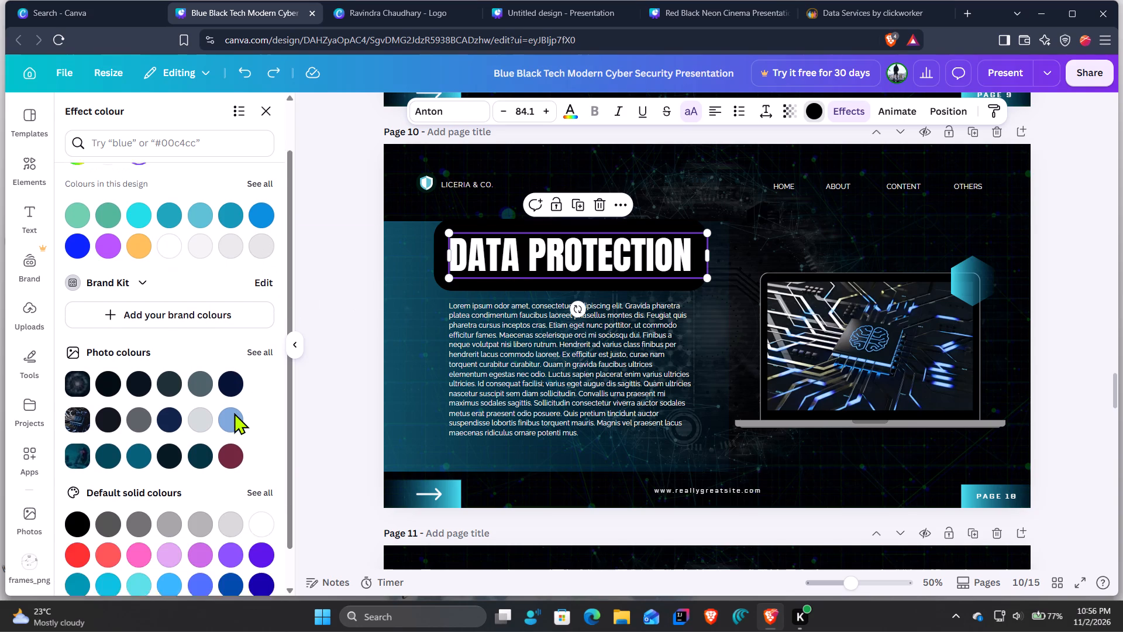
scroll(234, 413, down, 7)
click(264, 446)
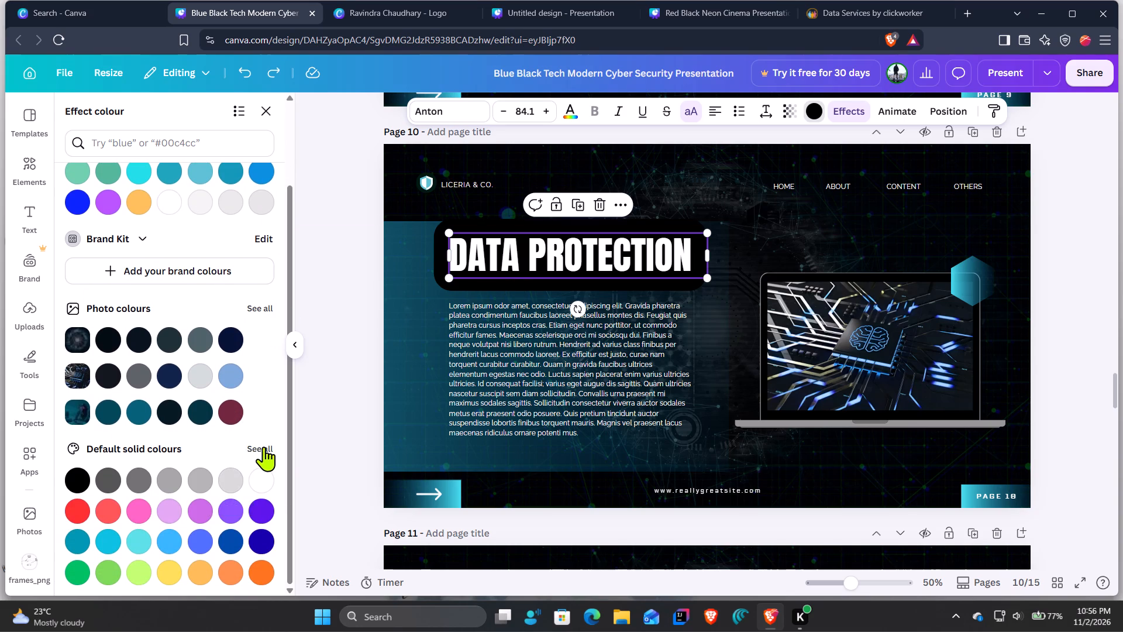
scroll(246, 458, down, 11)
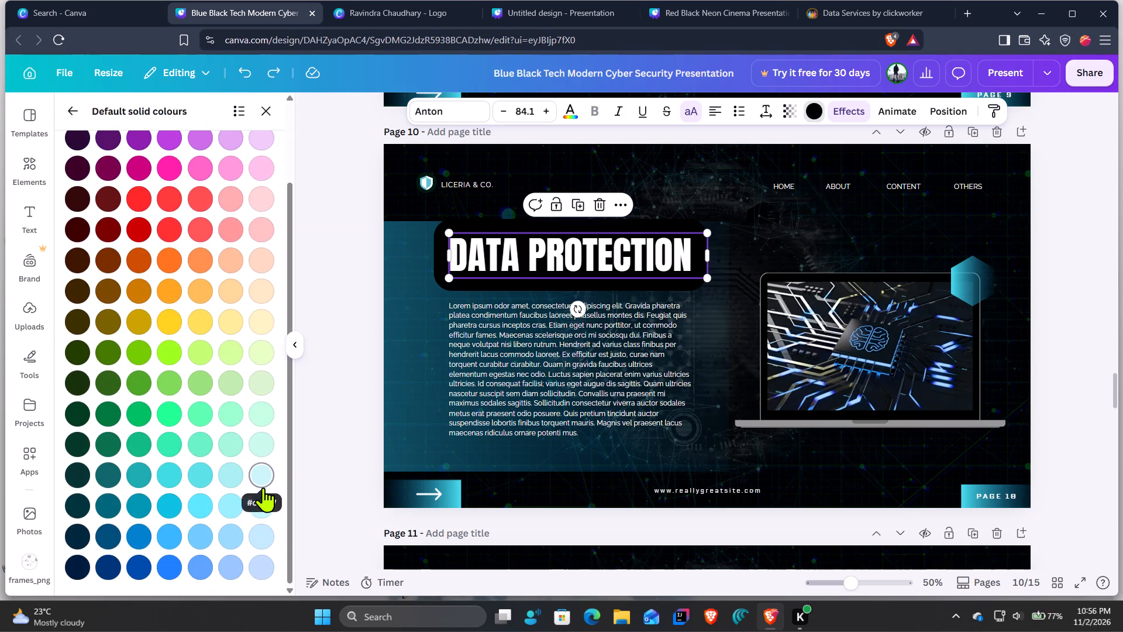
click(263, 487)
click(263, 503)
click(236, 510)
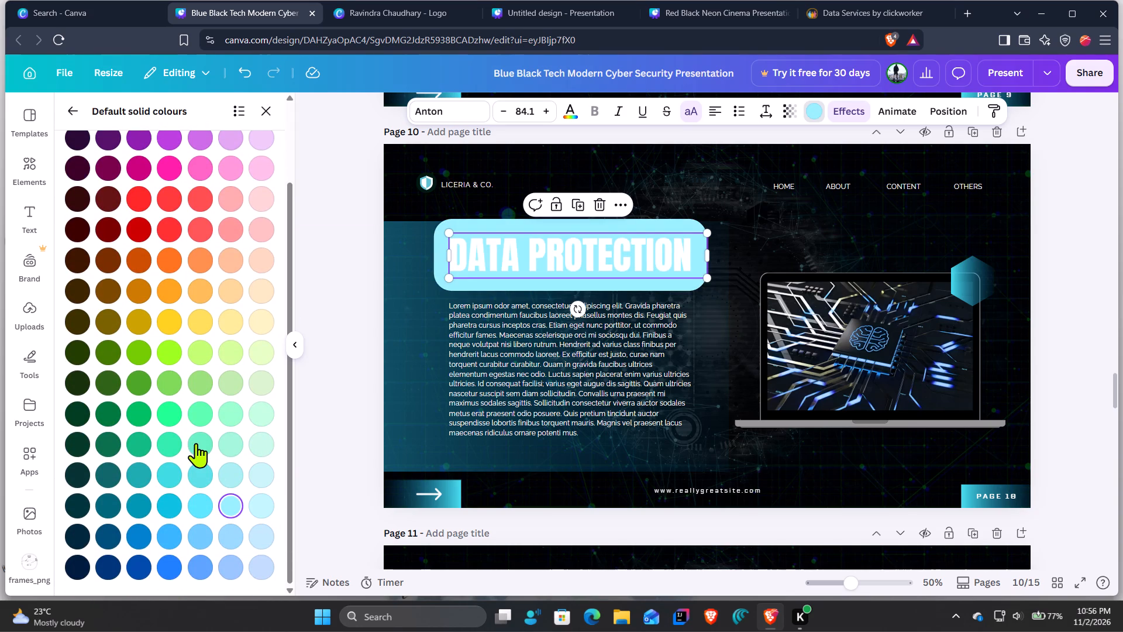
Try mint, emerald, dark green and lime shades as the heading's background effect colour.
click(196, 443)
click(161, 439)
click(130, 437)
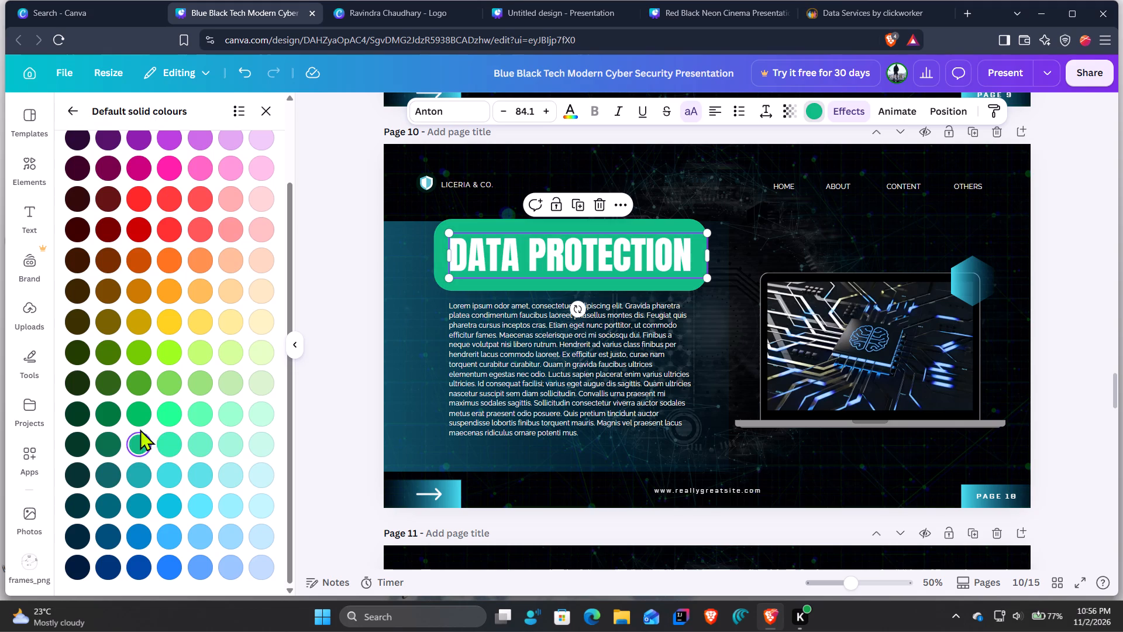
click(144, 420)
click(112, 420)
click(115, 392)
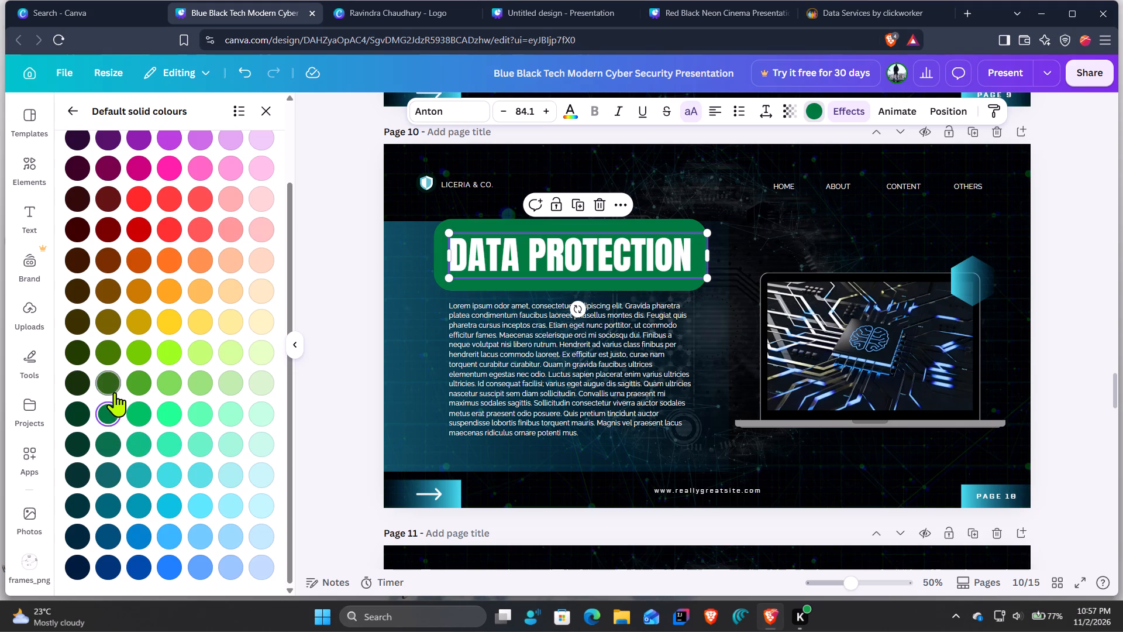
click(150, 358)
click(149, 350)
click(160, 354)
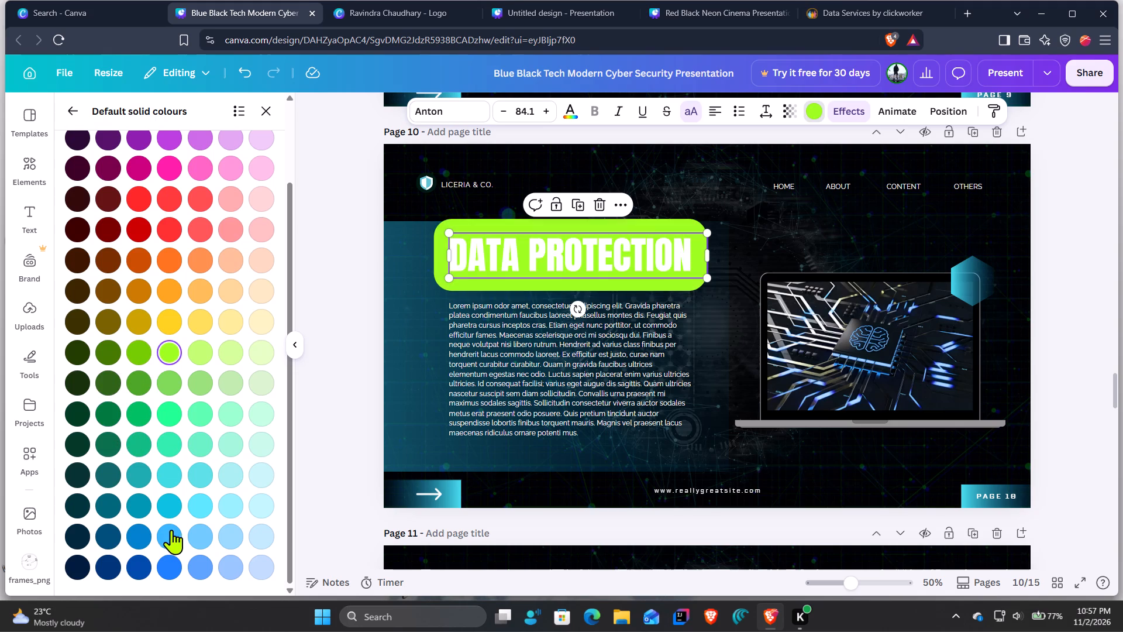
Try several sky blue and cyan shades on the heading's background effect, and set it to the pale periwinkle blue.
click(171, 530)
click(167, 514)
click(201, 508)
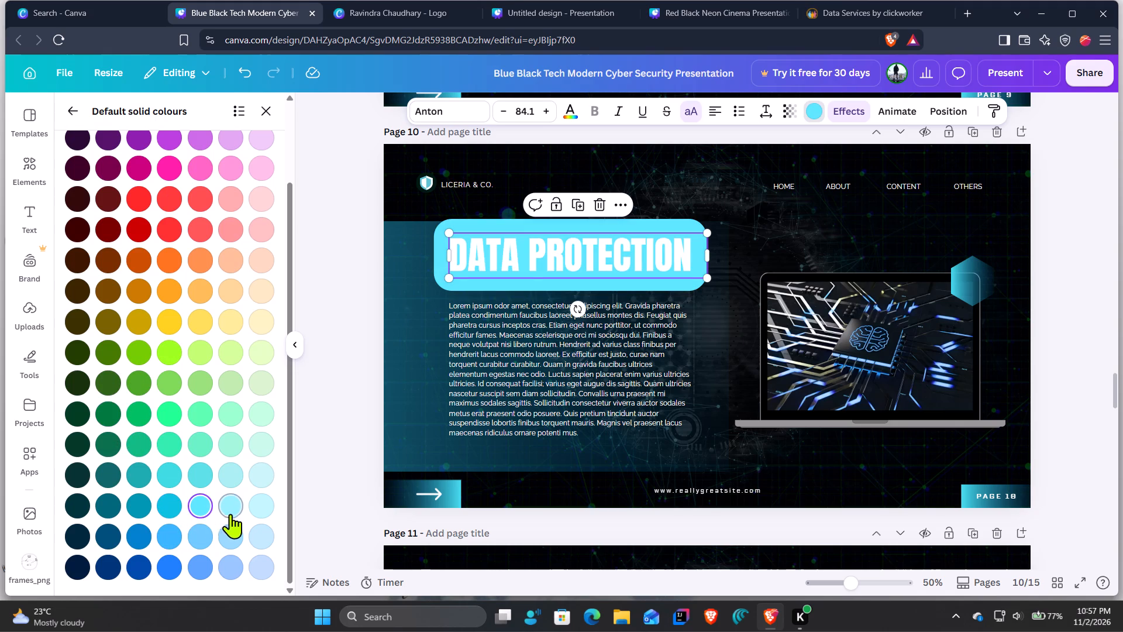
click(232, 514)
click(261, 511)
click(264, 526)
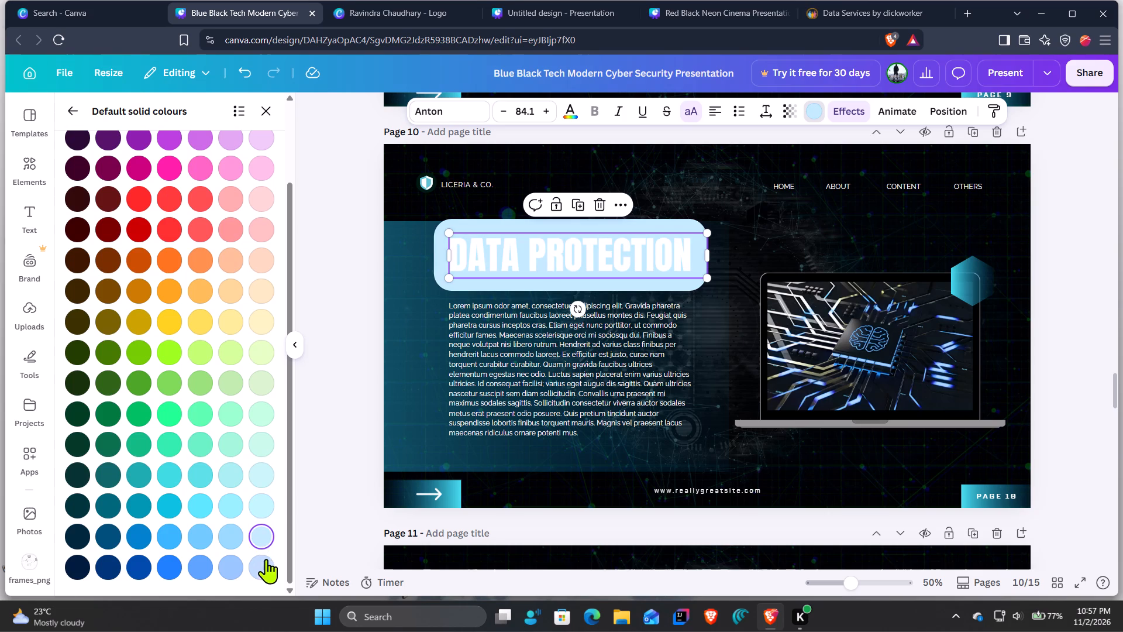
click(266, 562)
click(347, 344)
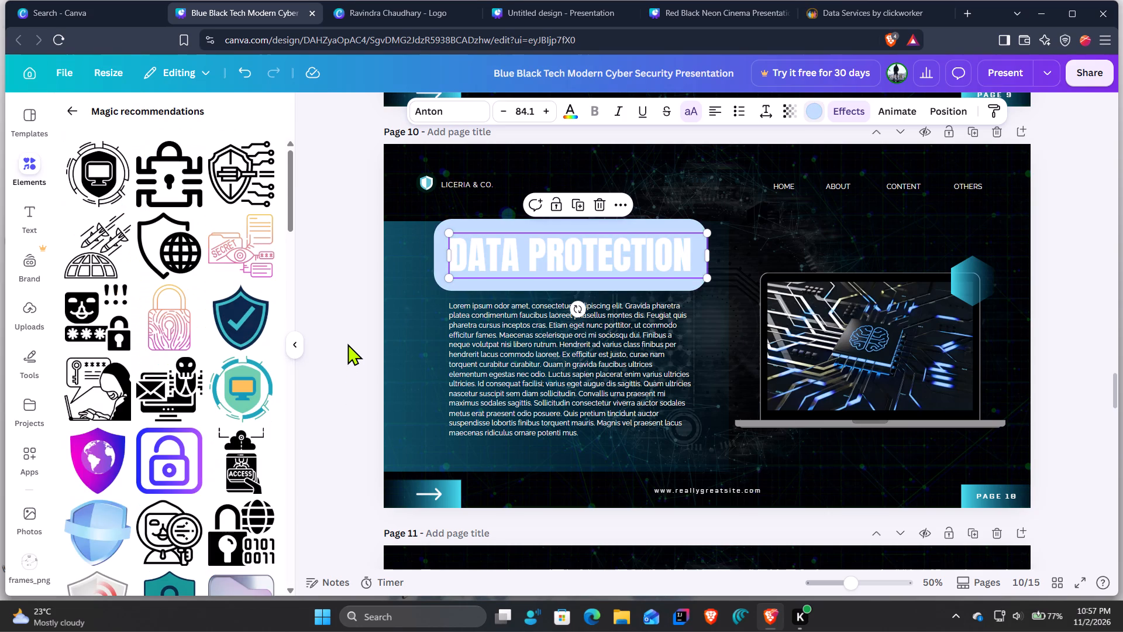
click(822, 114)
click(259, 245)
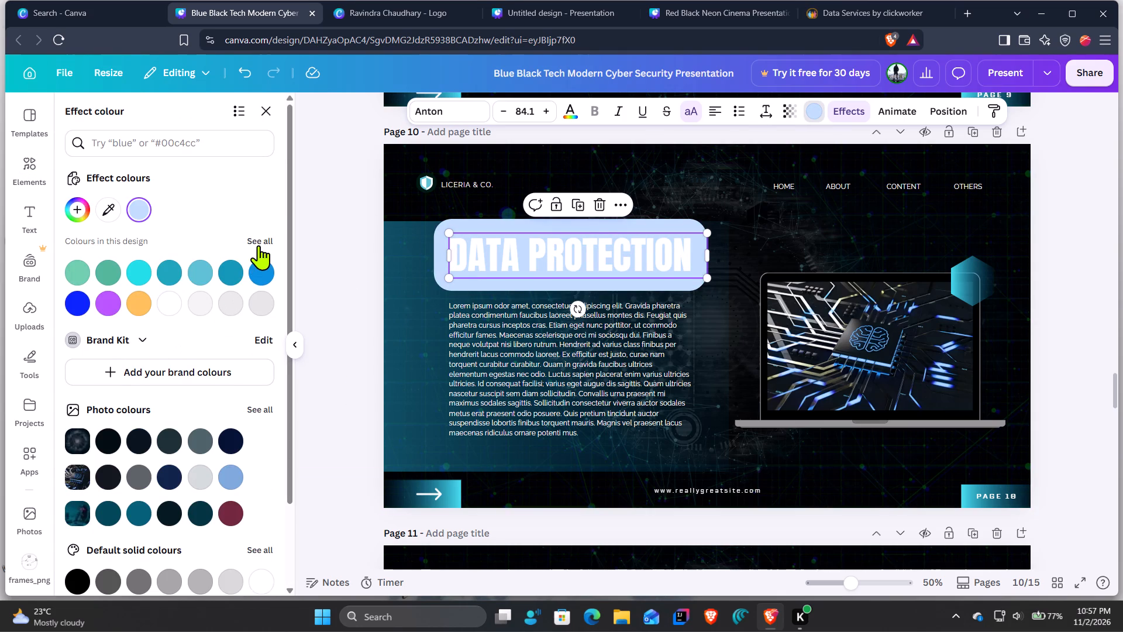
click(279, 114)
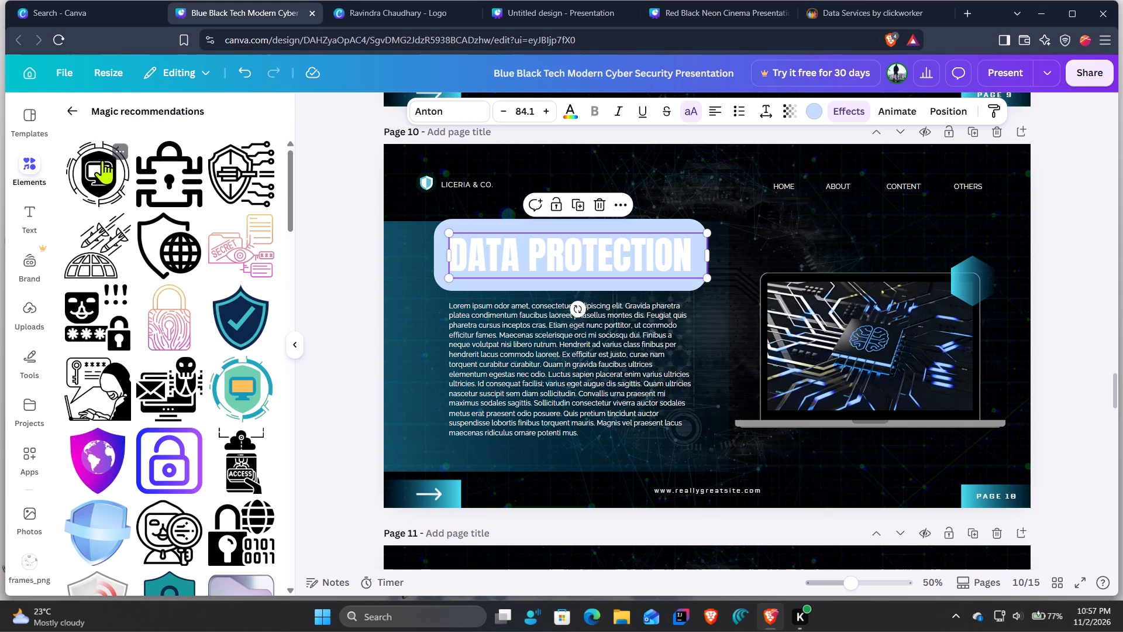
Apply the Glitch effect to the body text on page 10 with offset 22 and direction -68.
click(709, 492)
click(483, 389)
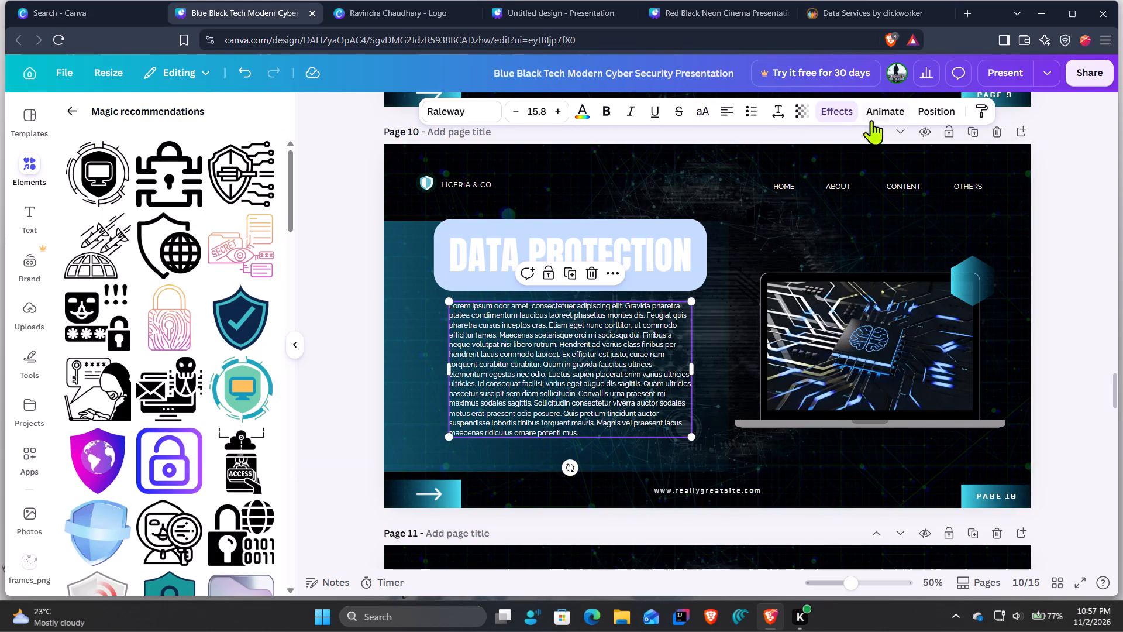
click(853, 114)
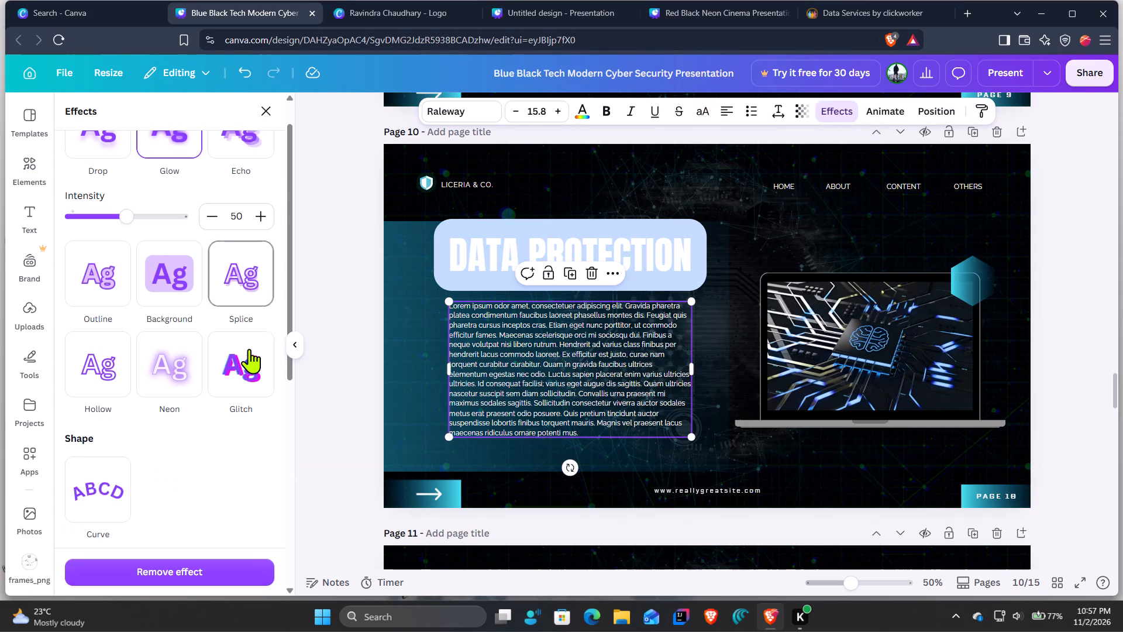
click(248, 355)
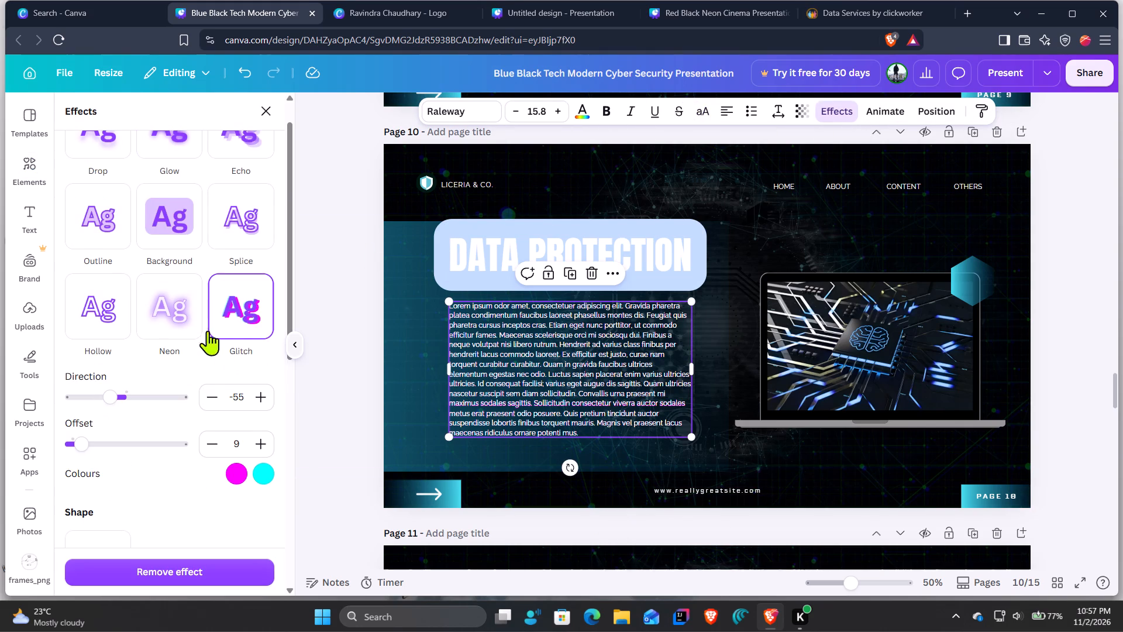
drag(81, 449, 102, 449)
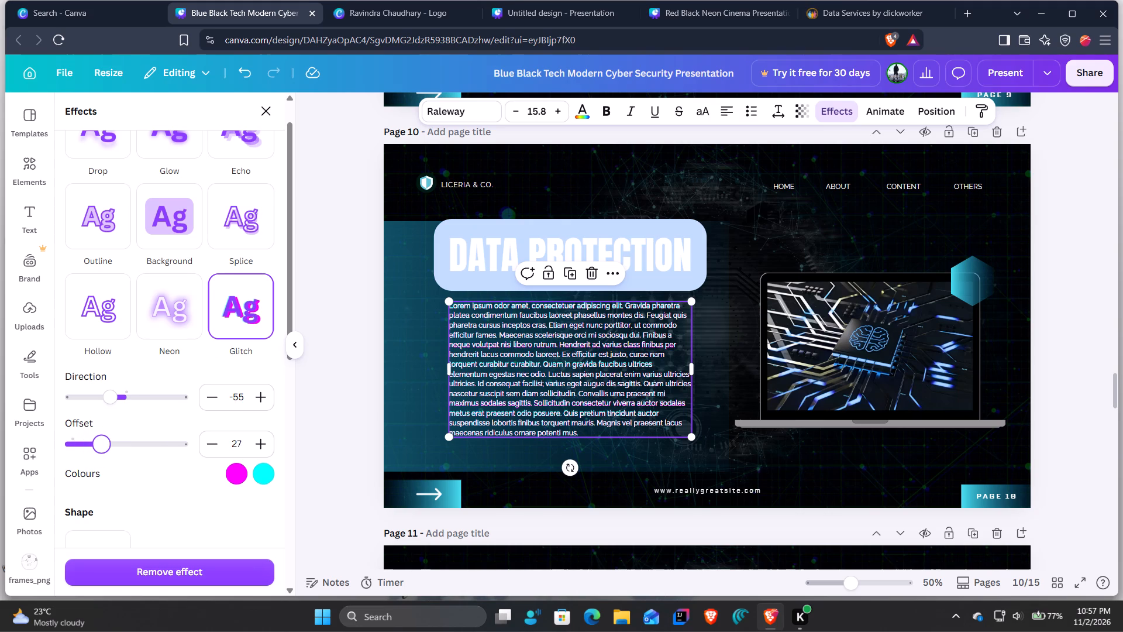
drag(102, 449, 95, 455)
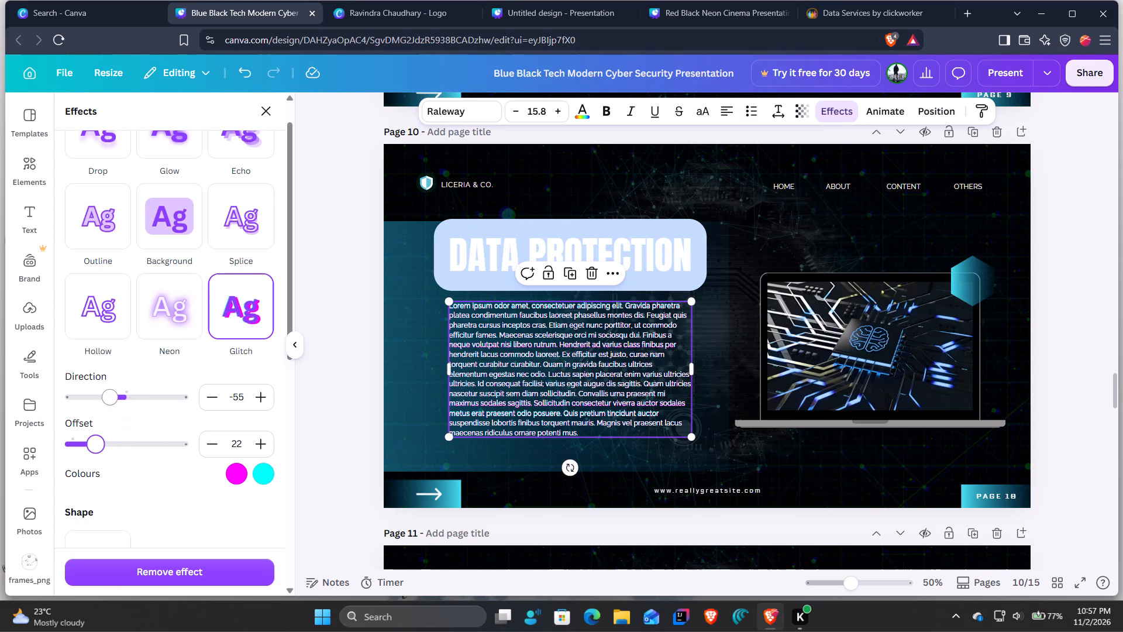
drag(112, 400, 105, 401)
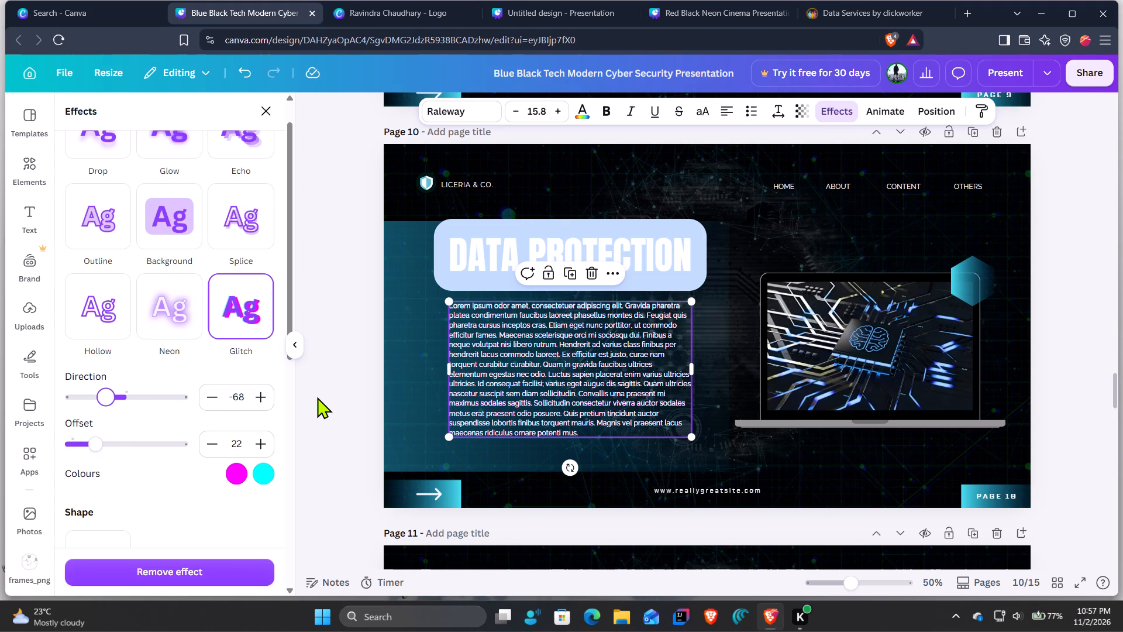
click(321, 396)
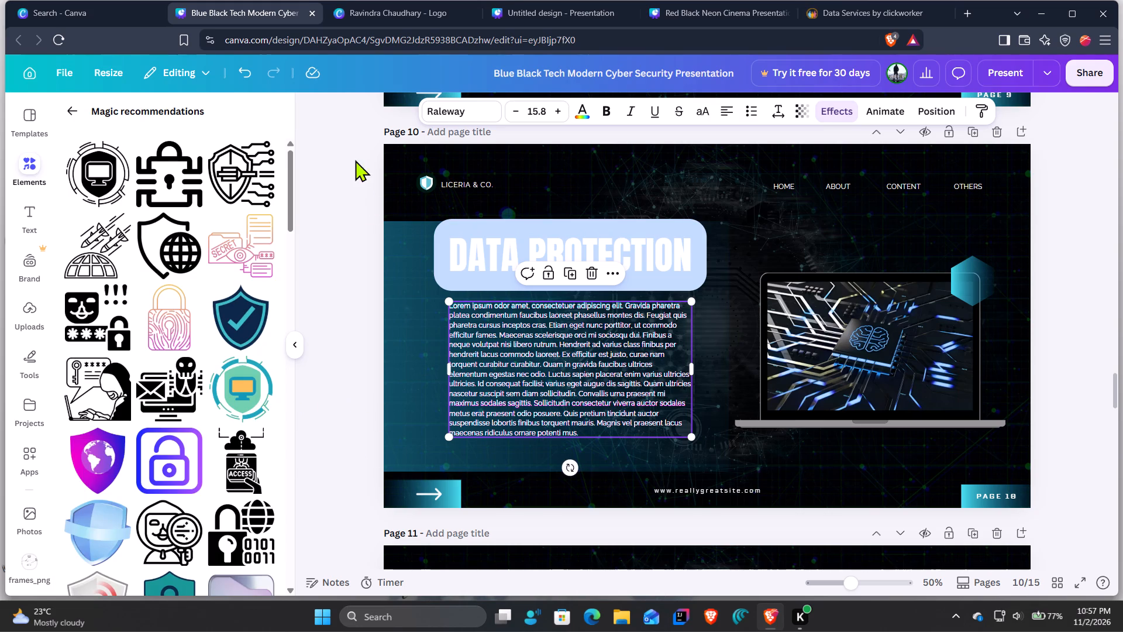
click(352, 150)
Move the three protection cards with their text on page 11 together slightly lower, centred horizontally on the page.
scroll(459, 492, down, 4)
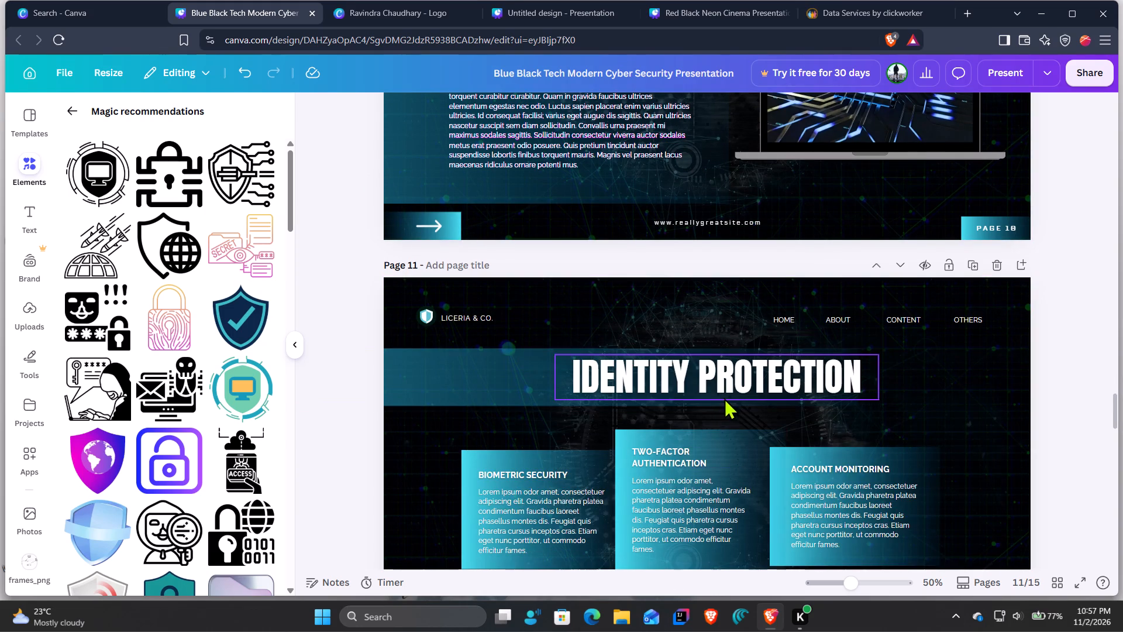
click(725, 397)
scroll(723, 479, down, 2)
scroll(724, 401, up, 2)
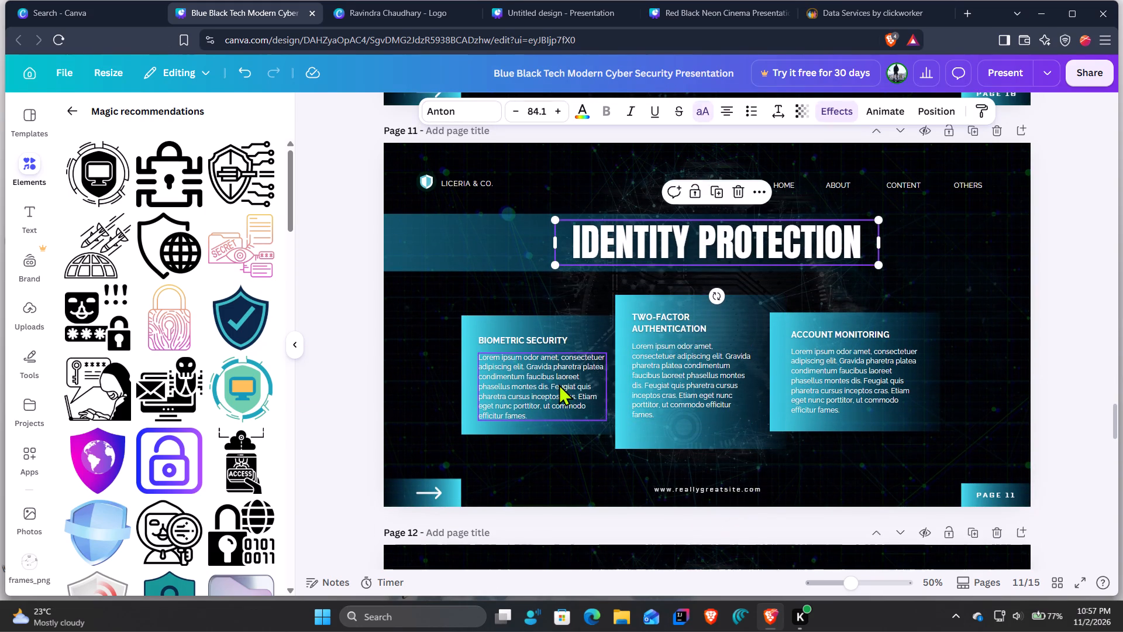
click(559, 384)
click(467, 432)
click(438, 321)
drag(431, 308, 901, 424)
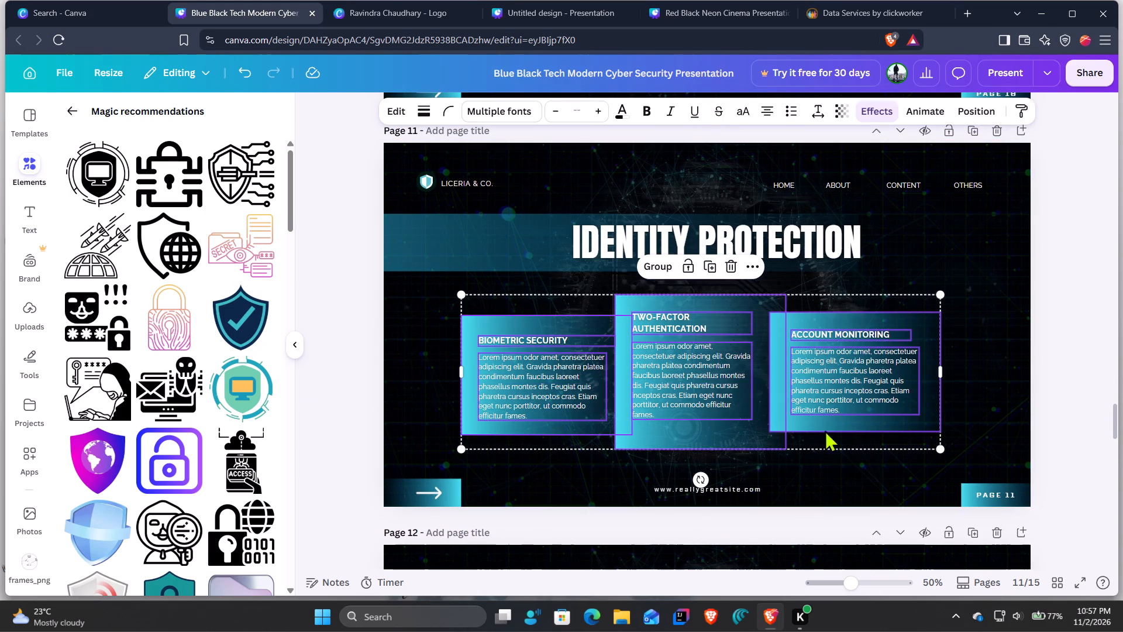
drag(758, 424, 756, 432)
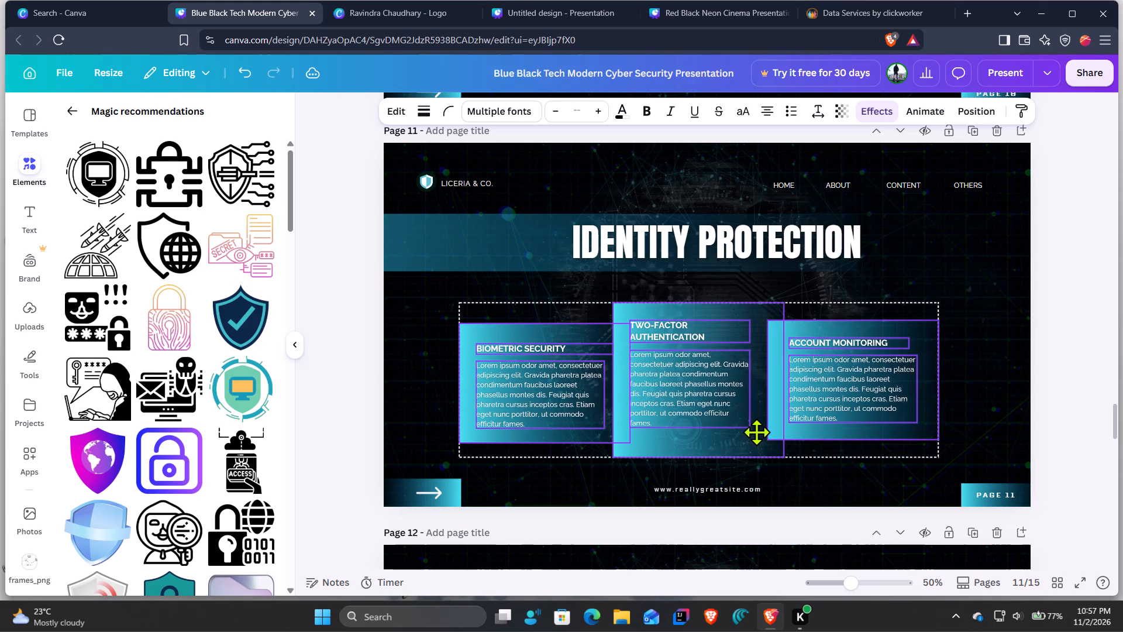
drag(756, 432, 767, 432)
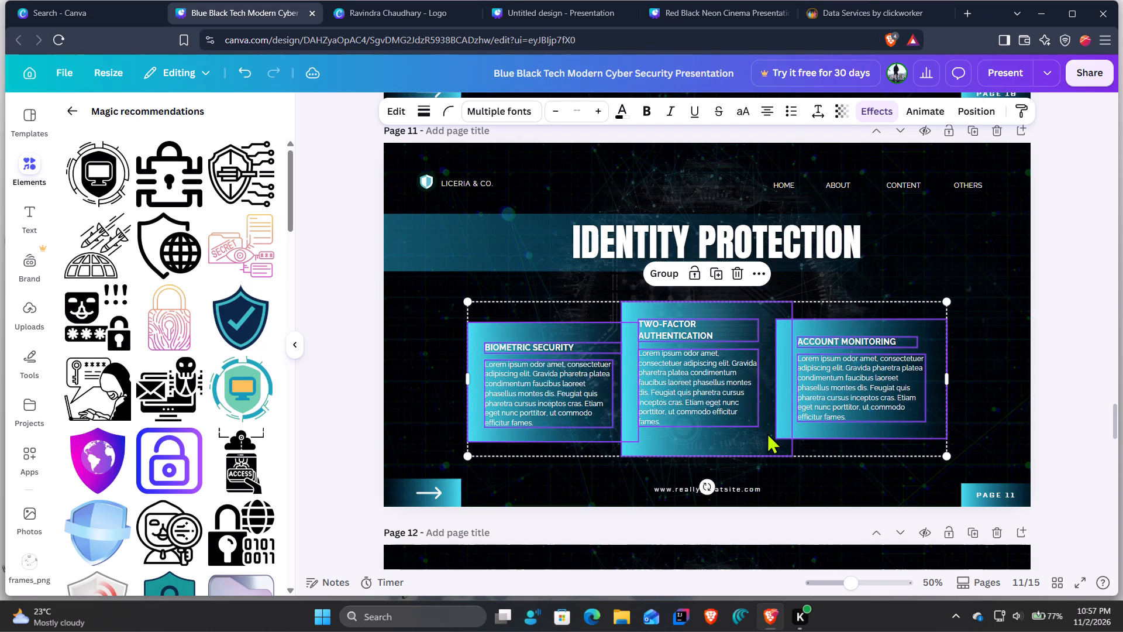
Delete the website address text at the bottom of page 11.
click(951, 239)
click(680, 492)
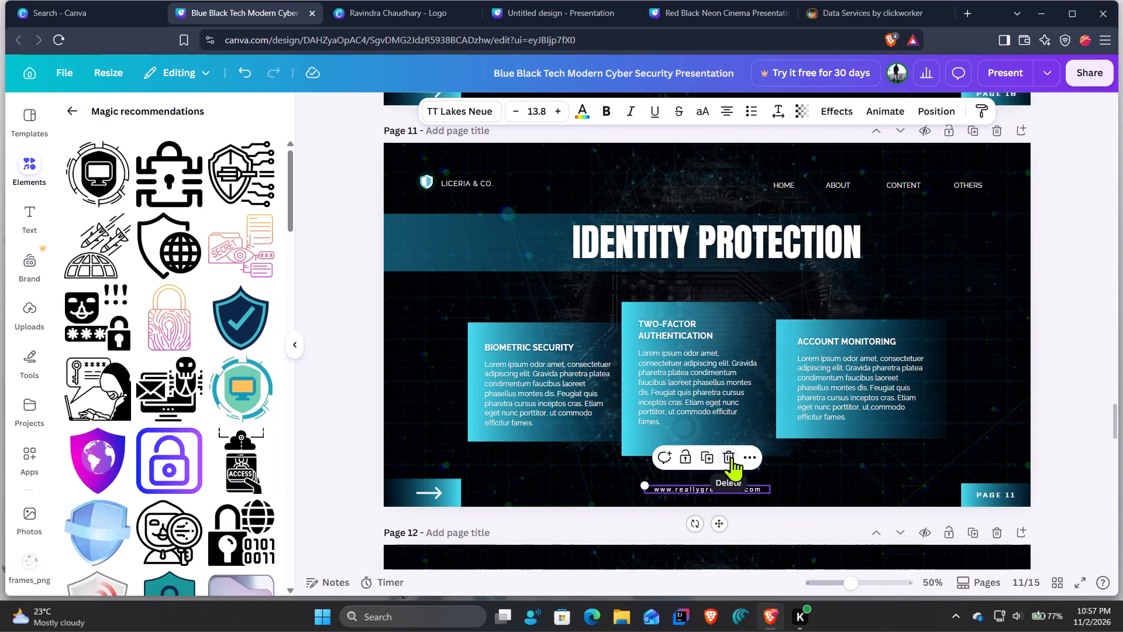
click(732, 457)
Change the gradient box behind the arrow on page 11 to the rounded square shape.
click(432, 483)
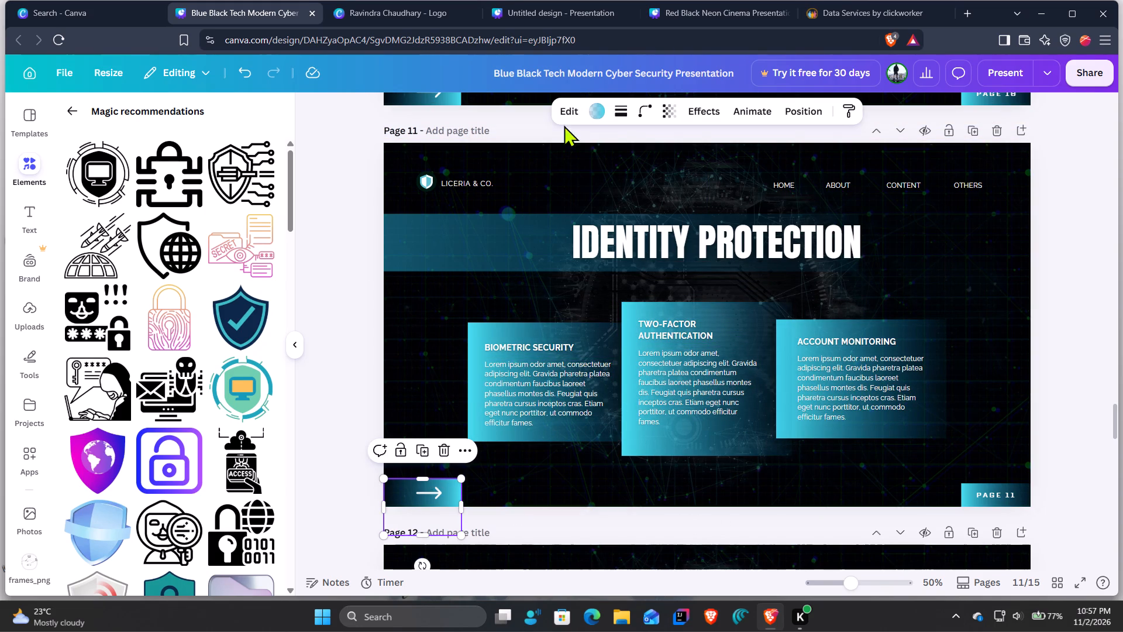
click(573, 112)
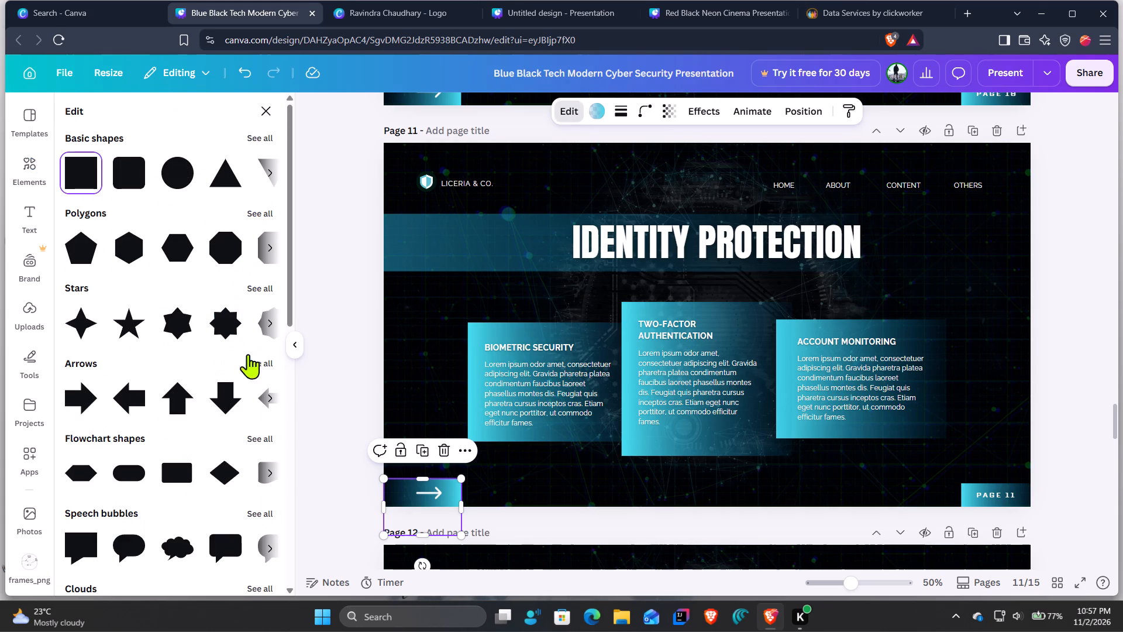
click(135, 183)
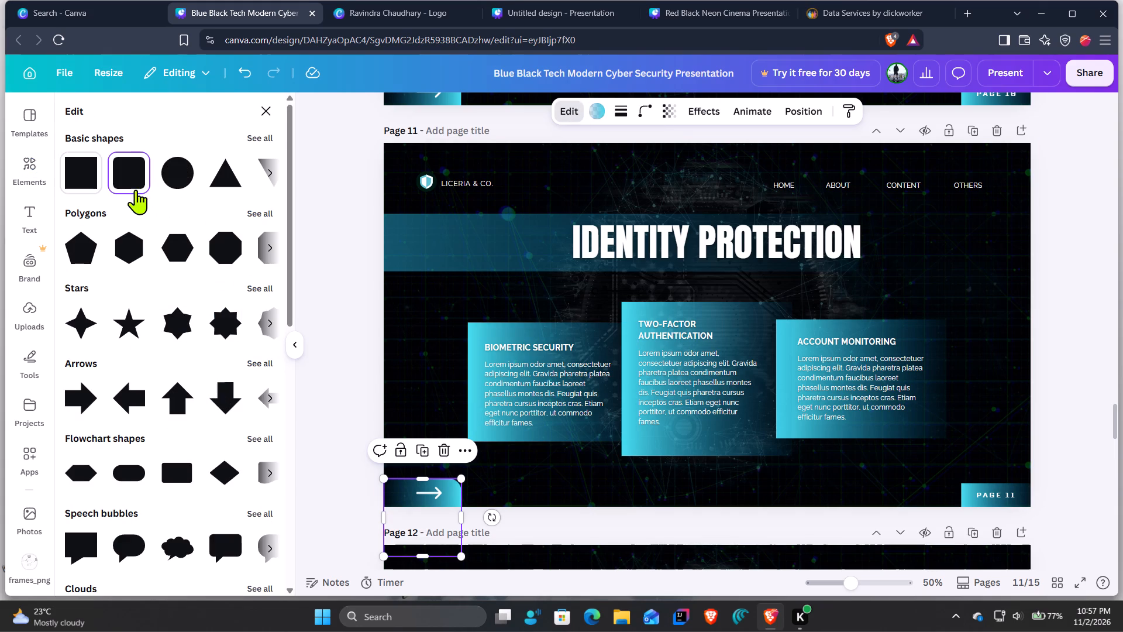
click(370, 391)
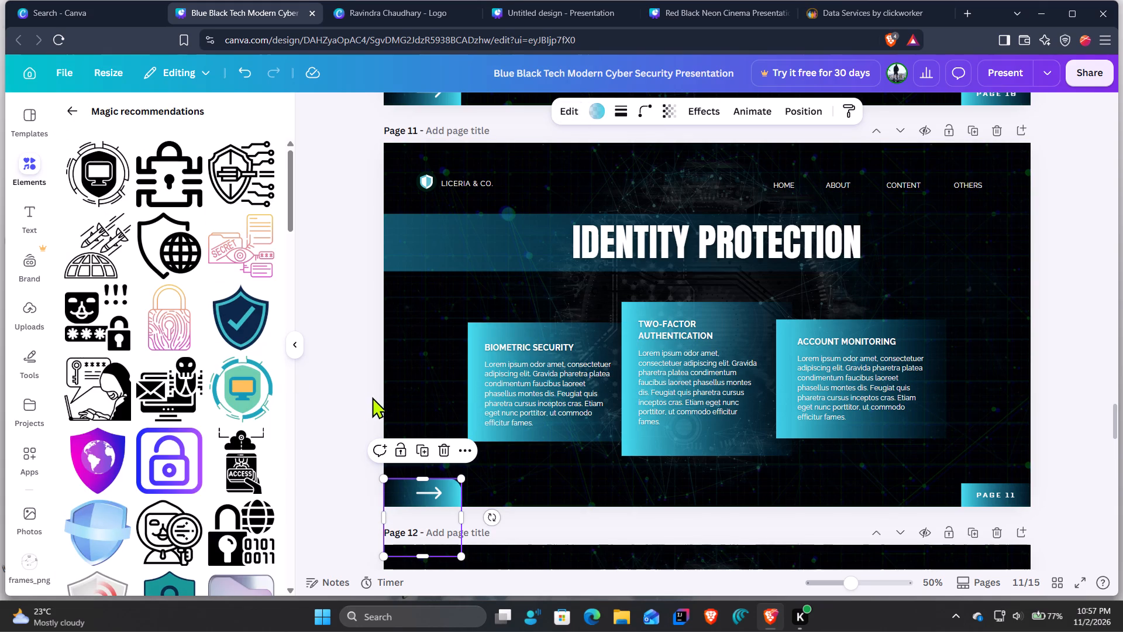
click(363, 405)
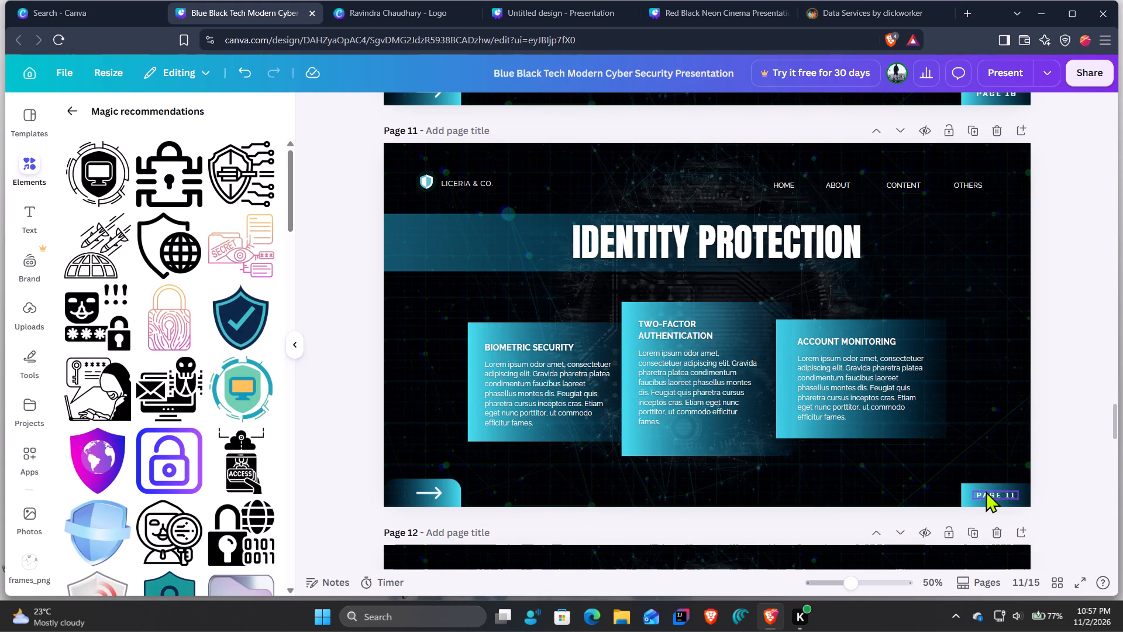
Change the gradient box behind the page number on page 11 to the rounded square shape.
click(986, 491)
click(967, 485)
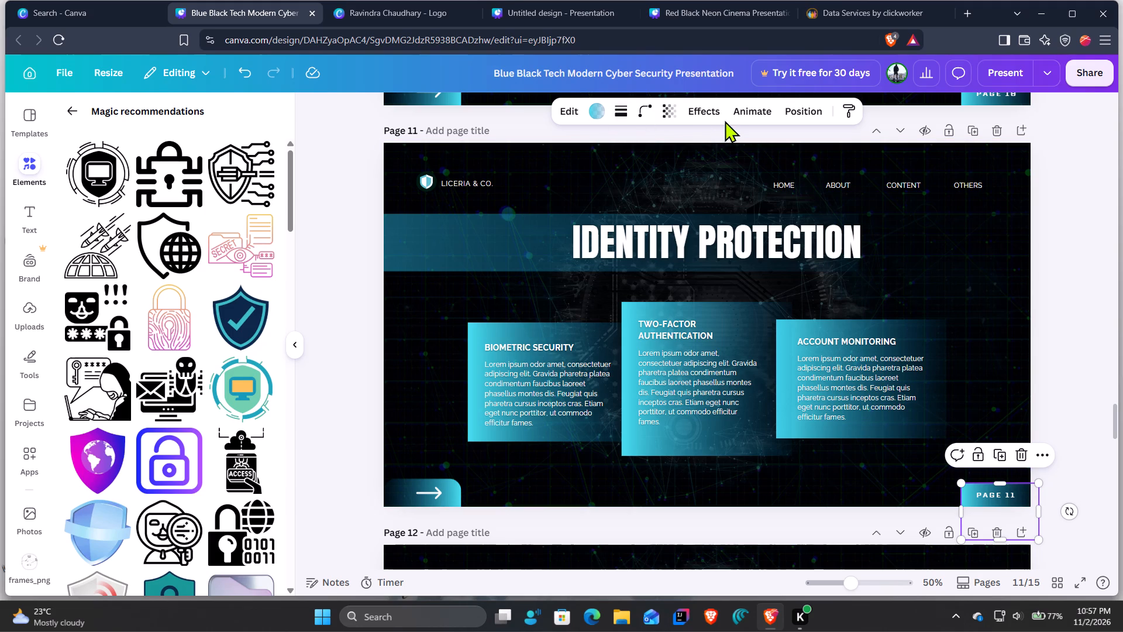
click(566, 111)
click(128, 177)
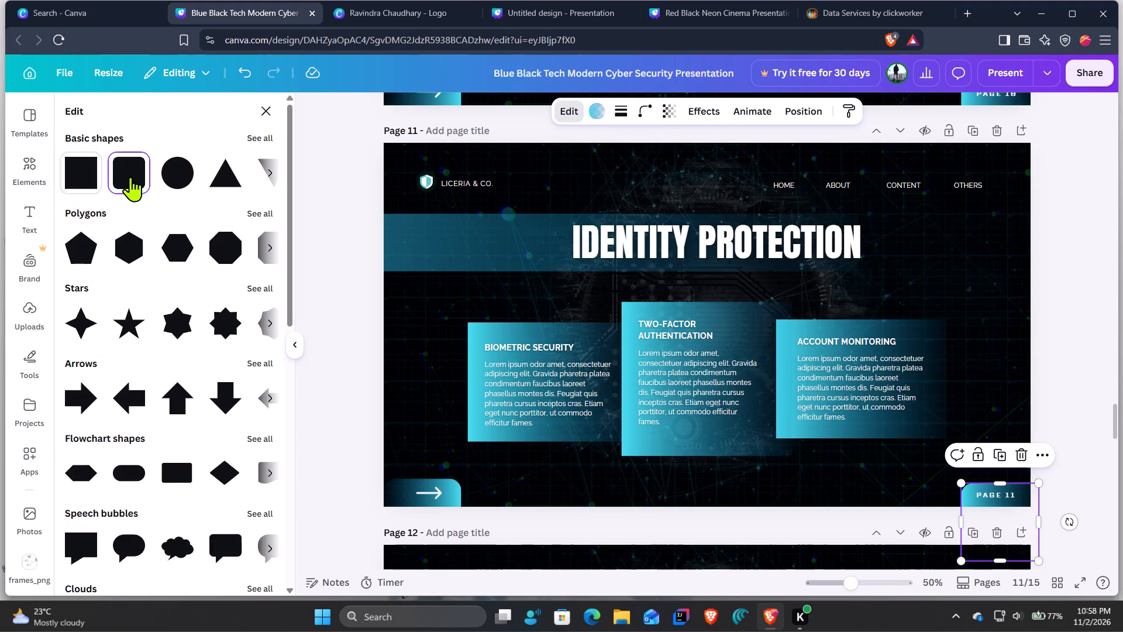
click(331, 355)
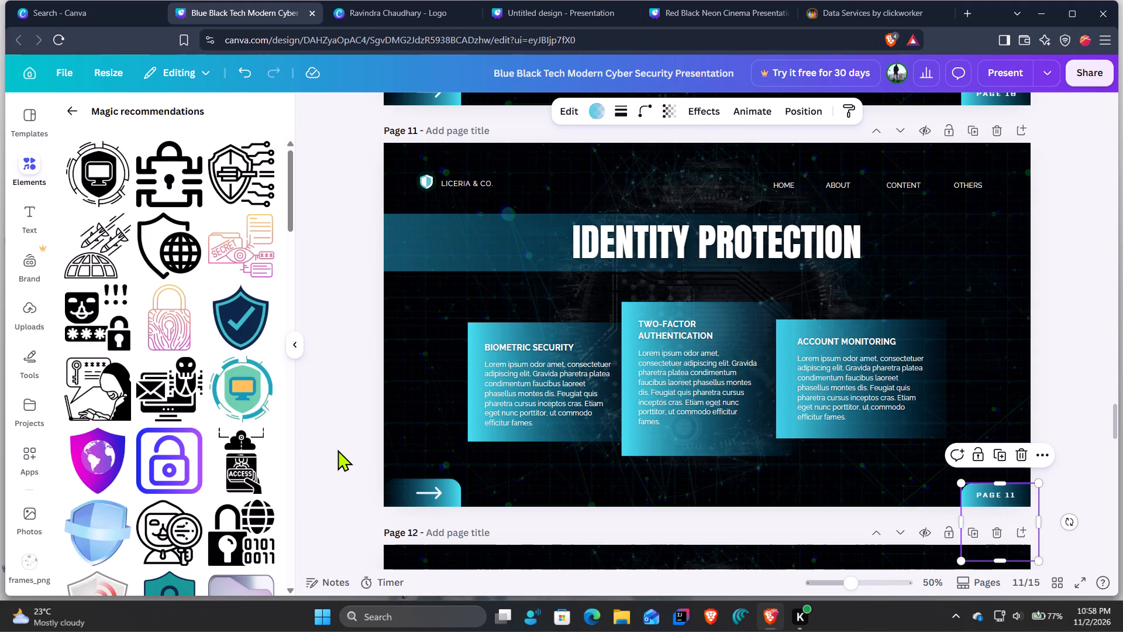
click(337, 449)
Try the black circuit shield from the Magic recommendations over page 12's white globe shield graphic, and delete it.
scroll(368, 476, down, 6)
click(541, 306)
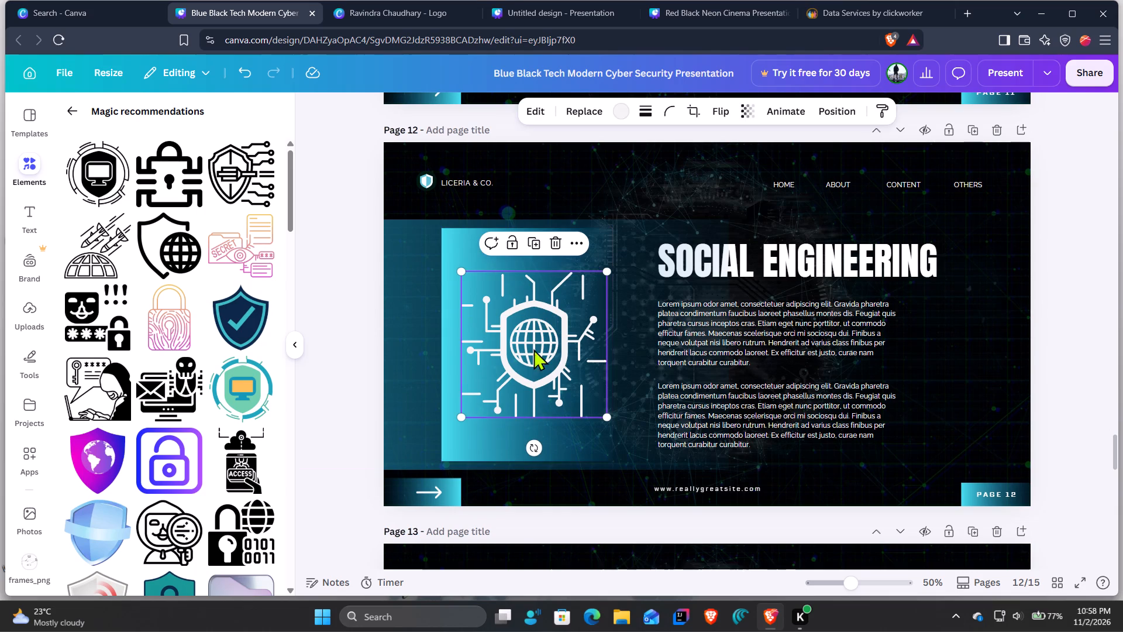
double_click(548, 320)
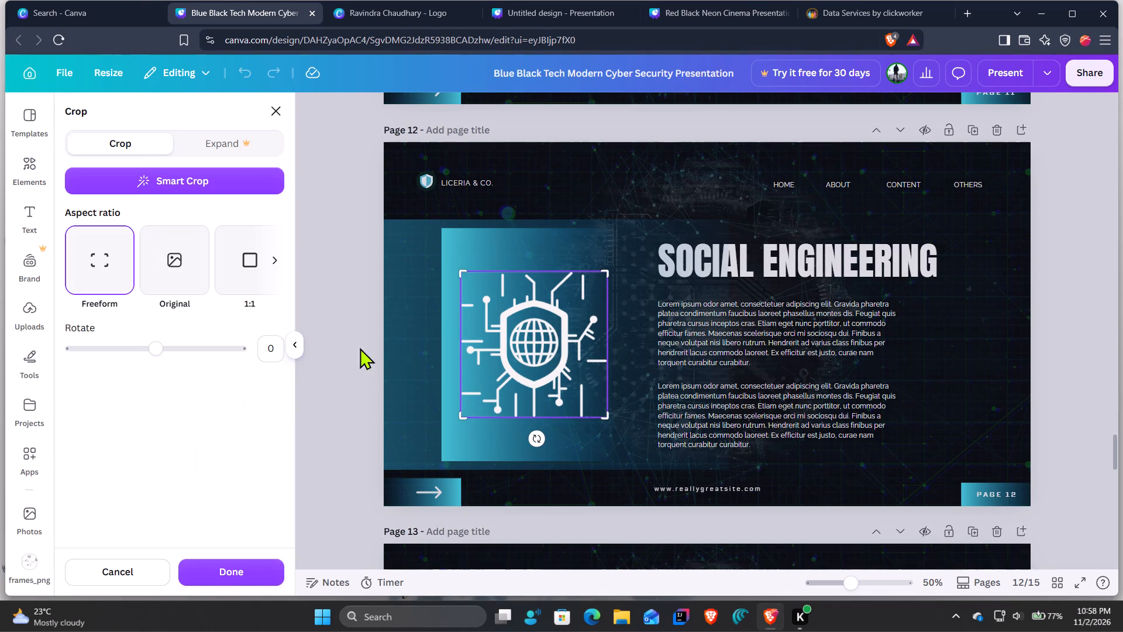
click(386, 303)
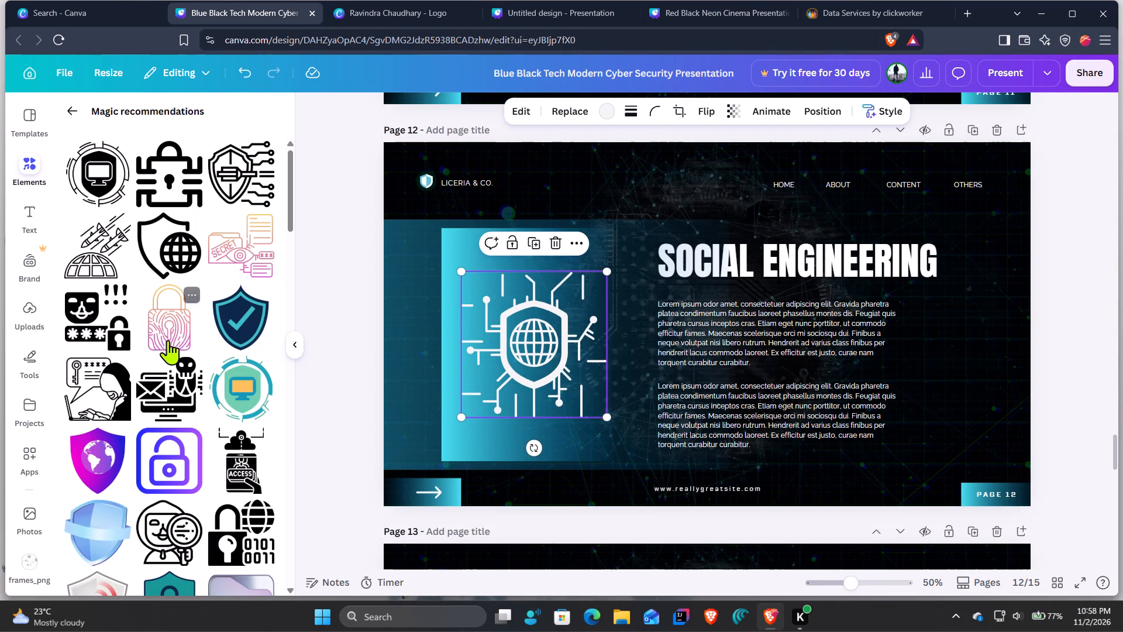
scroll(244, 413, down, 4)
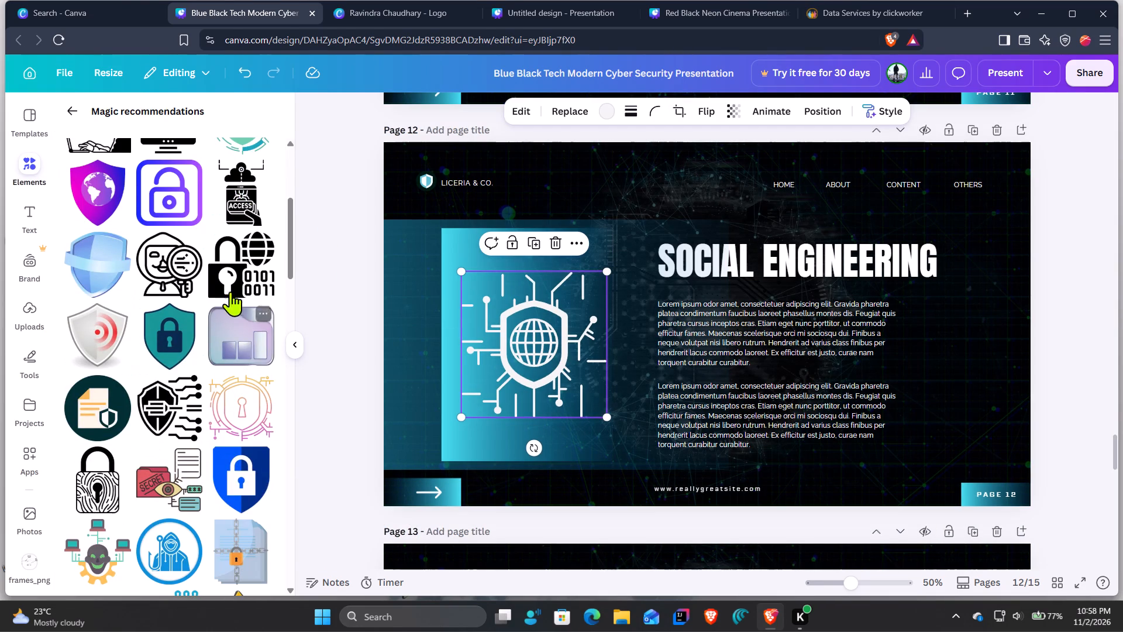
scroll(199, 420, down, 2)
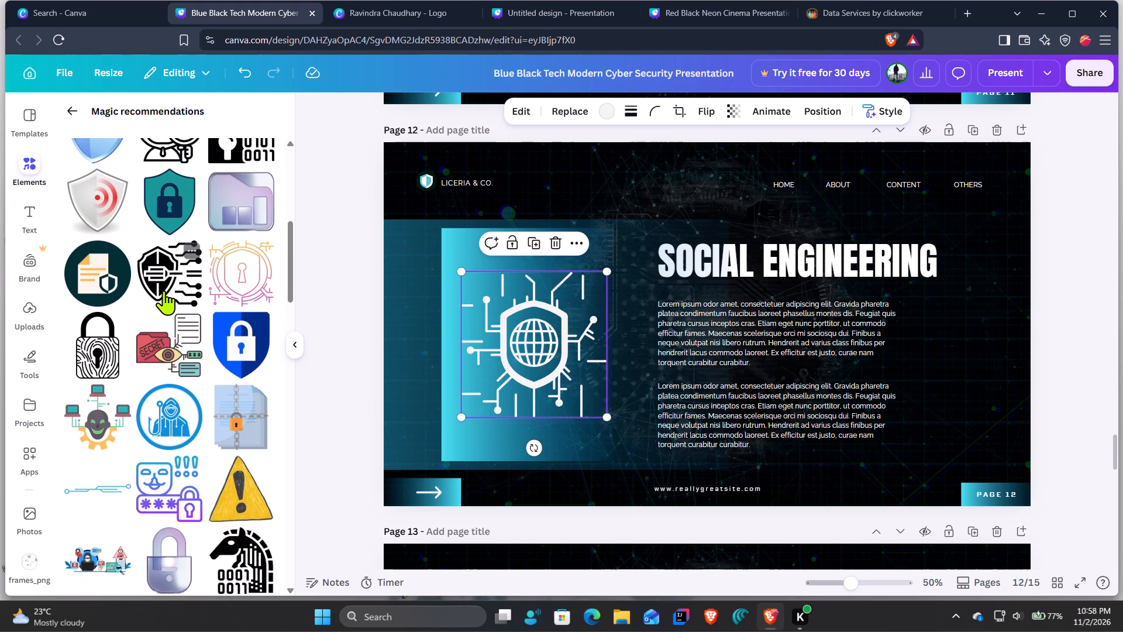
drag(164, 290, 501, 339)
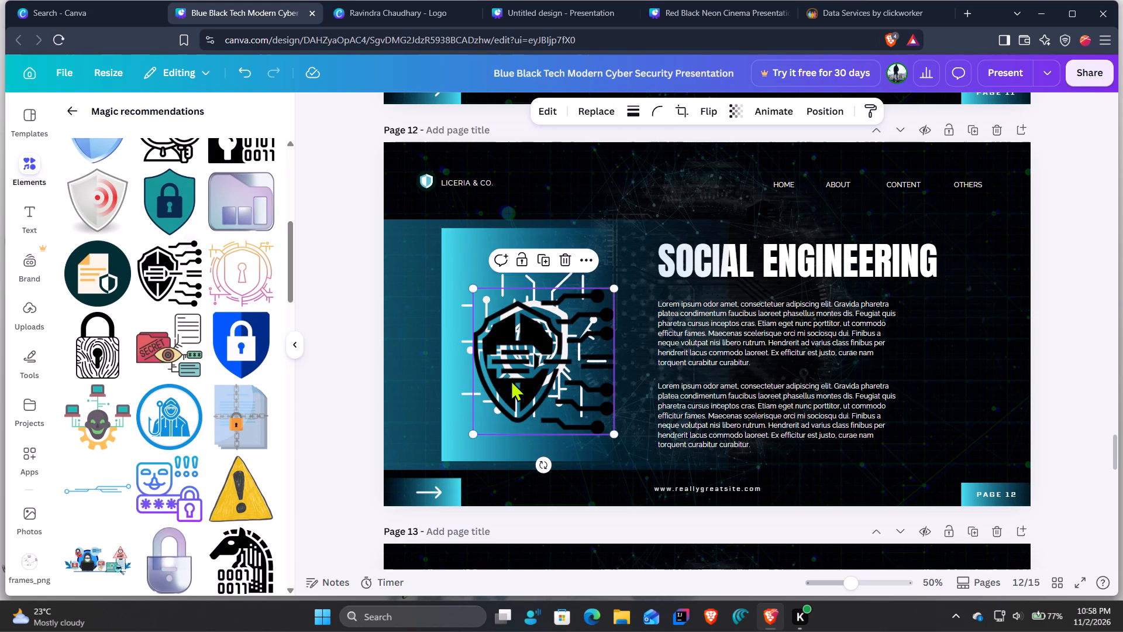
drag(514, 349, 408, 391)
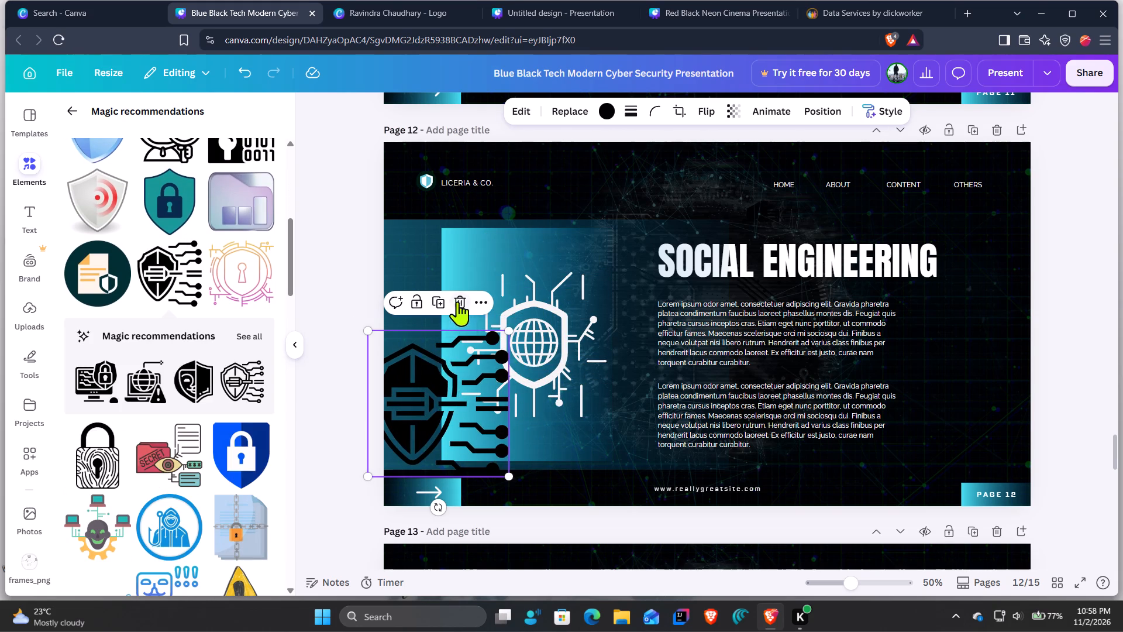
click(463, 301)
Set the panel behind page 12's shield graphic to the 90° linear gradient from #0074ad with 93.5% transparency to #45deef.
click(461, 256)
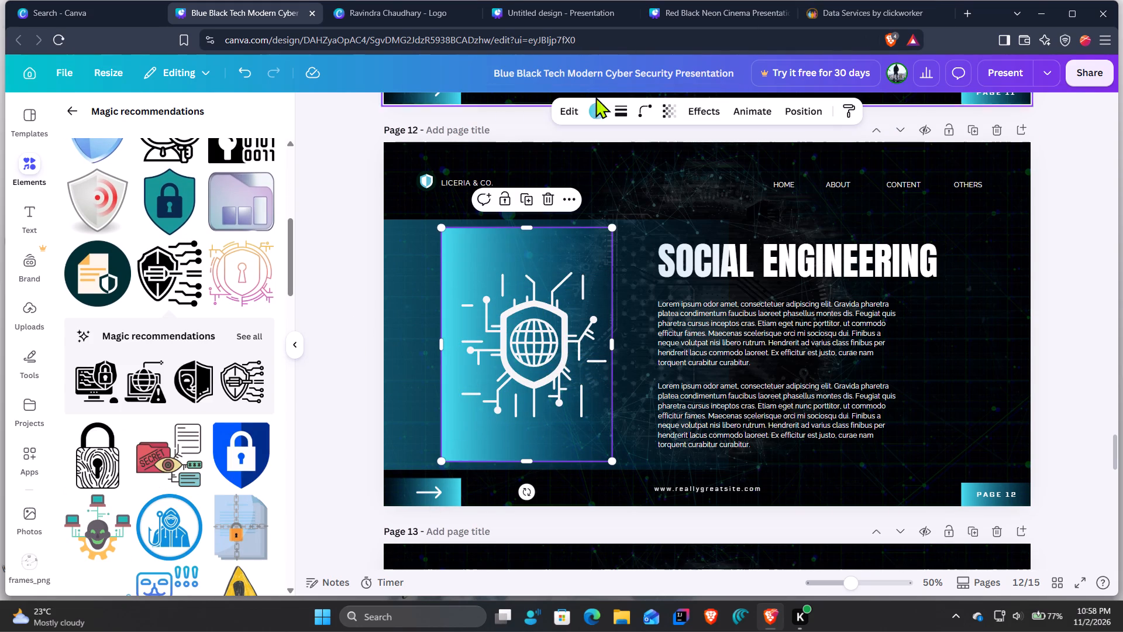
click(591, 107)
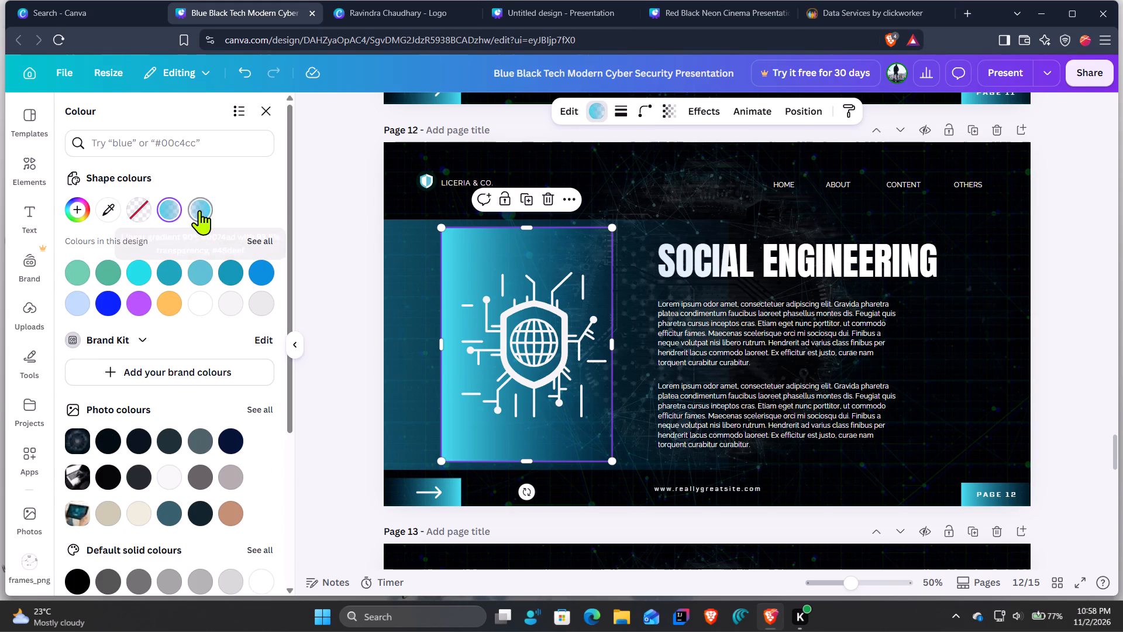
click(199, 210)
click(175, 204)
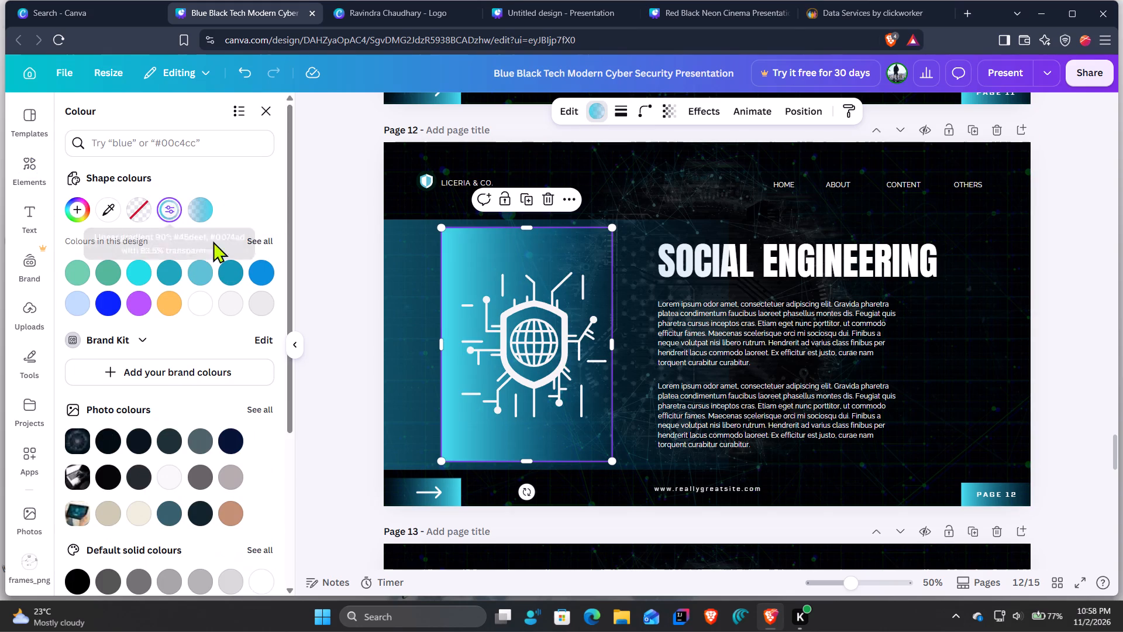
click(194, 199)
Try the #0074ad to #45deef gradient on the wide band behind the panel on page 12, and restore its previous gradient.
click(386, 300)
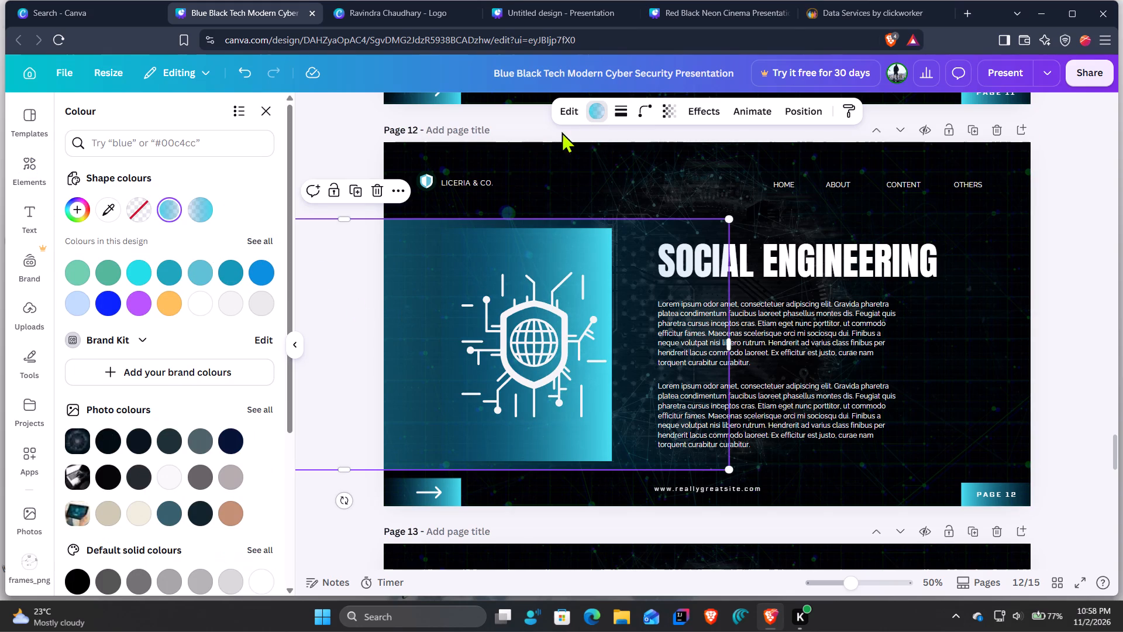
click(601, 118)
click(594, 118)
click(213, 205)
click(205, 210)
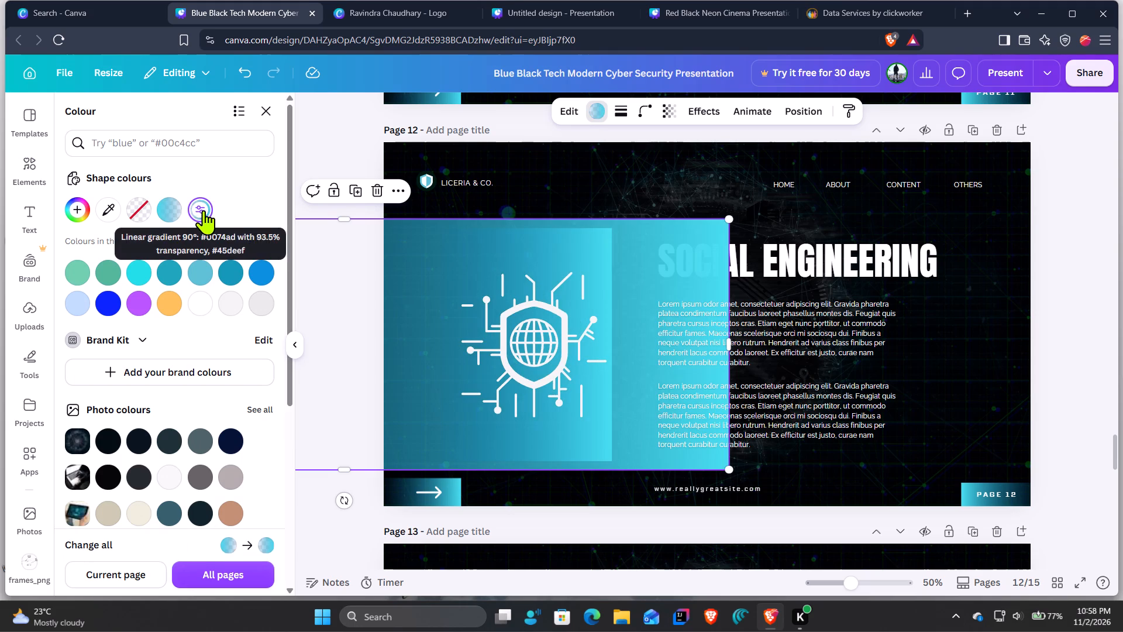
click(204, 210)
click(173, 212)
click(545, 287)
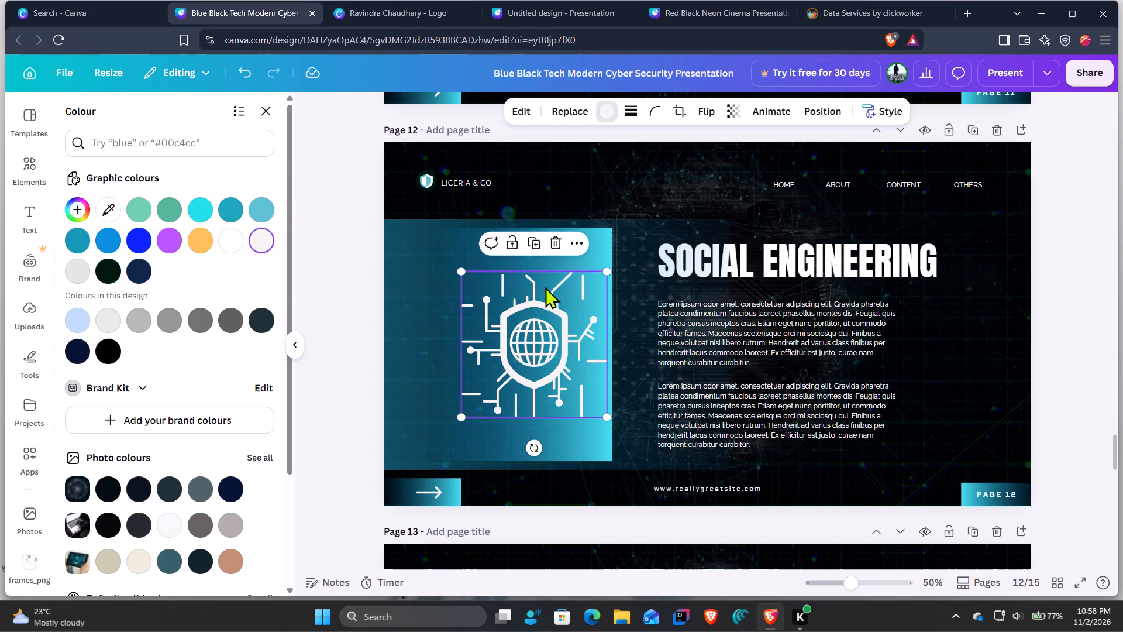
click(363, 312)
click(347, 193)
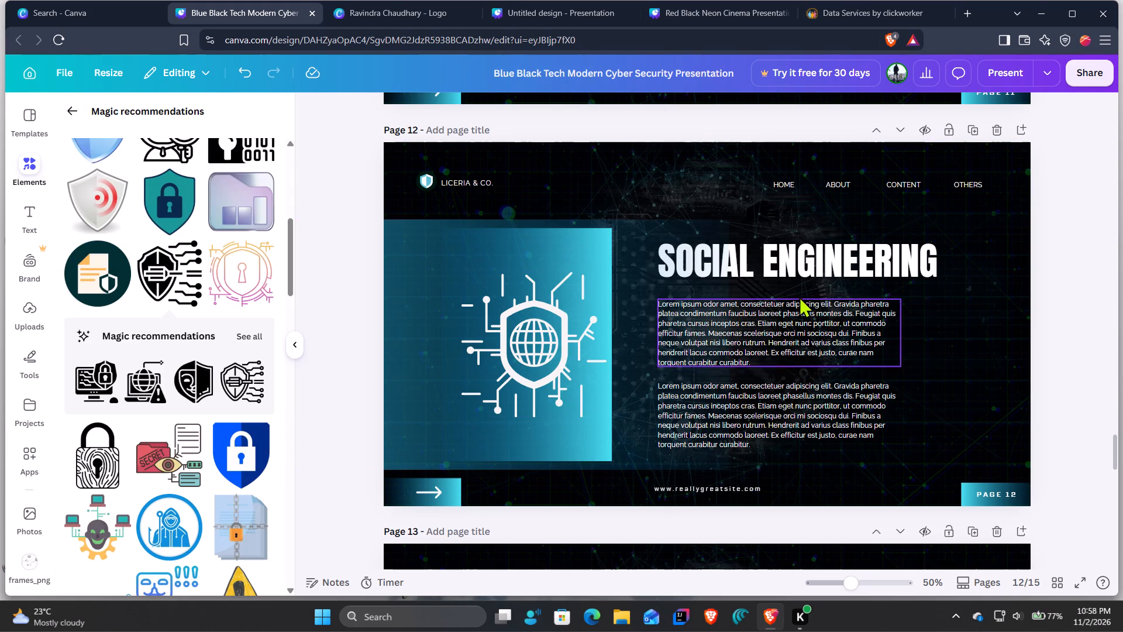
Shift both body paragraphs on page 12 slightly right, left edges aligned, with the second paragraph slightly lower.
drag(784, 342, 798, 341)
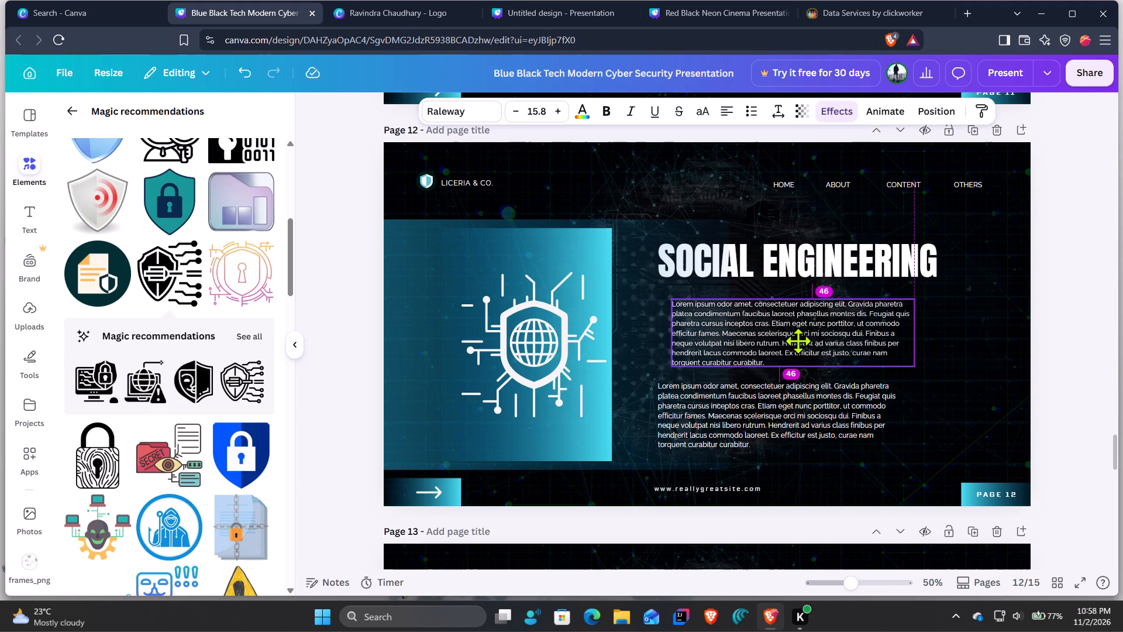
drag(798, 341, 791, 342)
drag(787, 410, 798, 408)
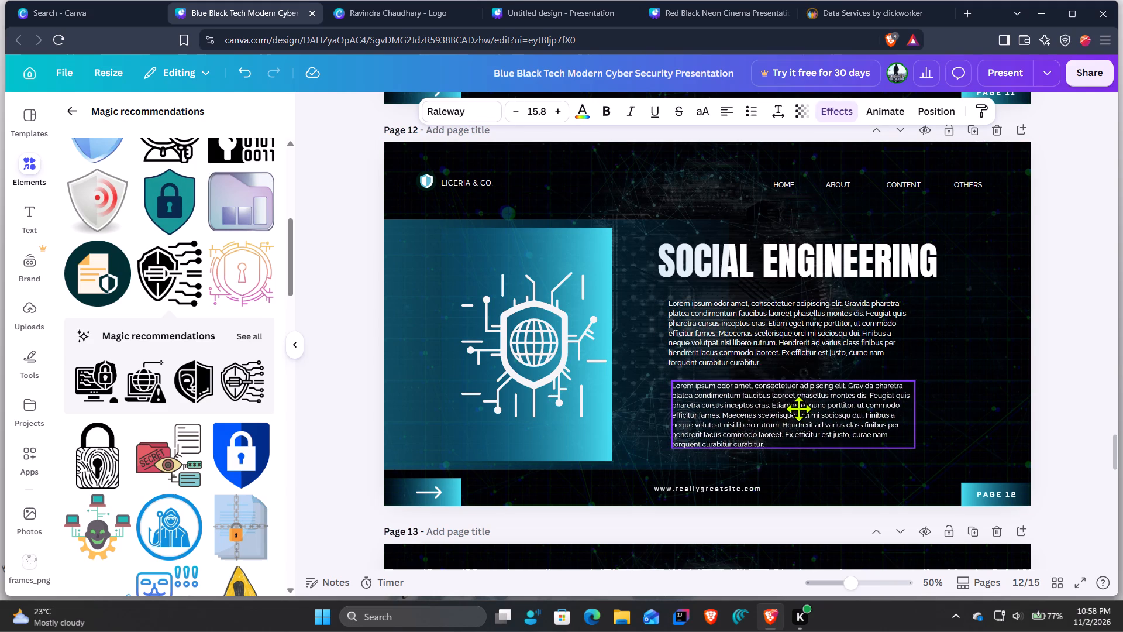
drag(798, 408, 794, 416)
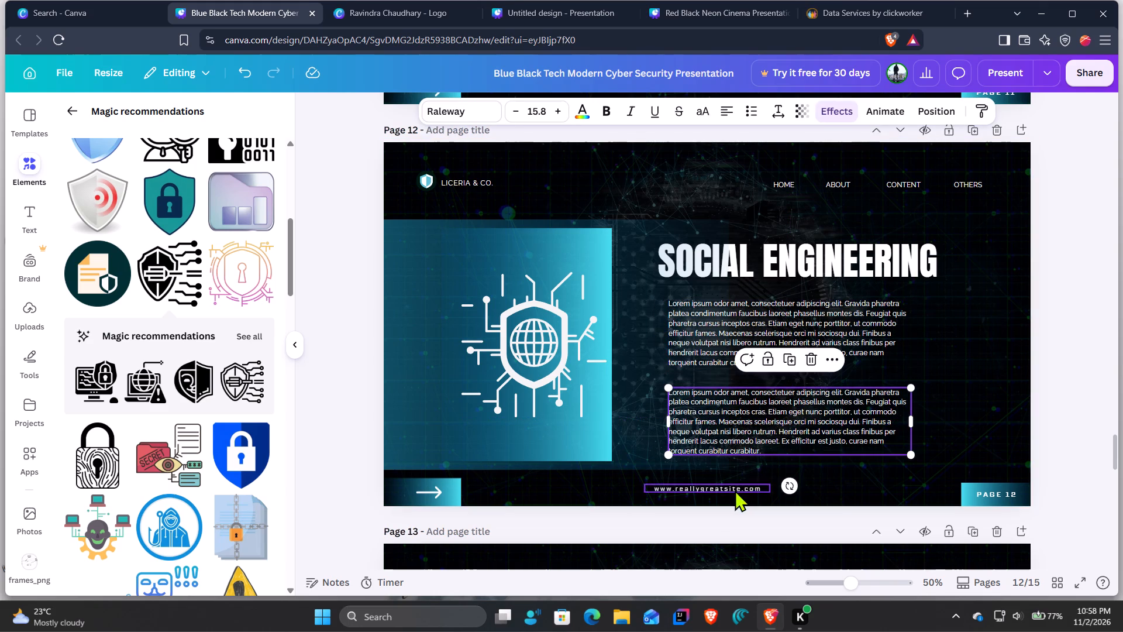
Delete the website address text at the bottom of page 12.
click(735, 490)
click(735, 451)
Try several basic shapes for the square behind page 12's bottom arrow, settle on a circle, and raise it slightly behind the arrow.
click(435, 486)
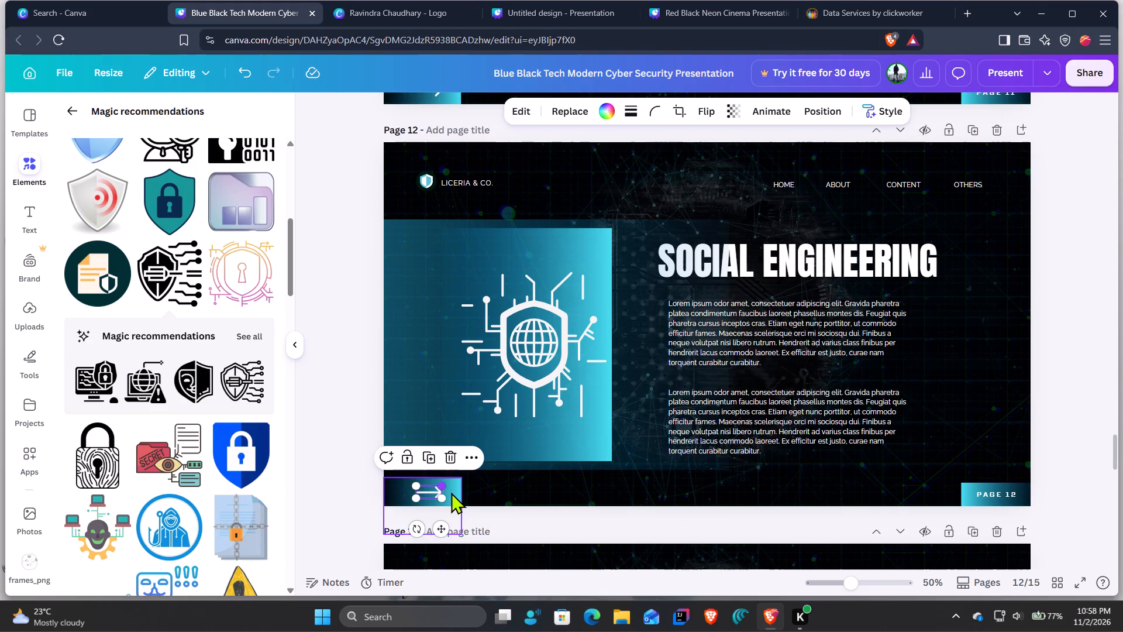
click(452, 492)
click(572, 114)
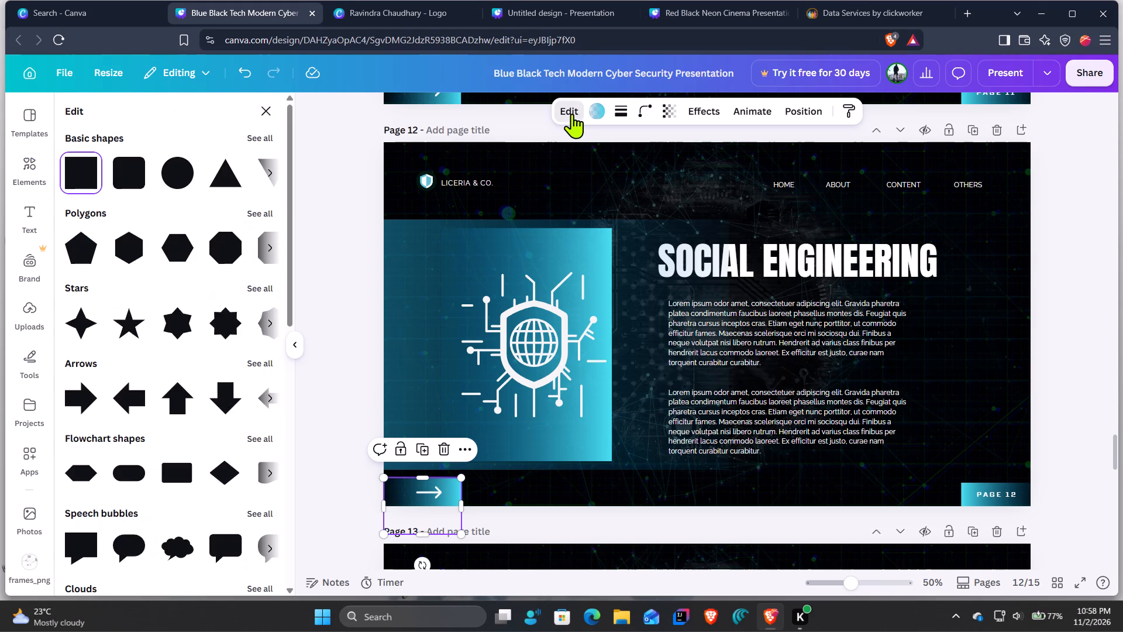
click(179, 157)
click(230, 174)
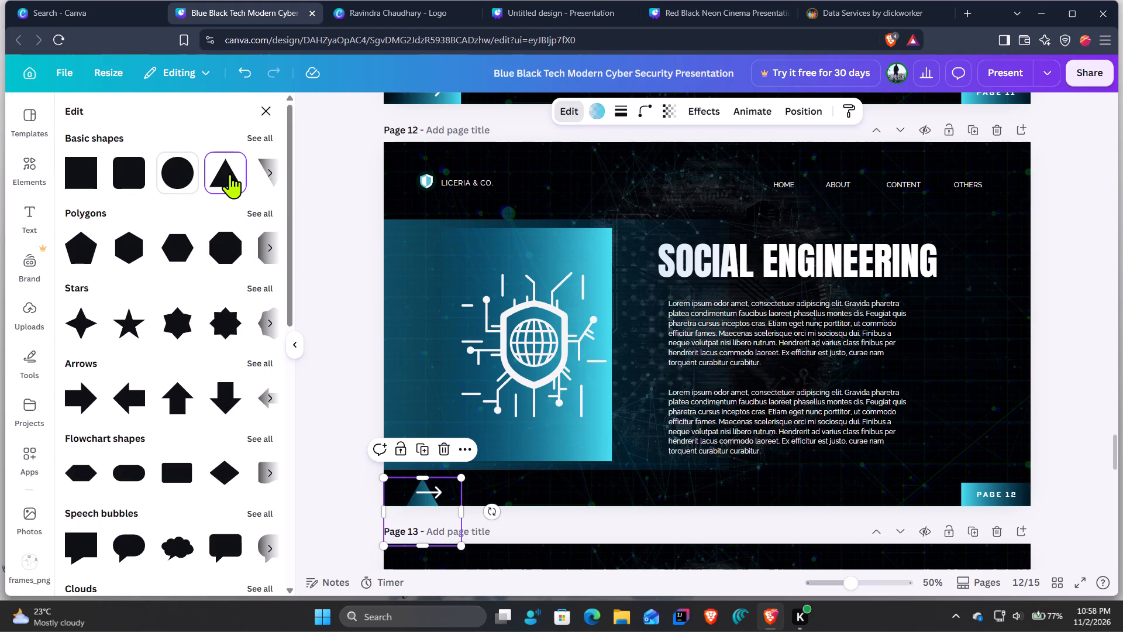
click(266, 177)
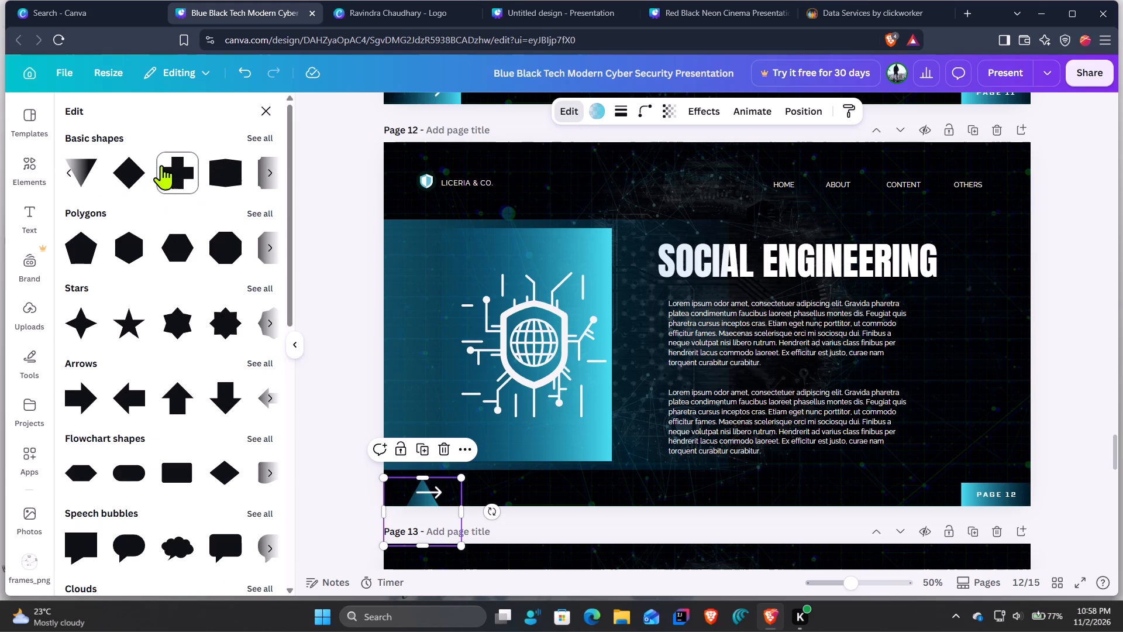
click(172, 167)
click(151, 167)
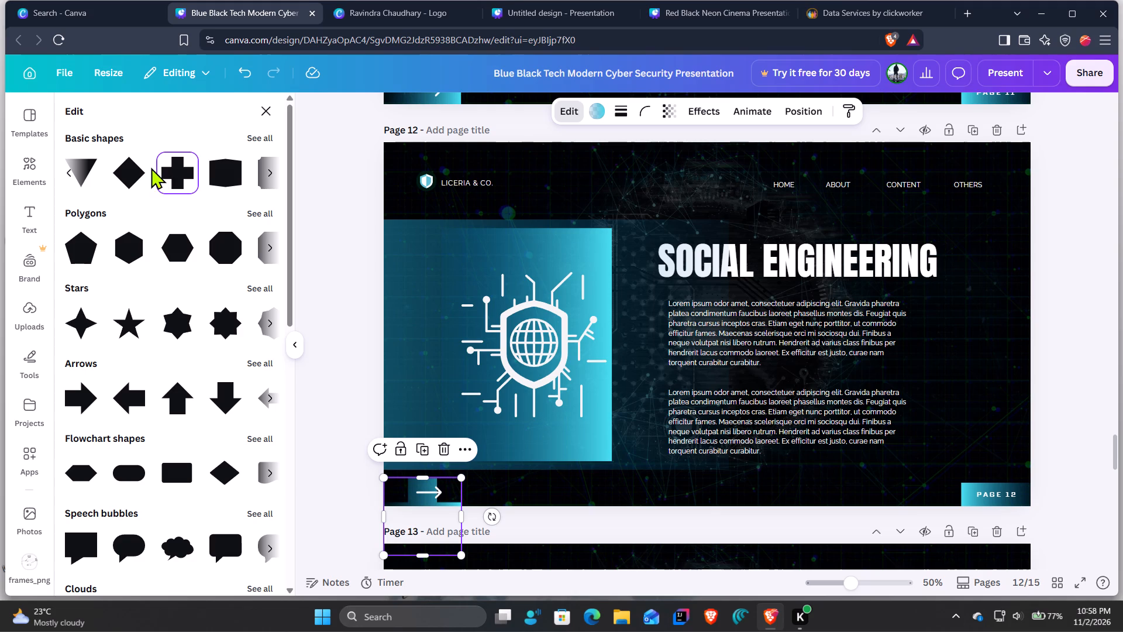
click(142, 164)
click(222, 167)
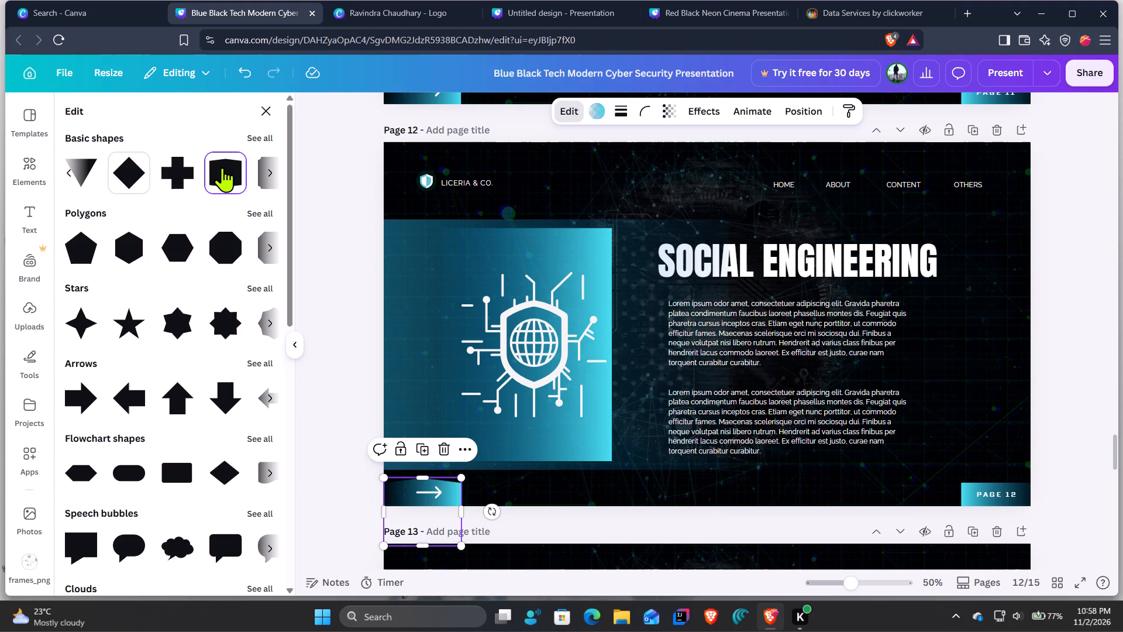
click(272, 169)
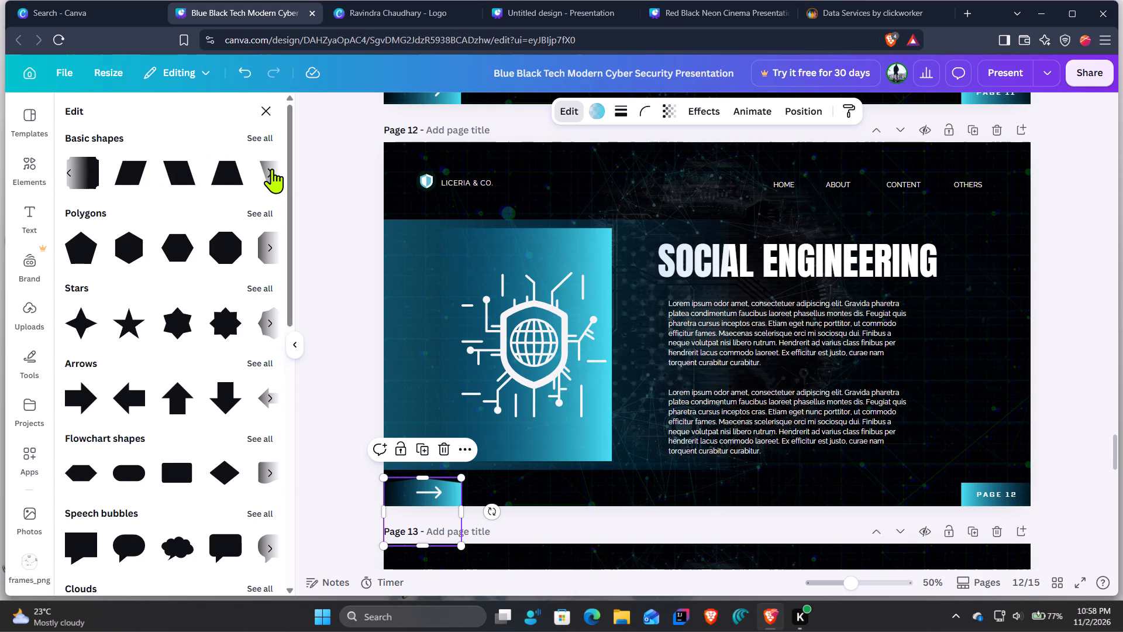
click(228, 175)
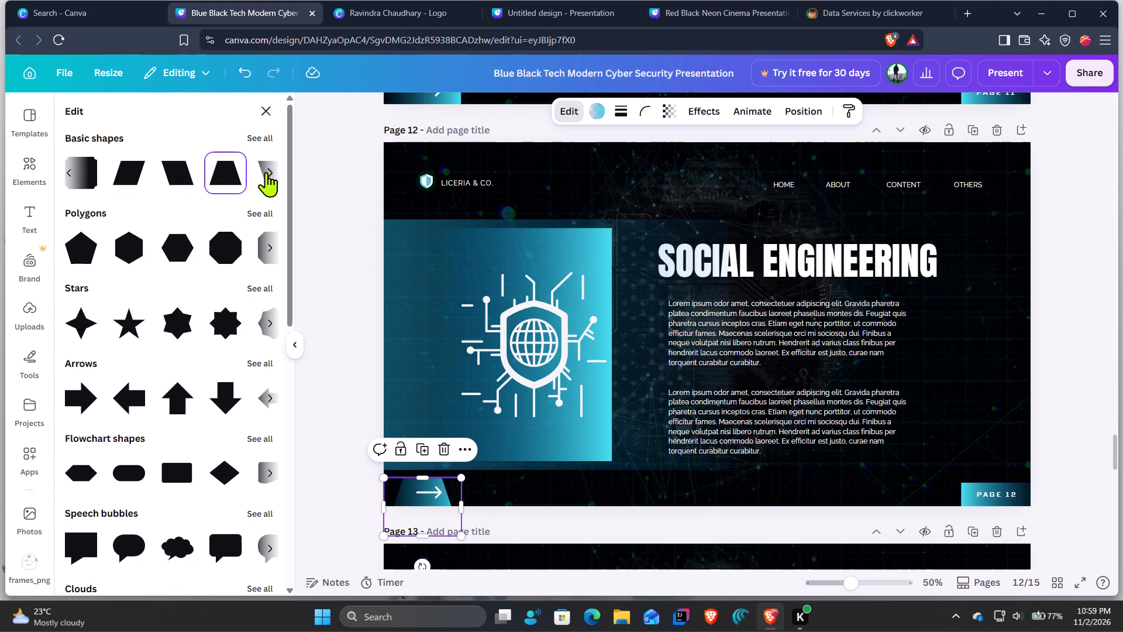
double_click(75, 174)
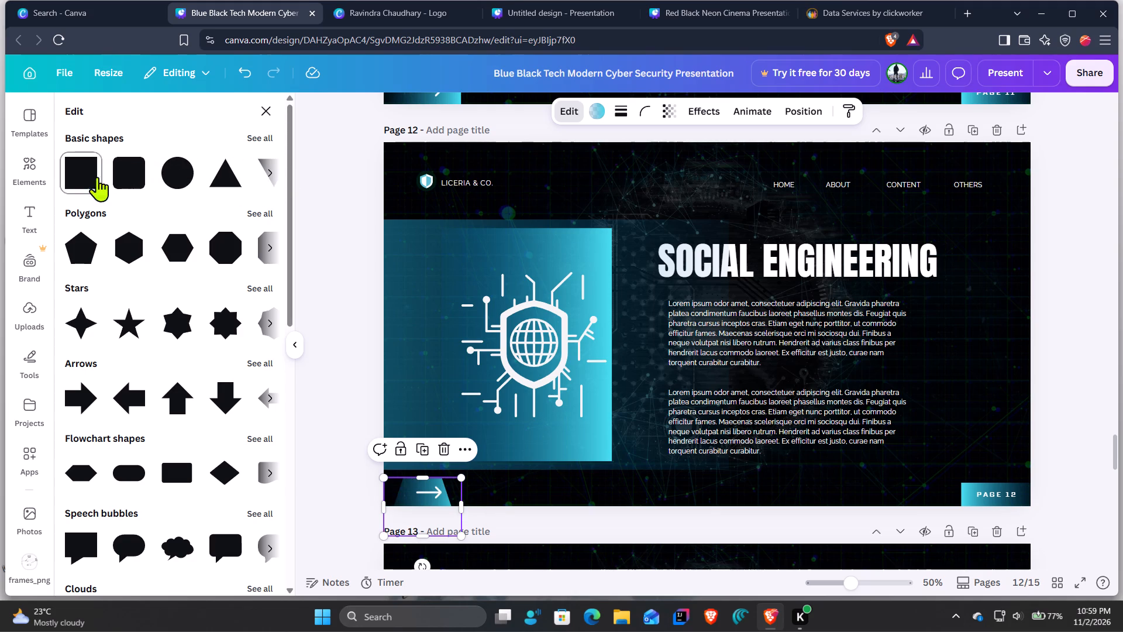
click(186, 177)
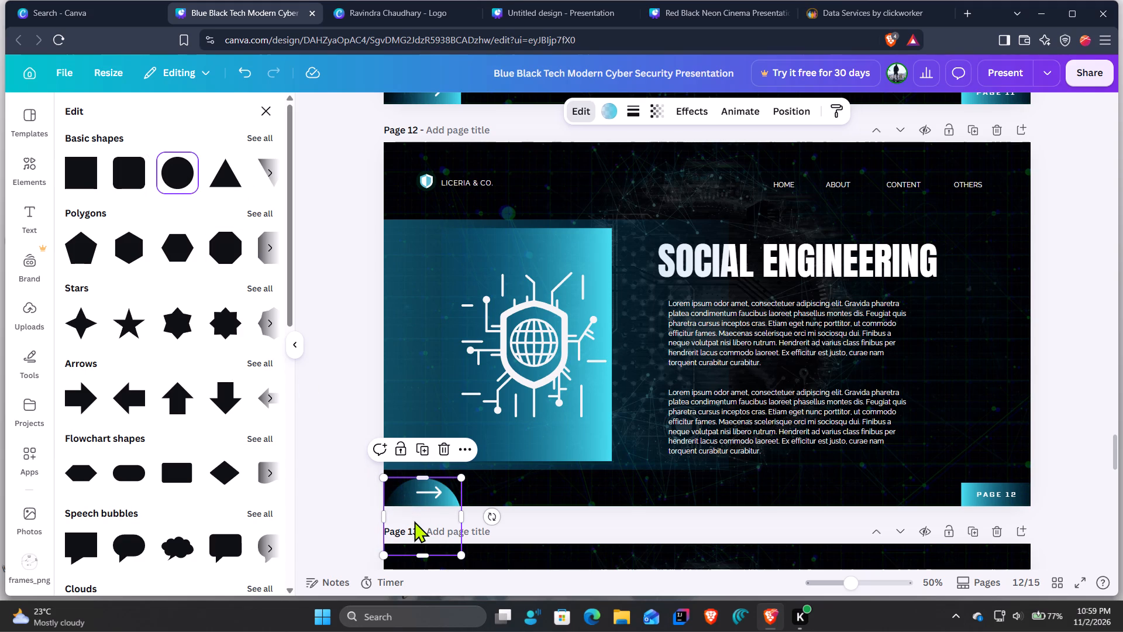
drag(414, 521, 414, 514)
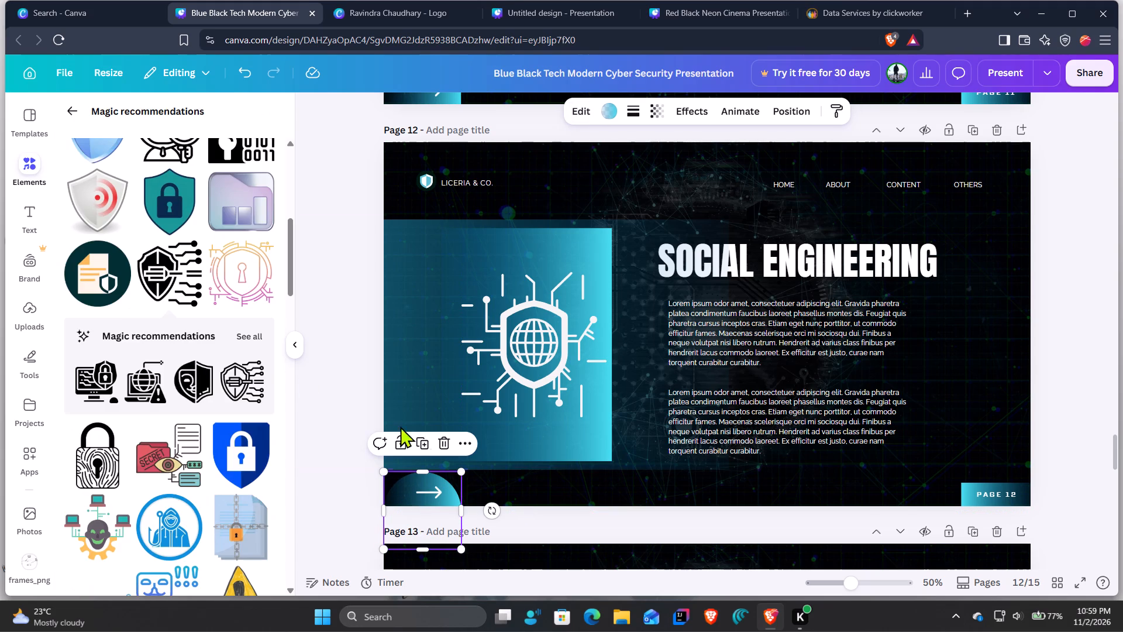
click(335, 368)
Try other shapes for the PAGE 12 label's background, choose the rounded pill flowchart shape, and position it behind the label at the page corner.
scroll(809, 510, down, 1)
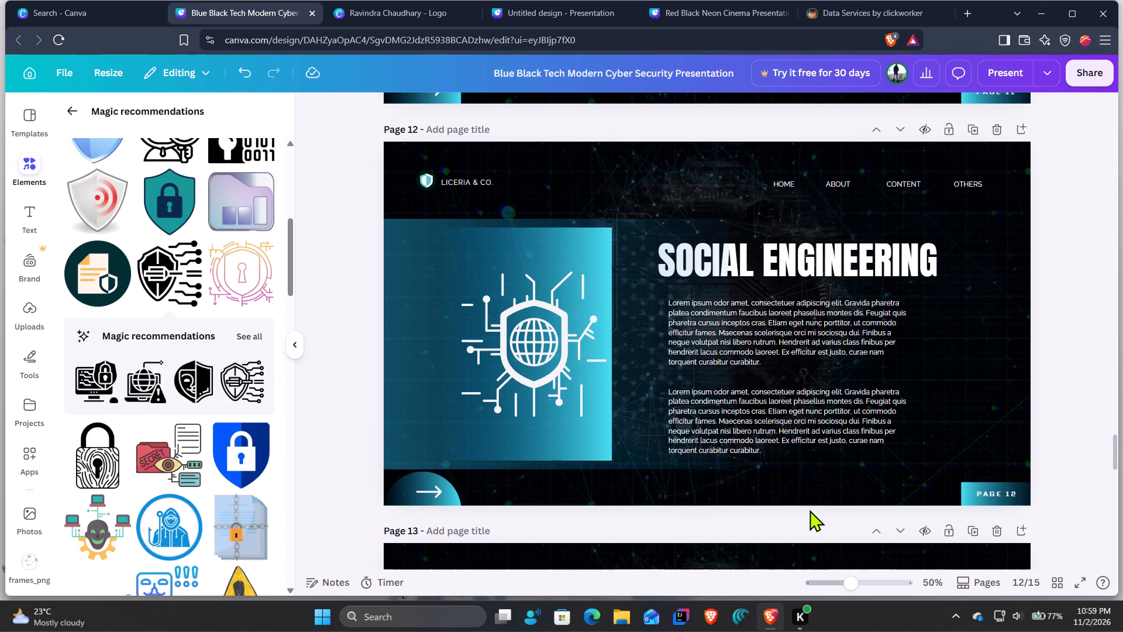
scroll(809, 510, down, 1)
click(963, 359)
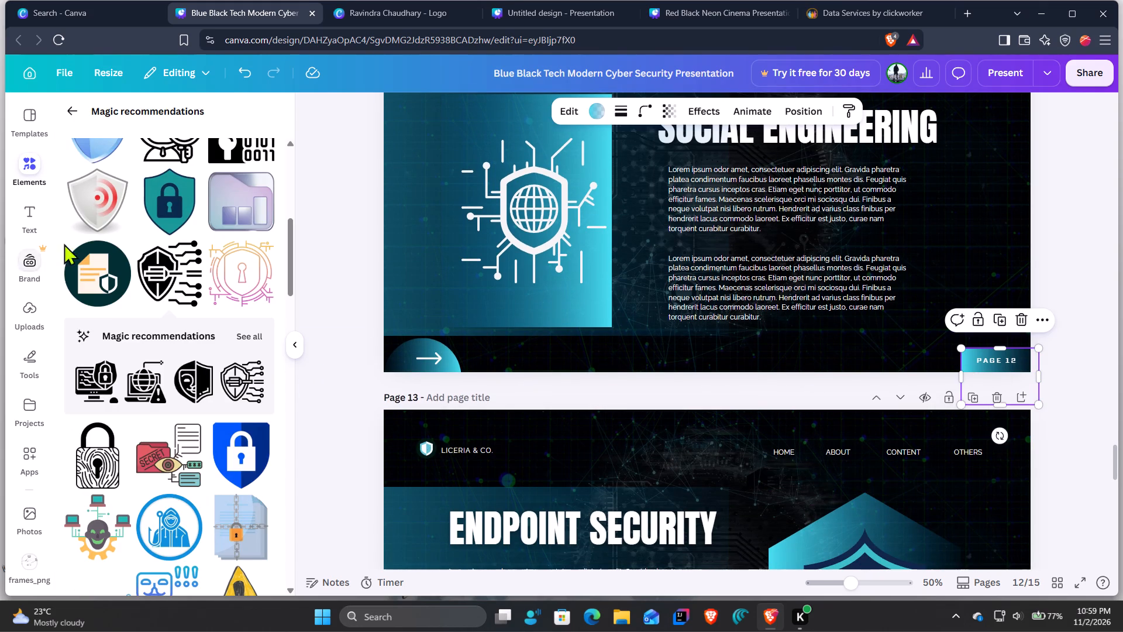
click(577, 105)
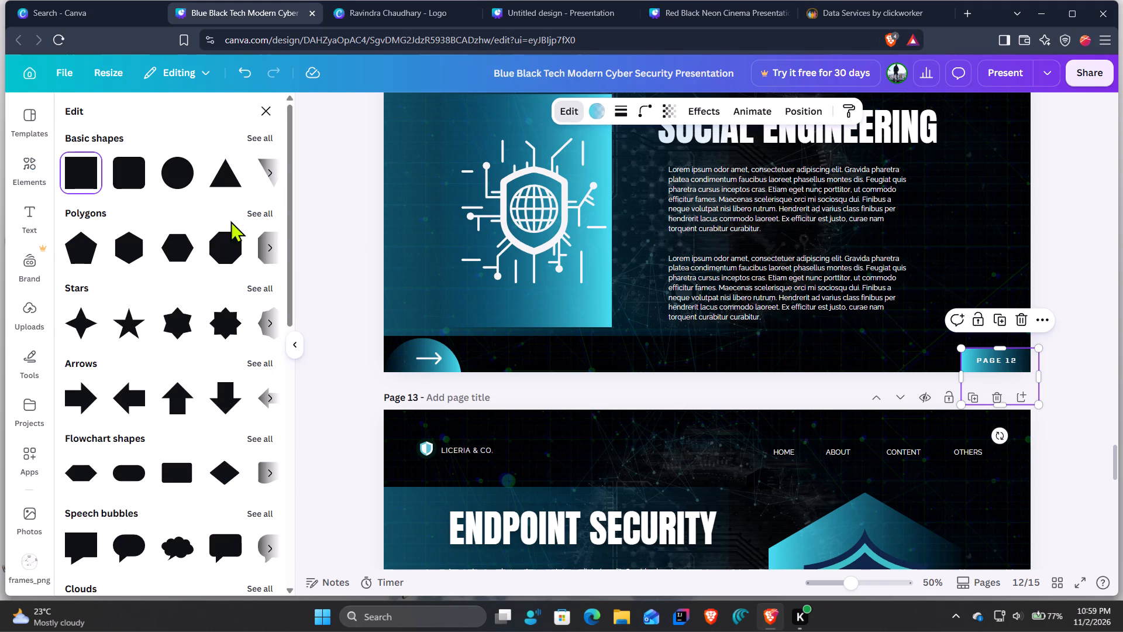
click(188, 325)
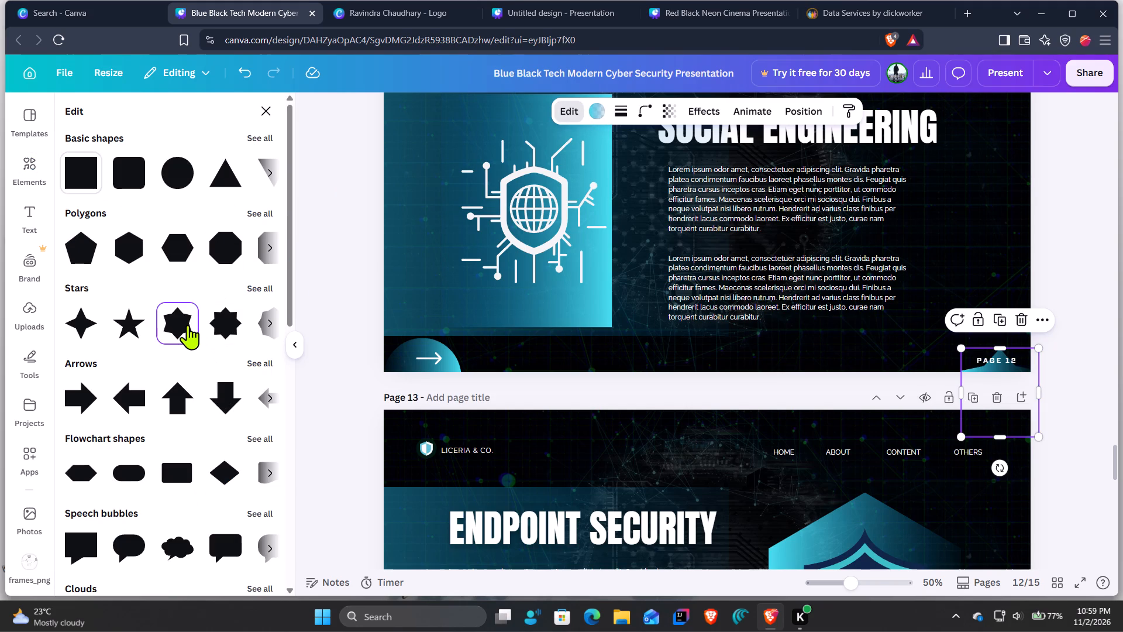
click(135, 397)
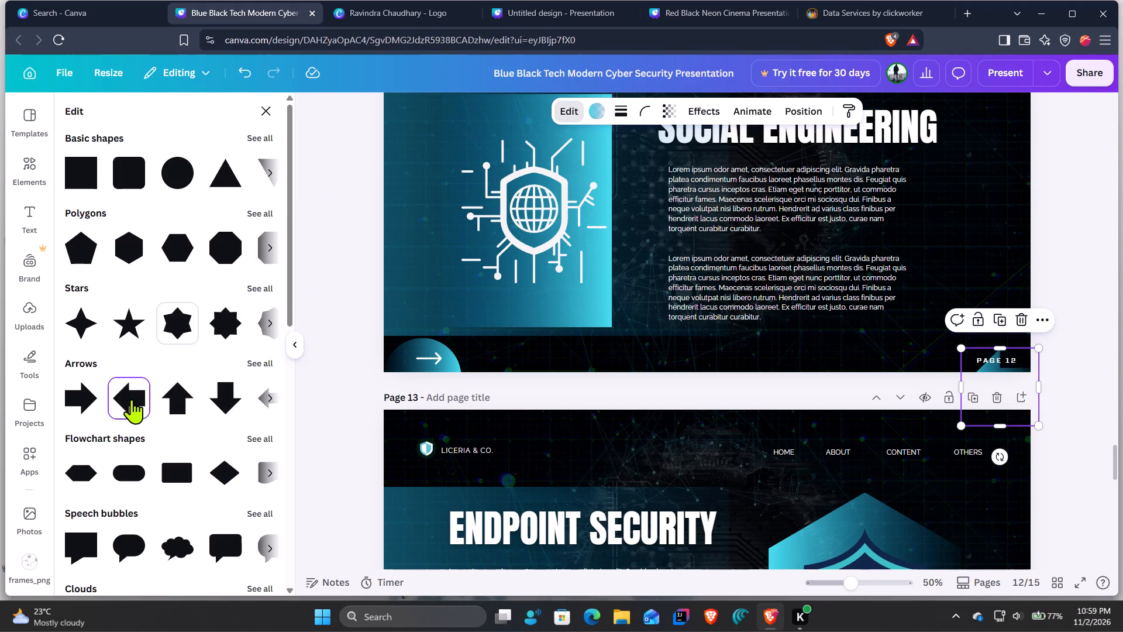
click(133, 472)
drag(1004, 379, 1004, 373)
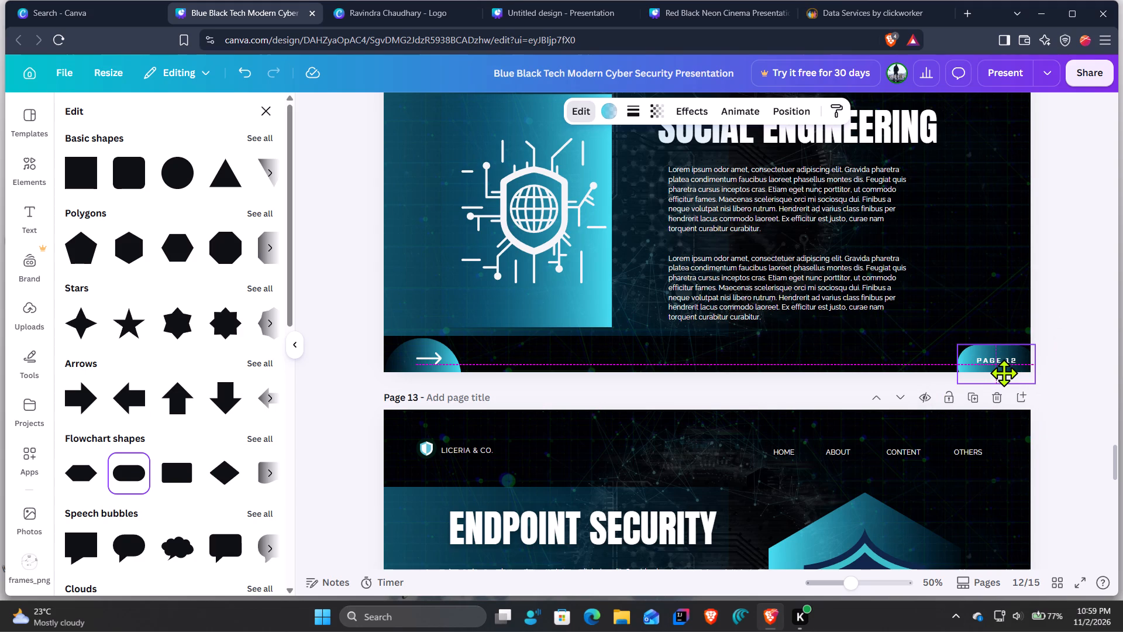
drag(1004, 373, 1010, 372)
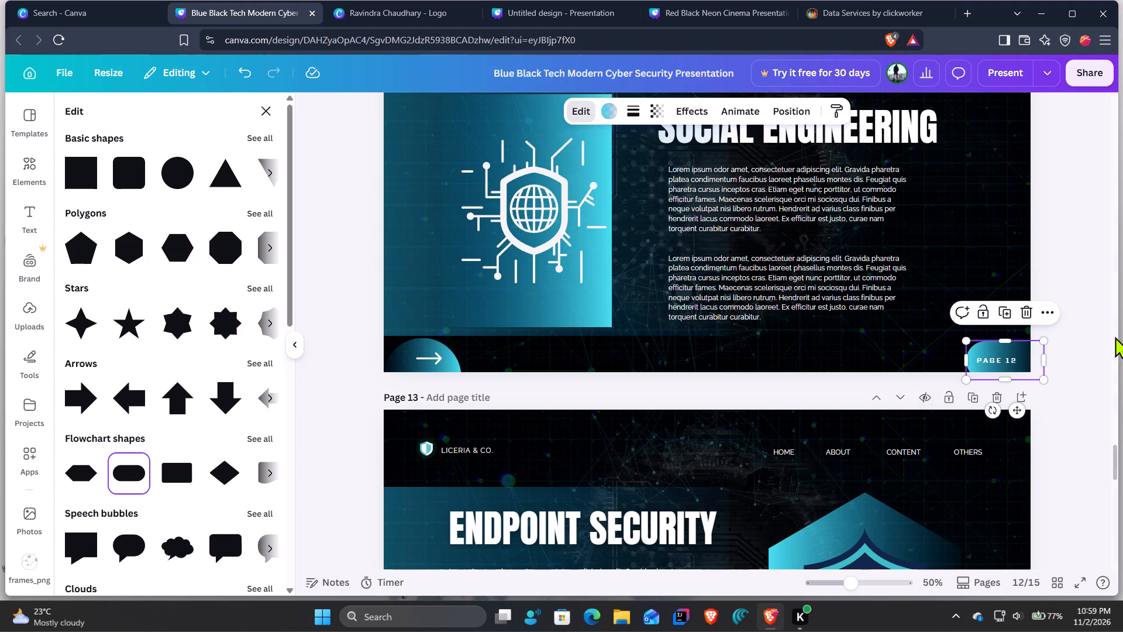
click(1091, 349)
click(1055, 396)
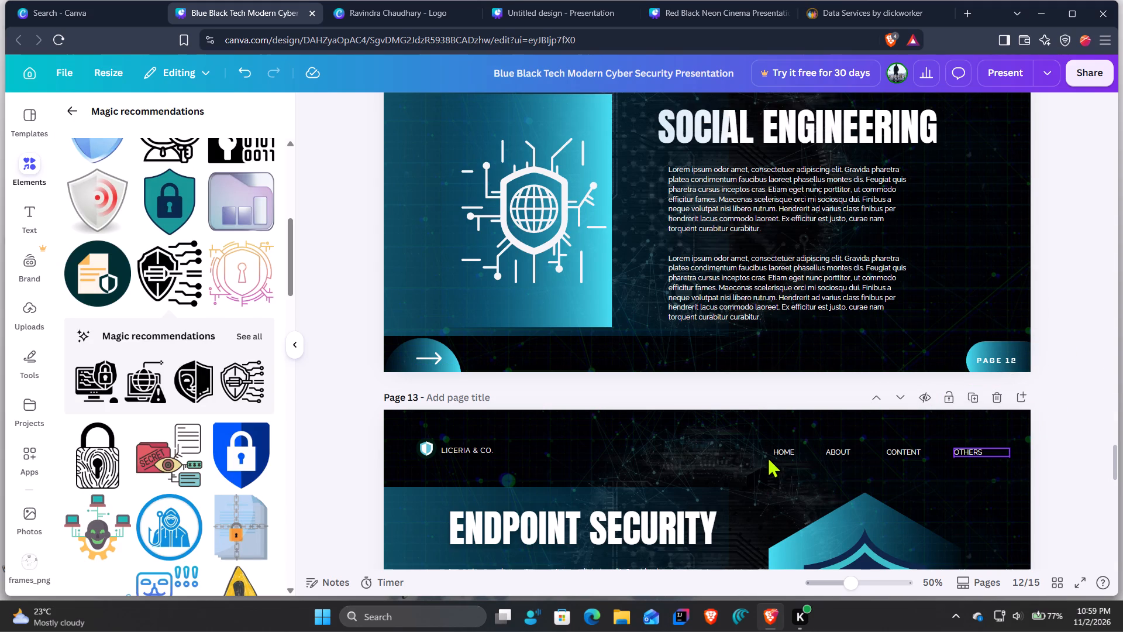
Replace page 13's check-mark shield with the grey shield with red rings from the recommendations, centred horizontally on the hexagon.
scroll(767, 456, down, 2)
click(796, 441)
click(845, 468)
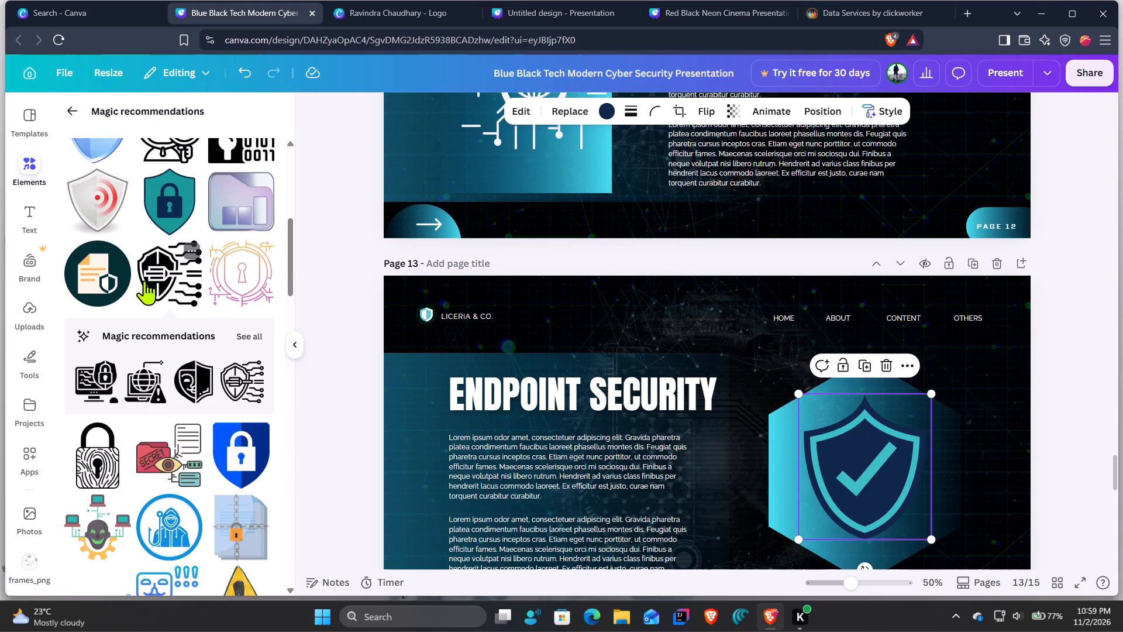
drag(101, 205, 107, 207)
drag(108, 205, 161, 246)
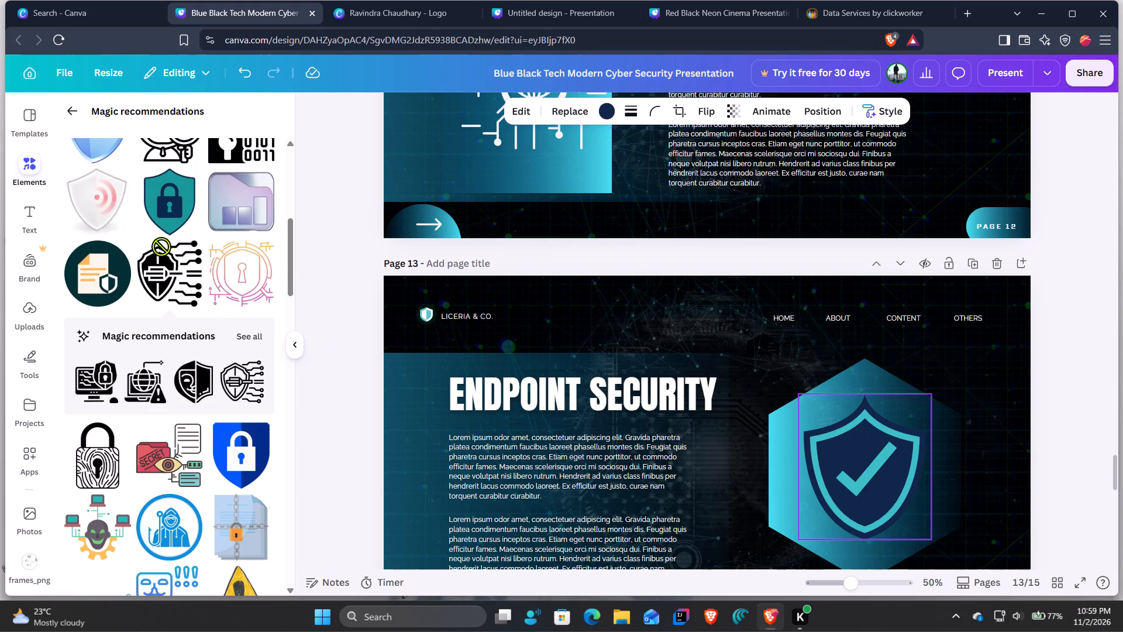
drag(161, 246, 844, 444)
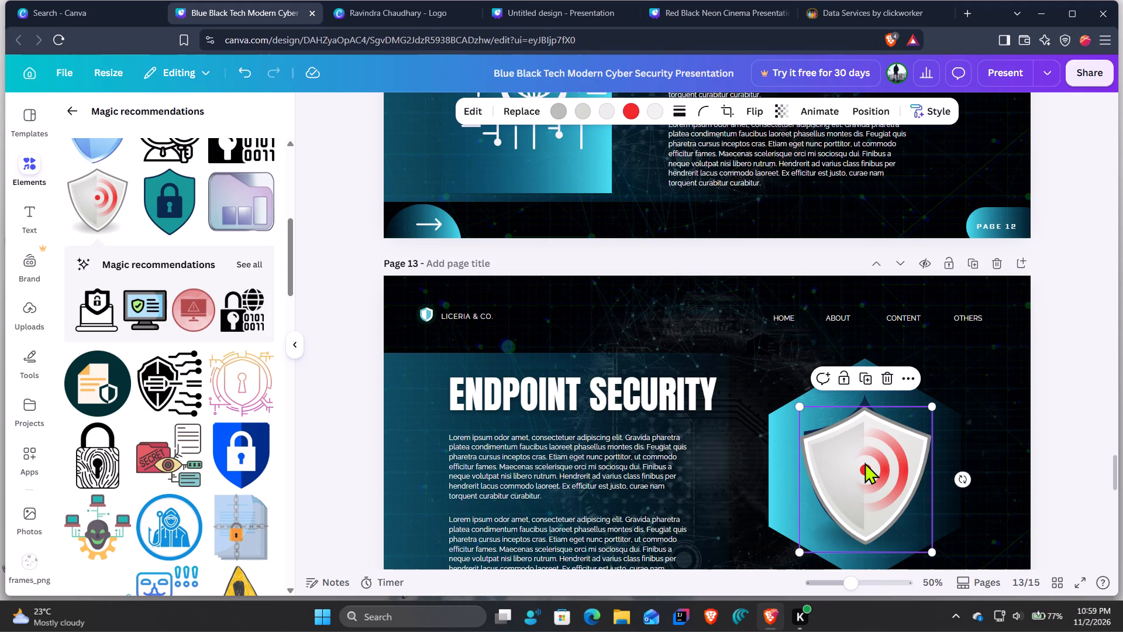
ctrl+click(864, 462)
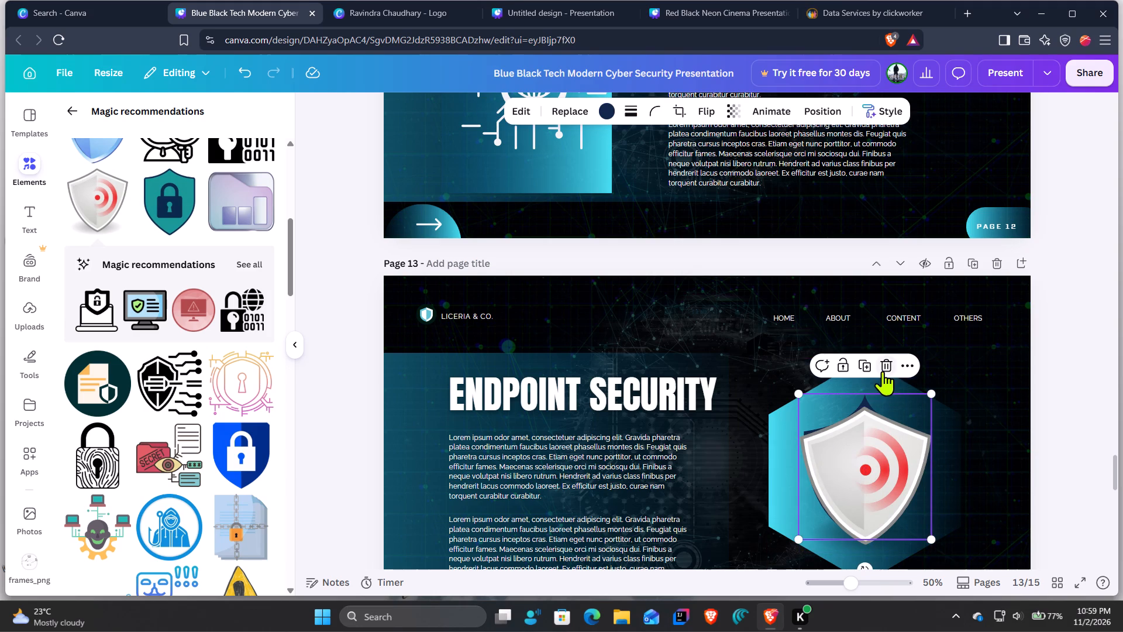
click(883, 371)
drag(870, 462, 870, 455)
click(870, 455)
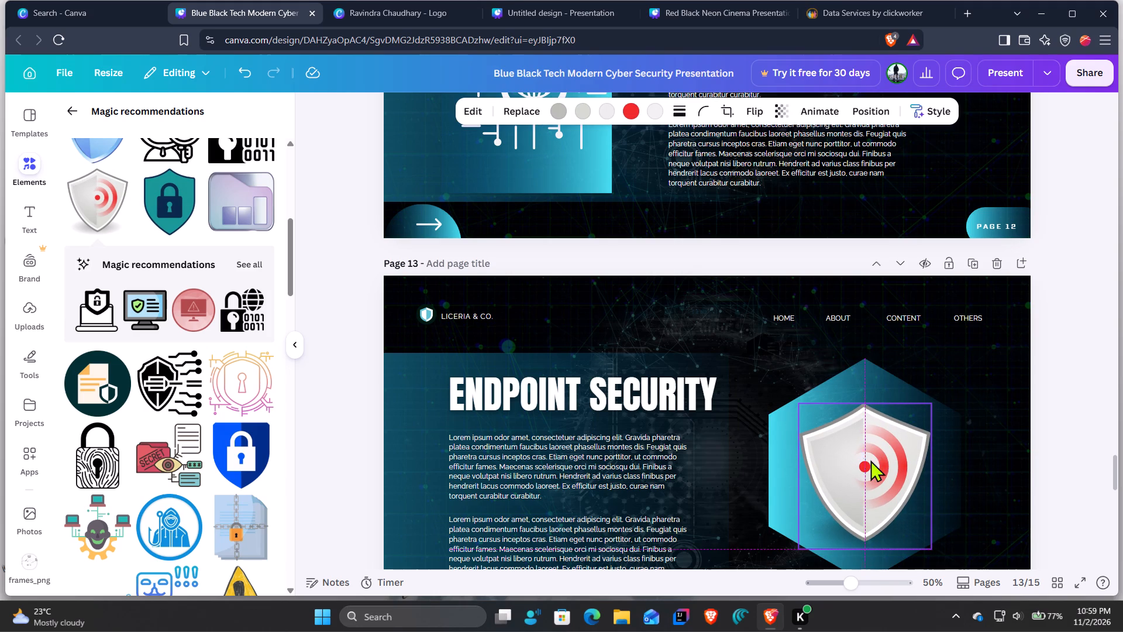
click(1060, 422)
Recolour the hexagon behind page 13's shield with the other existing shape gradient, running from dark blue to bright cyan on the right.
scroll(1051, 452, down, 1)
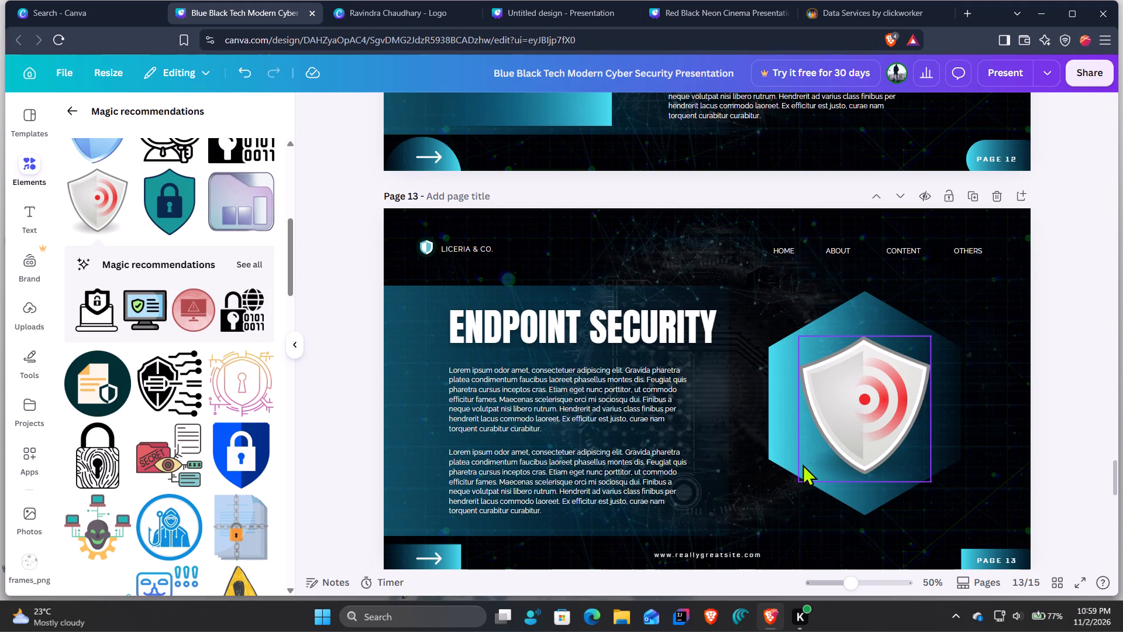
click(775, 435)
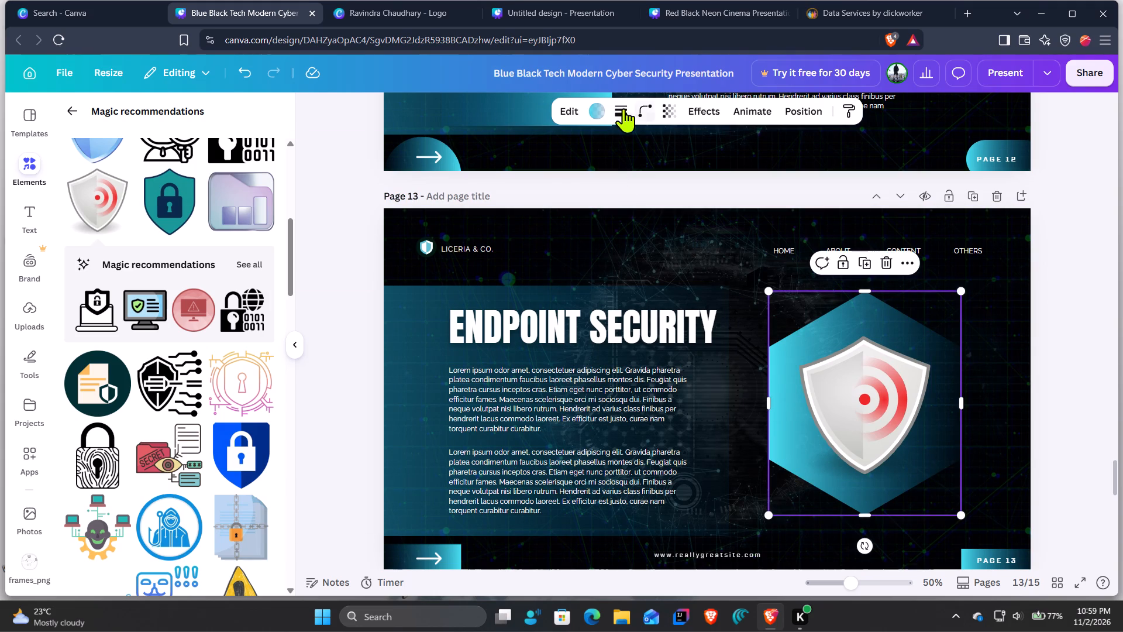
click(601, 109)
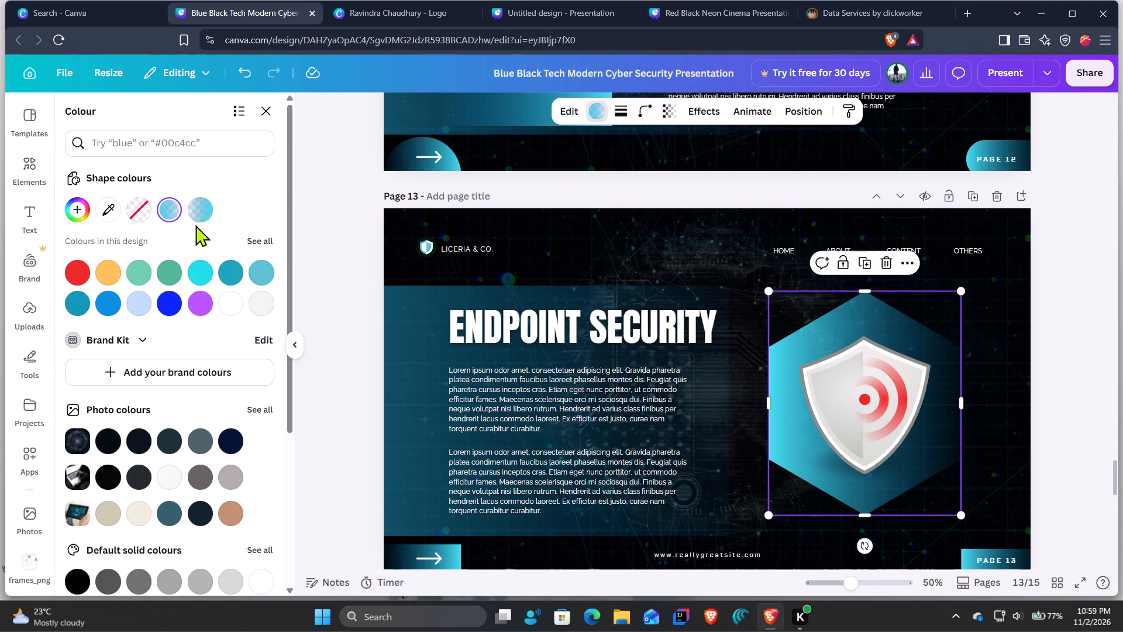
click(195, 215)
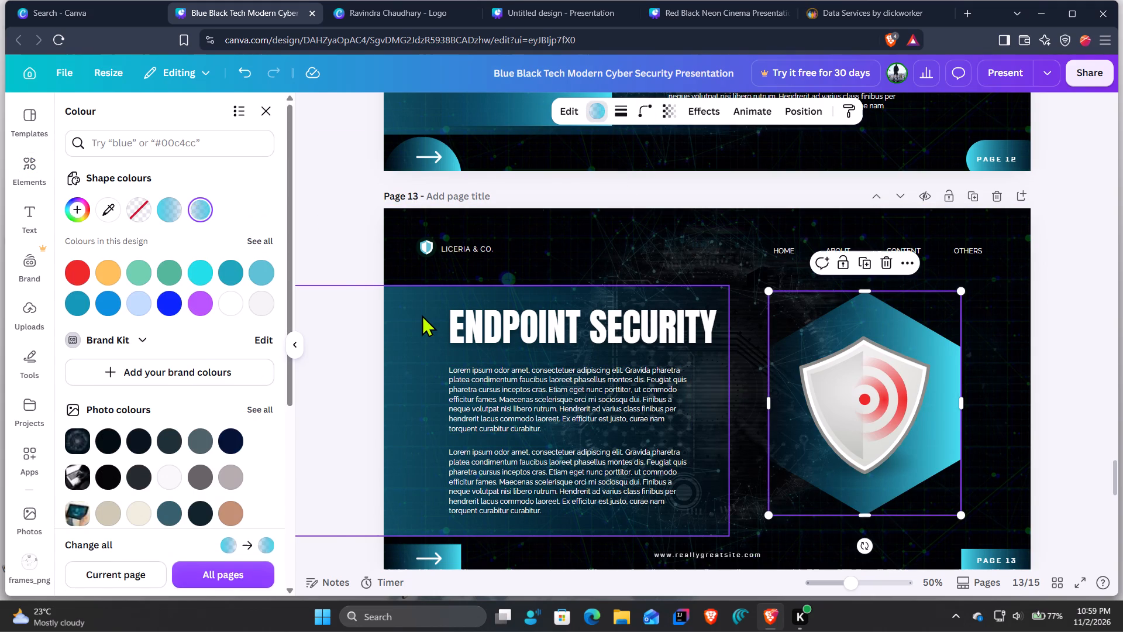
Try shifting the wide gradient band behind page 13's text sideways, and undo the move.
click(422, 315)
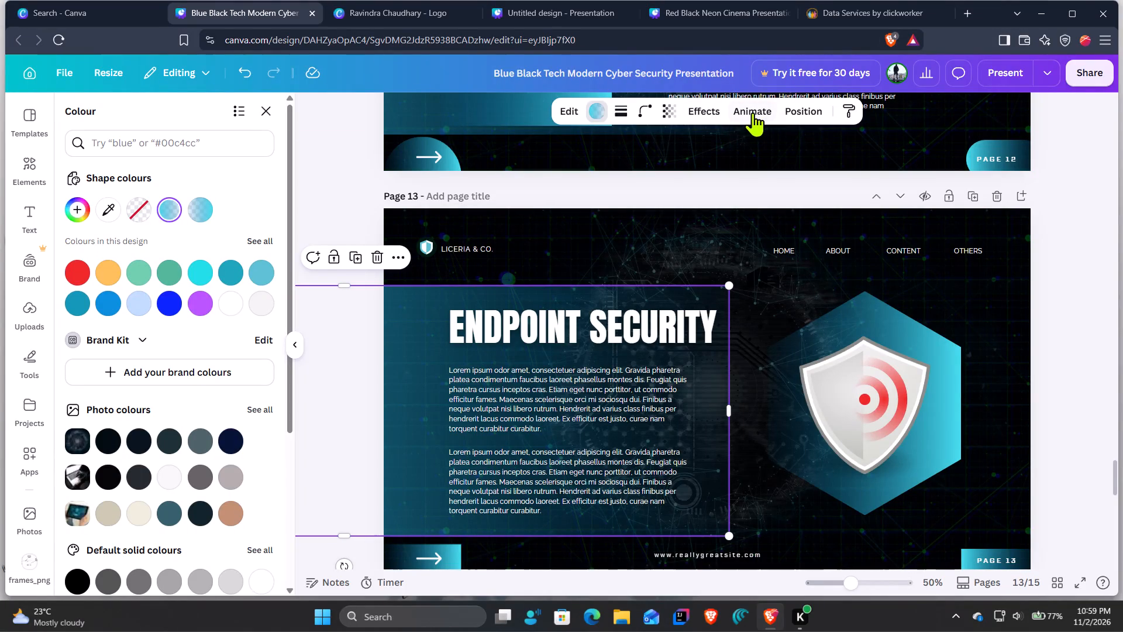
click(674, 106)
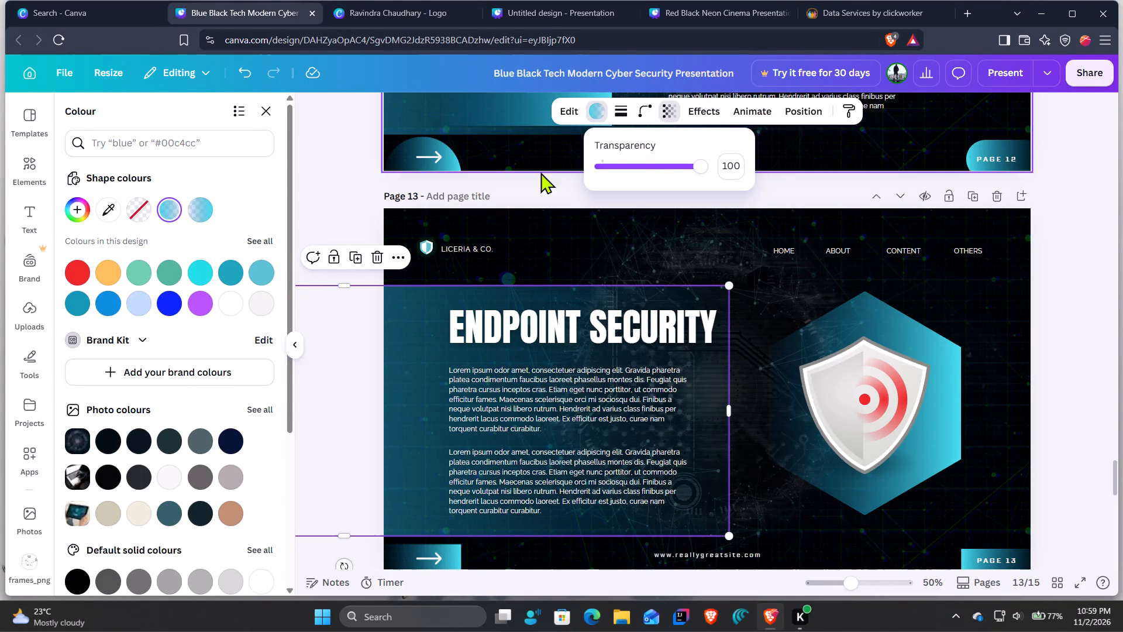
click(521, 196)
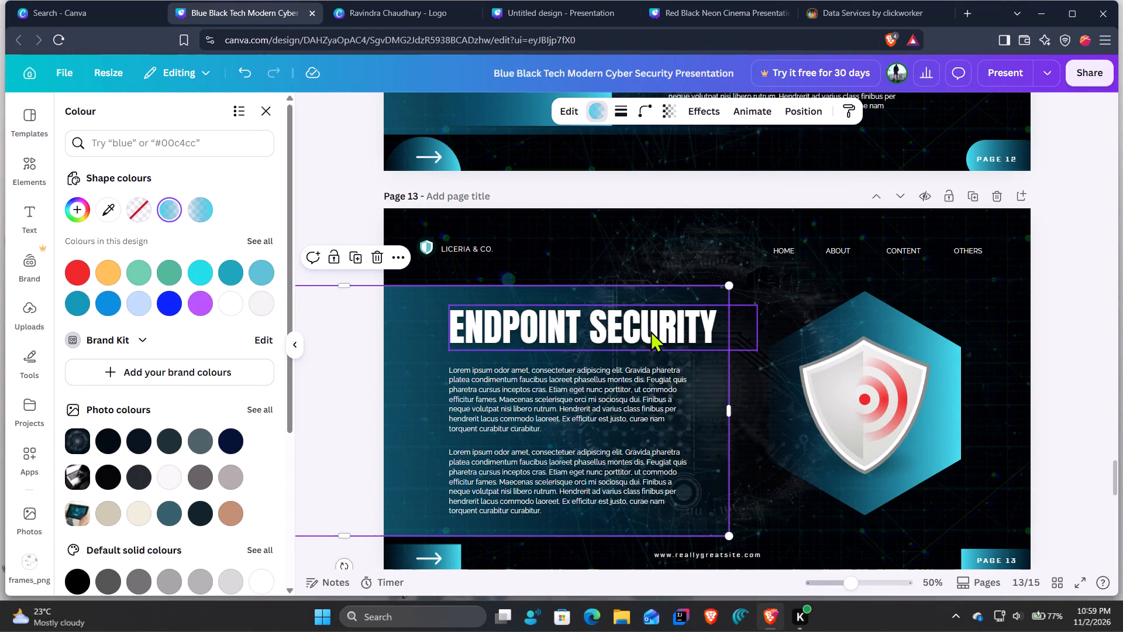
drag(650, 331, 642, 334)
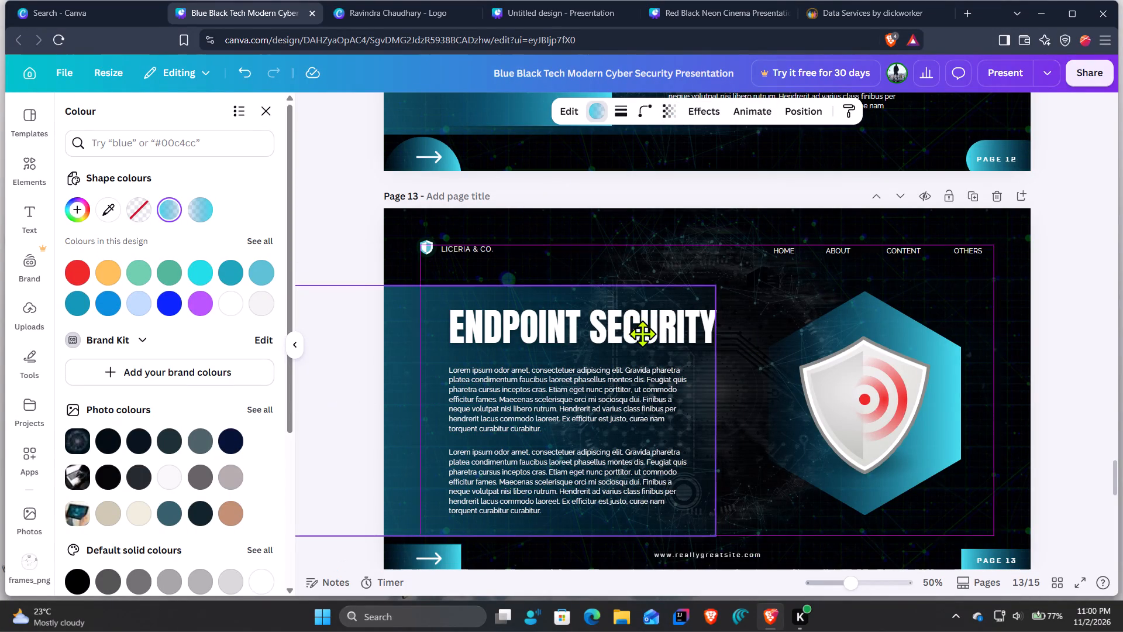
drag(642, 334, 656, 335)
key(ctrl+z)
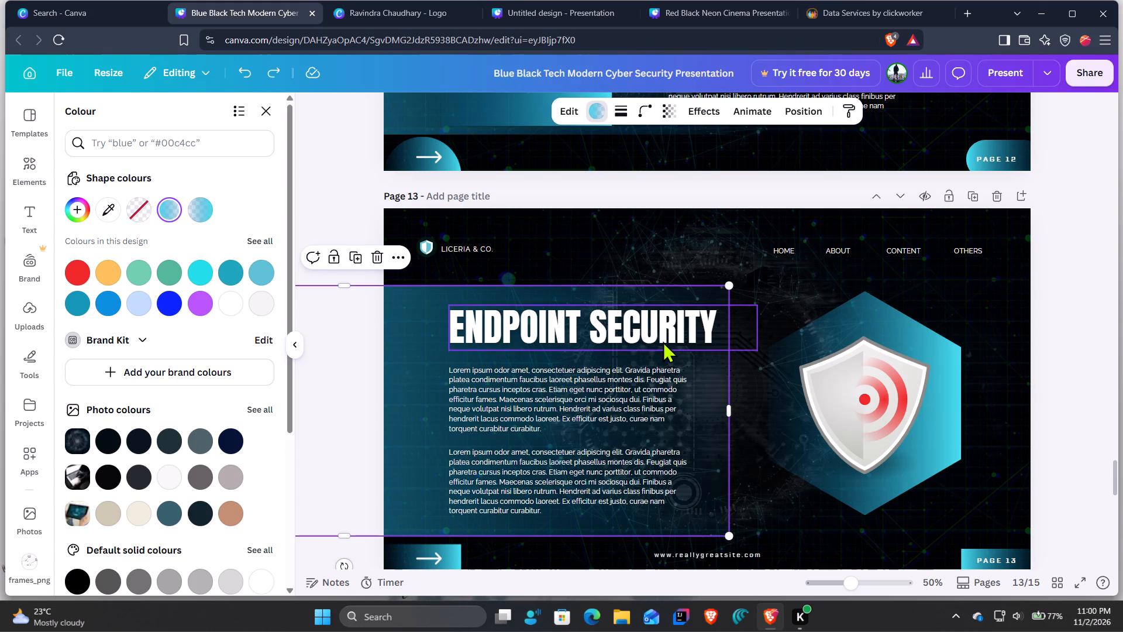
Move the ENDPOINT SECURITY title on page 13 slightly up, keeping its left alignment.
click(667, 331)
drag(588, 331, 587, 320)
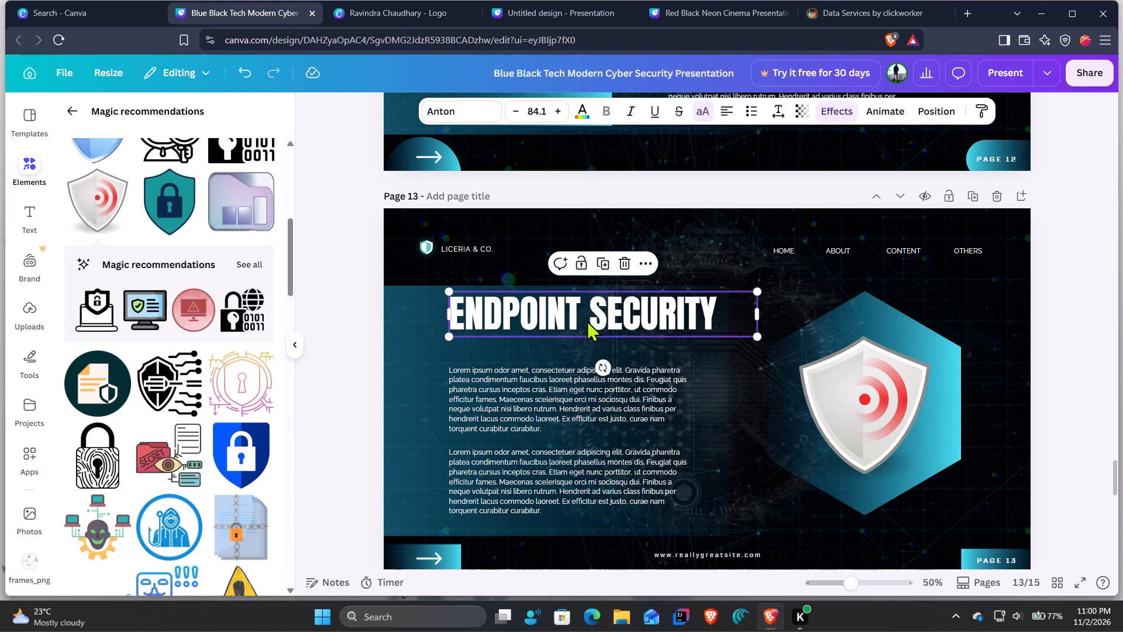
Move page 13's first body paragraph slightly up beneath the title and set its font size to 16.8.
drag(577, 387, 574, 373)
click(560, 109)
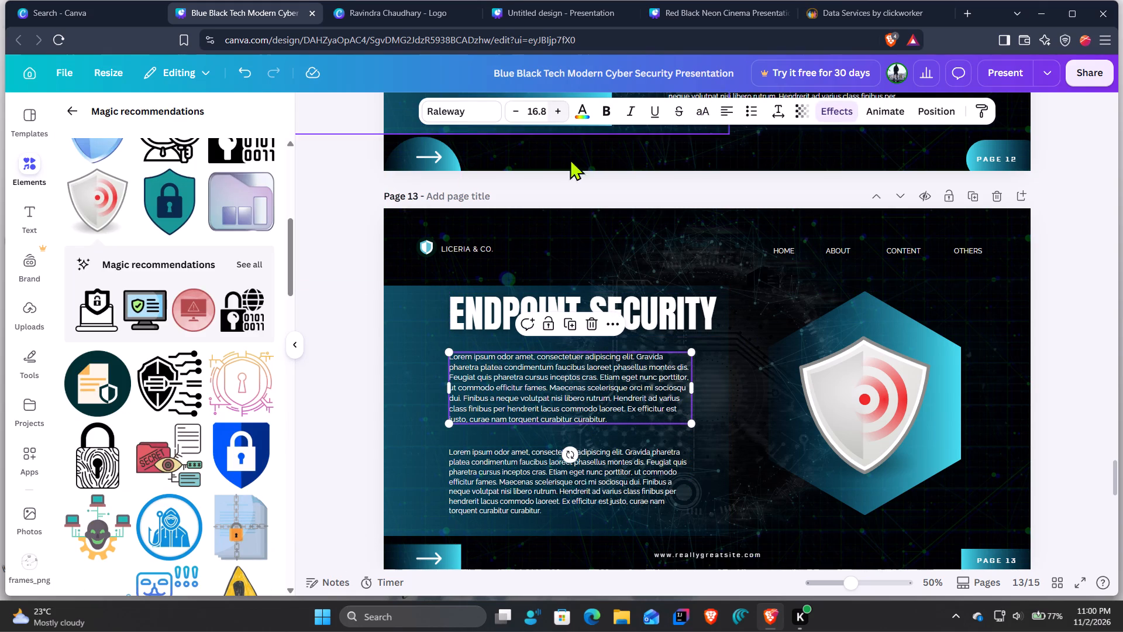
Set the font size of both ENDPOINT SECURITY body paragraphs on page 13 to 17.8.
click(569, 487)
click(561, 110)
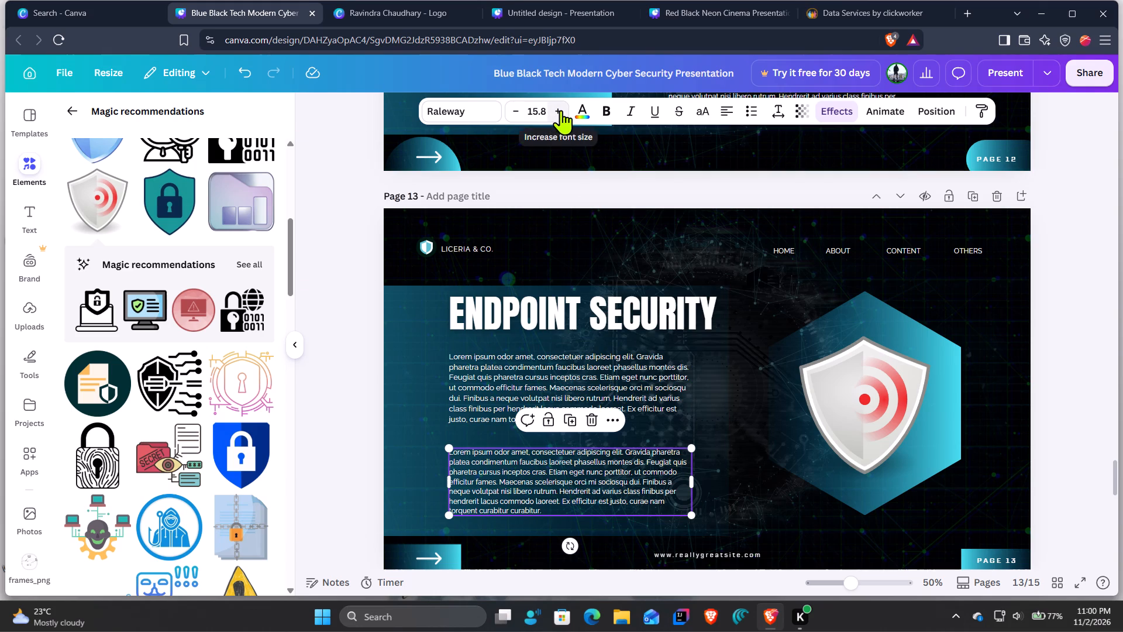
click(563, 109)
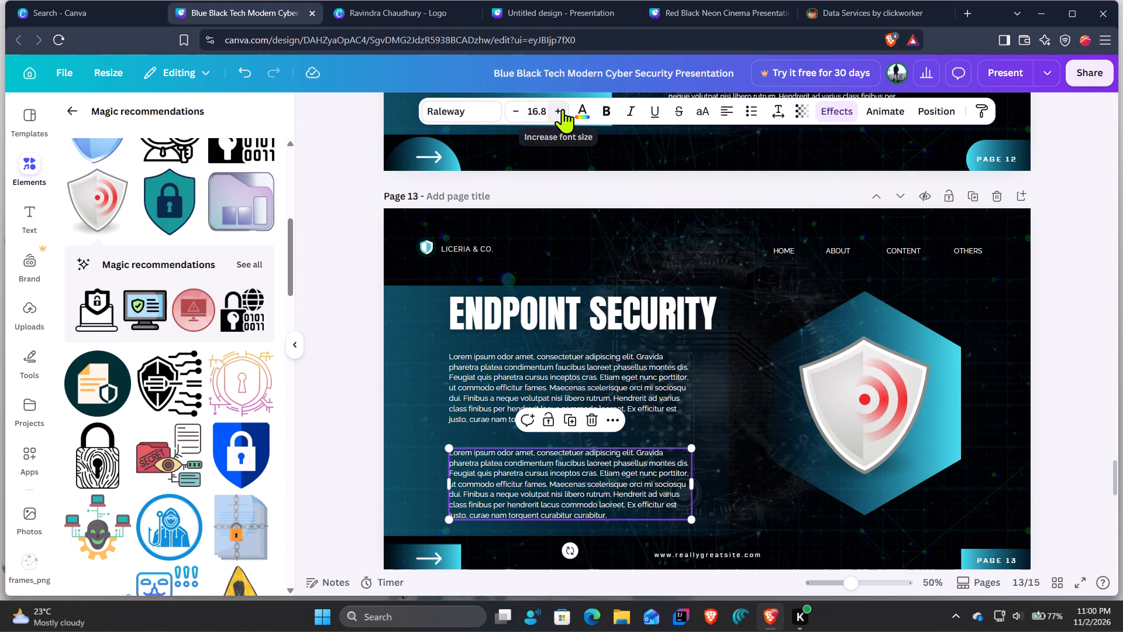
click(514, 400)
click(563, 108)
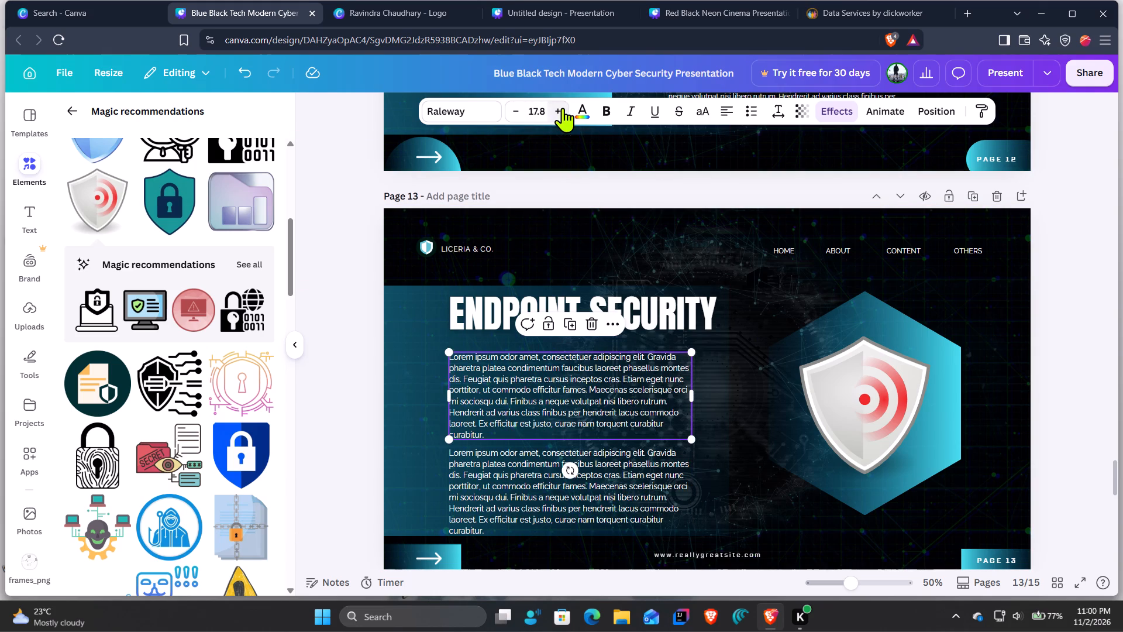
Move both body paragraphs on page 13 slightly up beneath the title.
drag(543, 407, 543, 398)
drag(531, 478, 531, 472)
Shift page 13's footer arrow block slightly left and the PAGE 13 gradient block slightly up and right.
scroll(749, 403, down, 2)
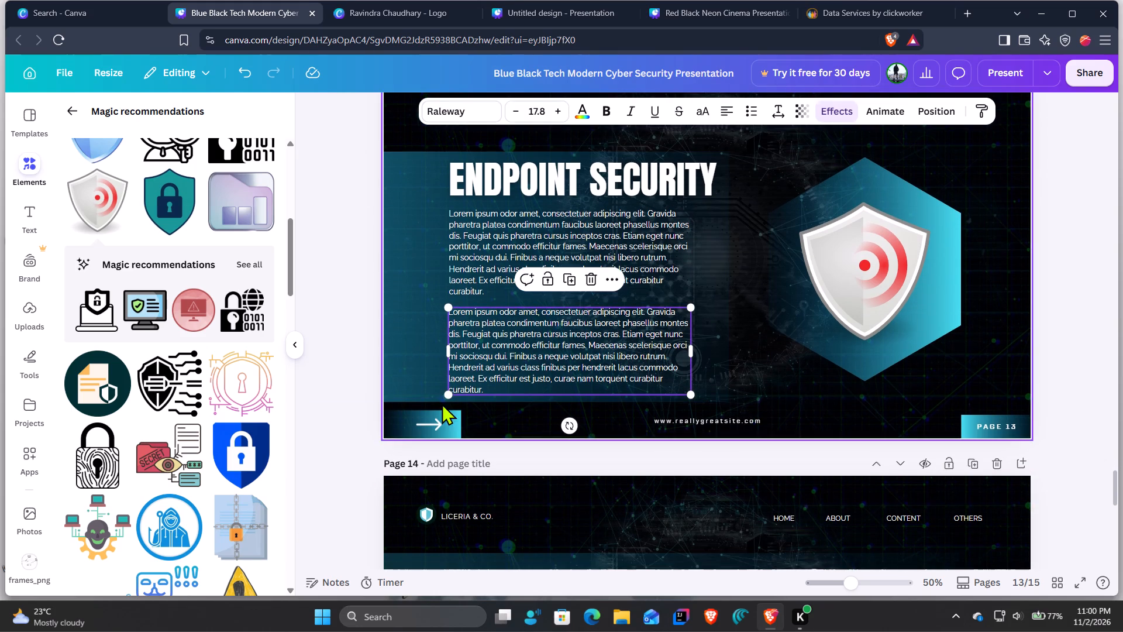
drag(447, 421, 442, 422)
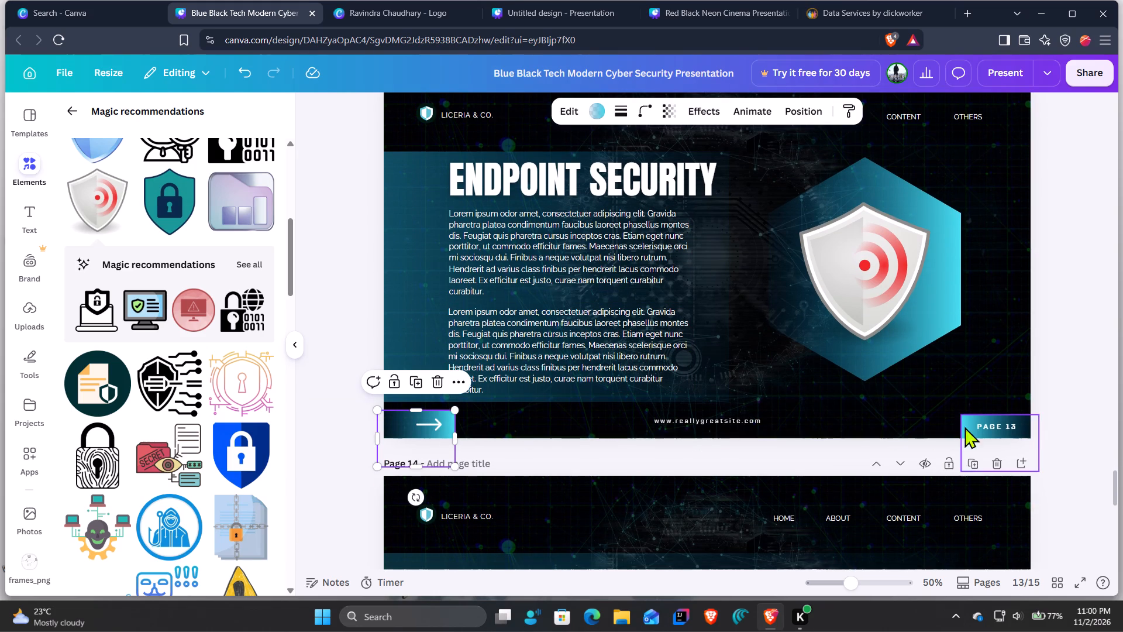
drag(972, 427, 979, 420)
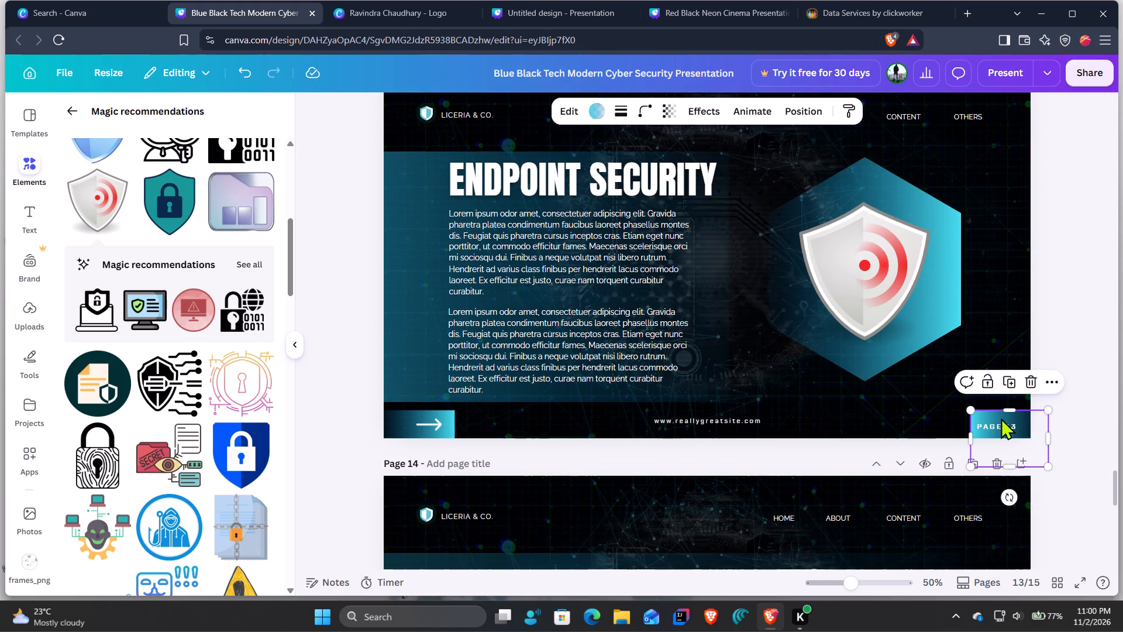
click(715, 421)
click(737, 385)
Move page 14's HOME, ABOUT, CONTENT and OTHERS header labels together slightly up.
scroll(709, 440, down, 3)
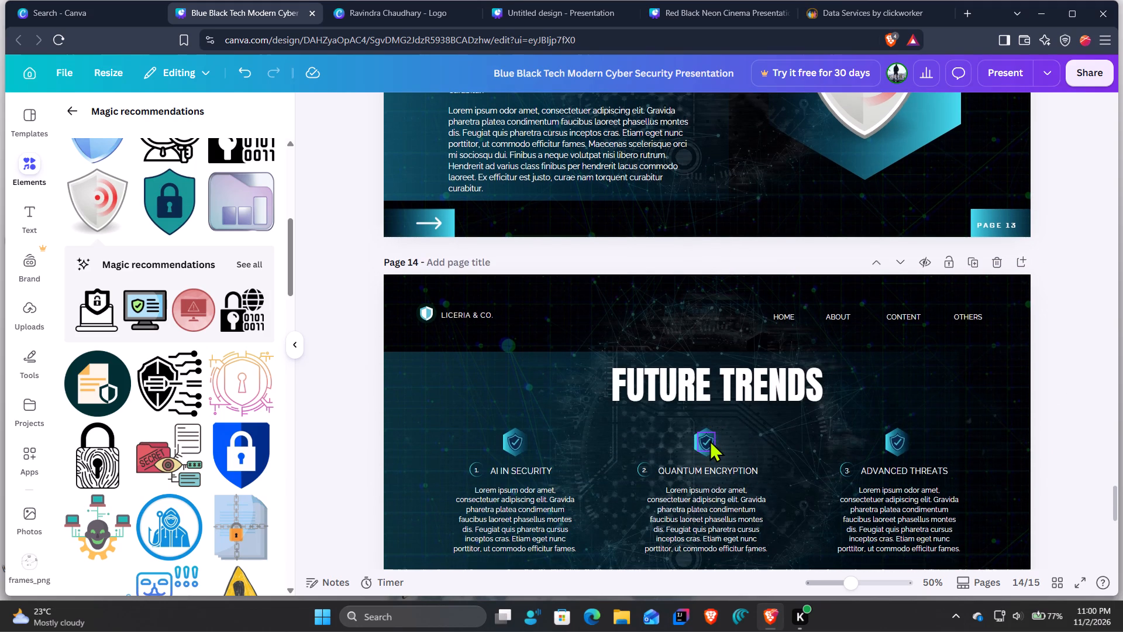
scroll(589, 393, down, 1)
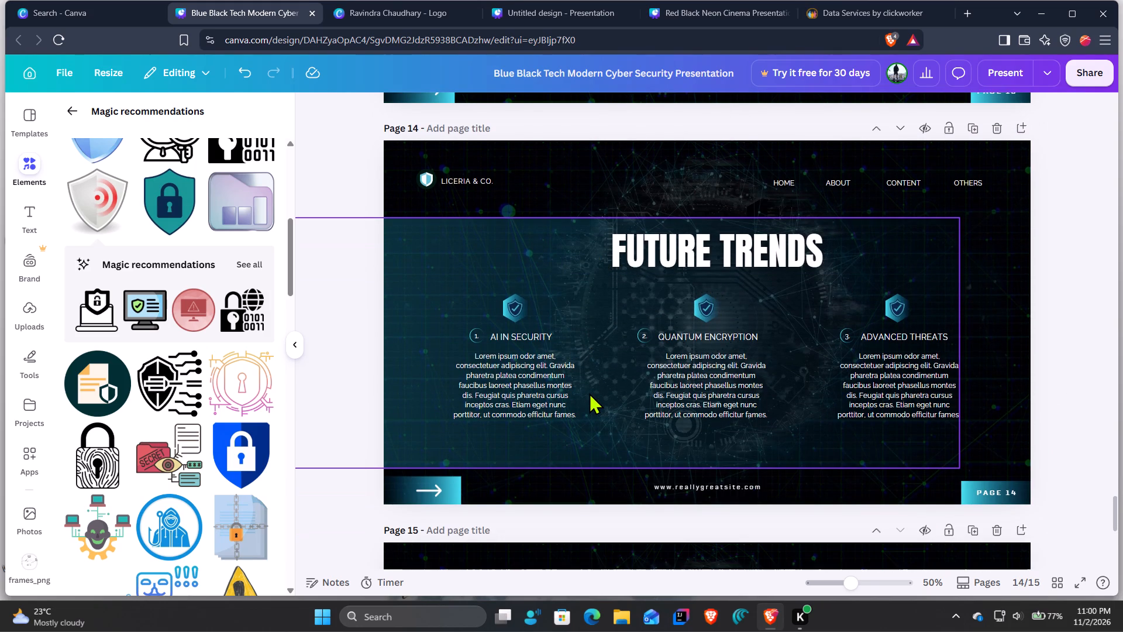
scroll(589, 393, down, 3)
scroll(589, 393, up, 3)
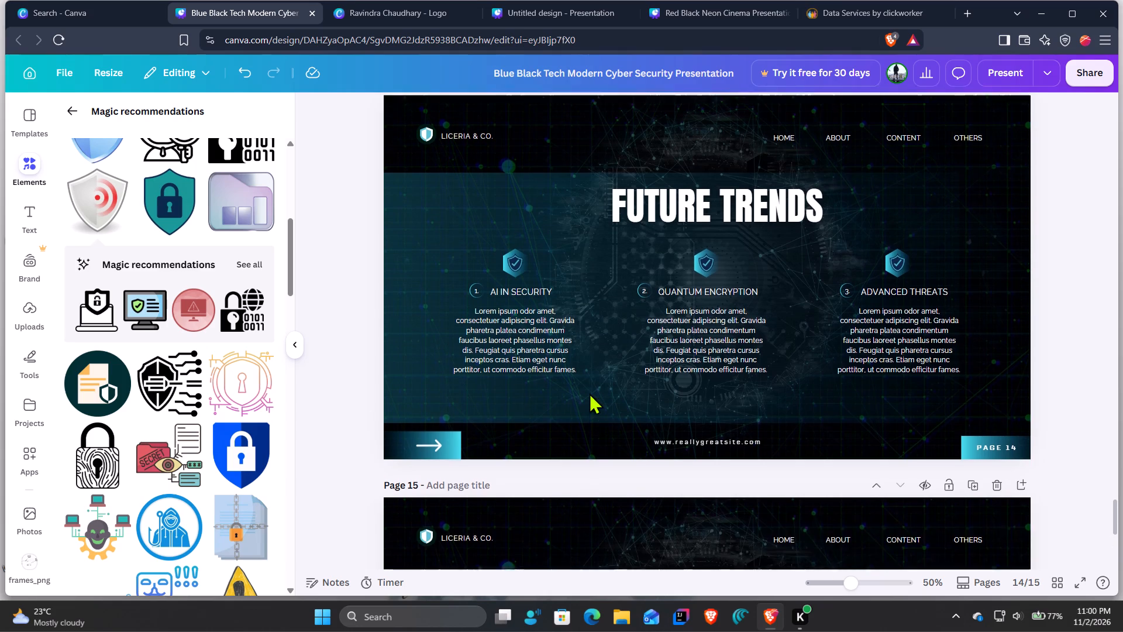
drag(755, 167, 871, 183)
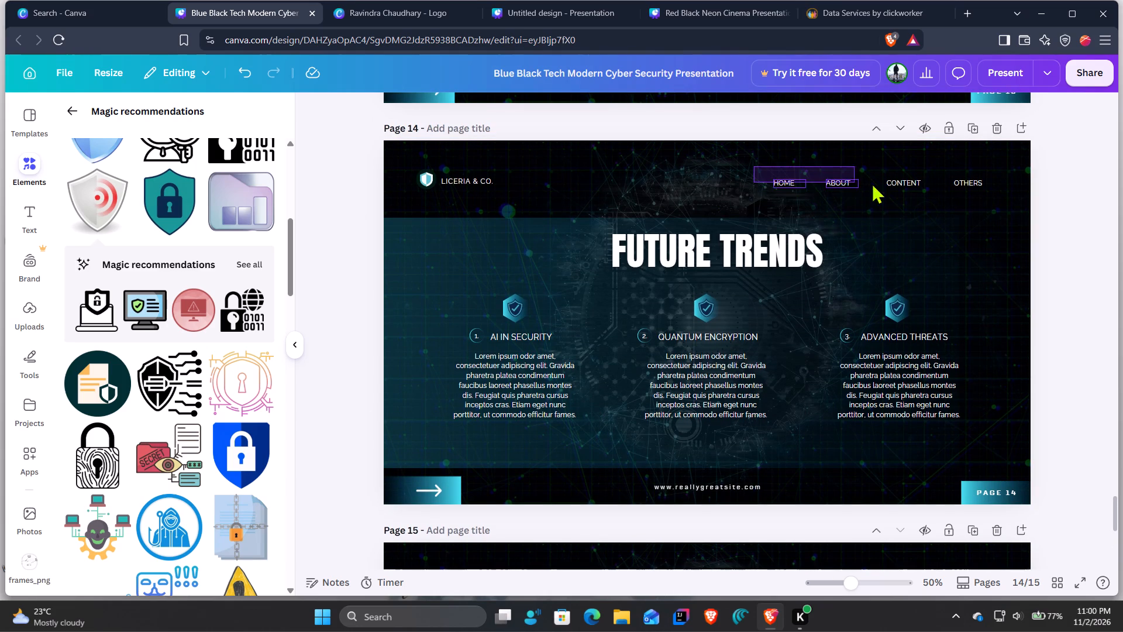
drag(871, 183, 991, 193)
drag(963, 186, 960, 177)
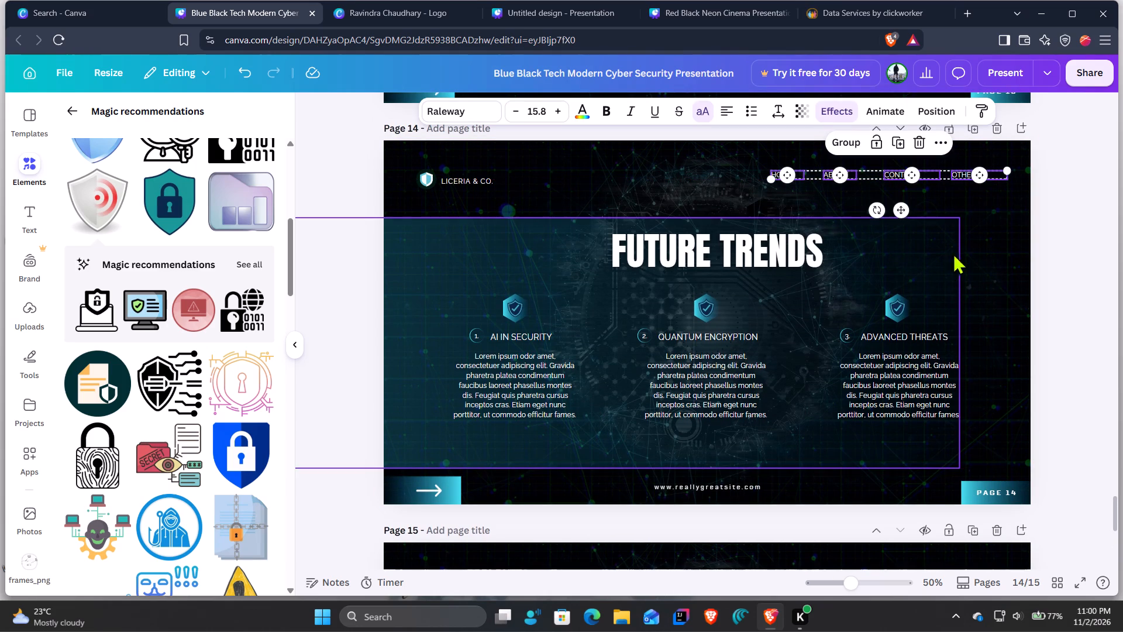
Insert the two-tone teal shield graphic on page 14 and shrink it beside the AI IN SECURITY icon.
scroll(228, 310, down, 4)
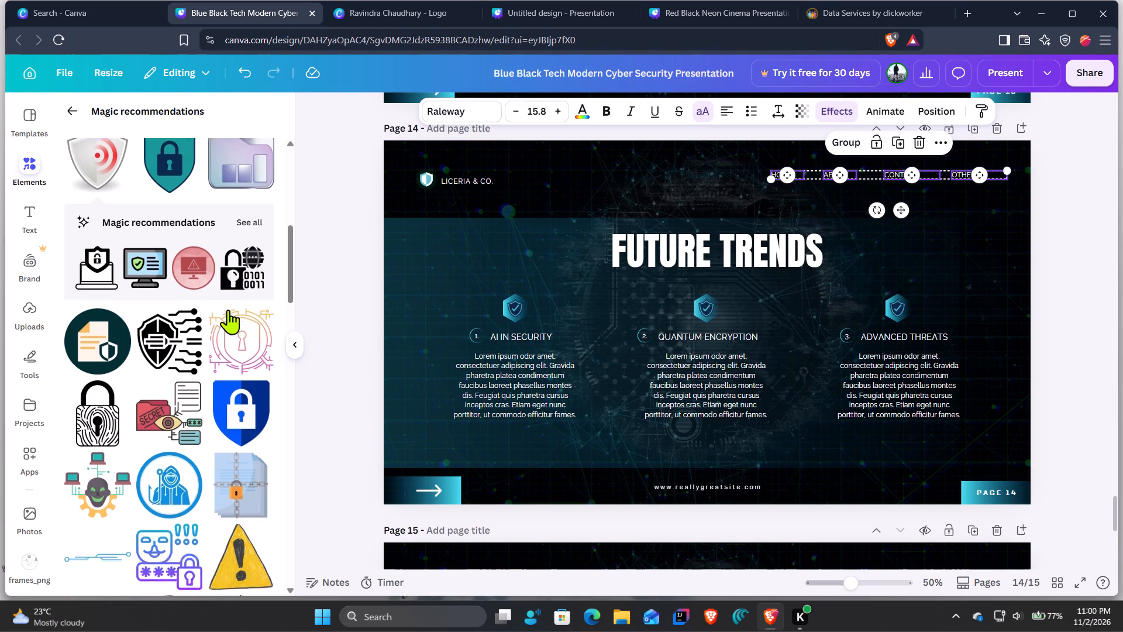
scroll(228, 310, down, 2)
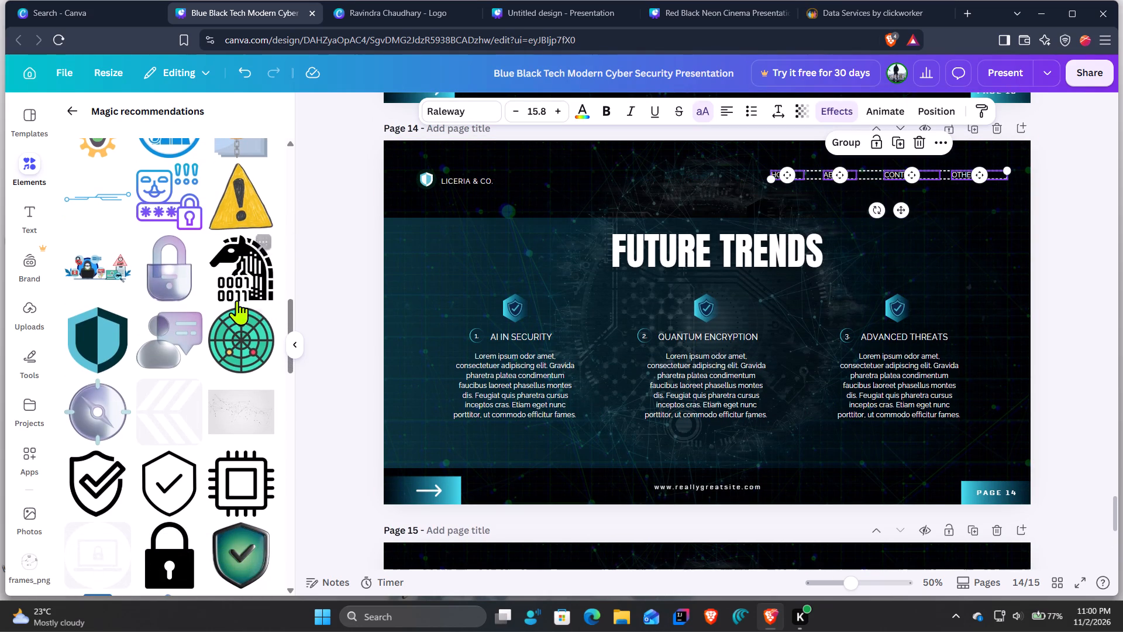
click(75, 343)
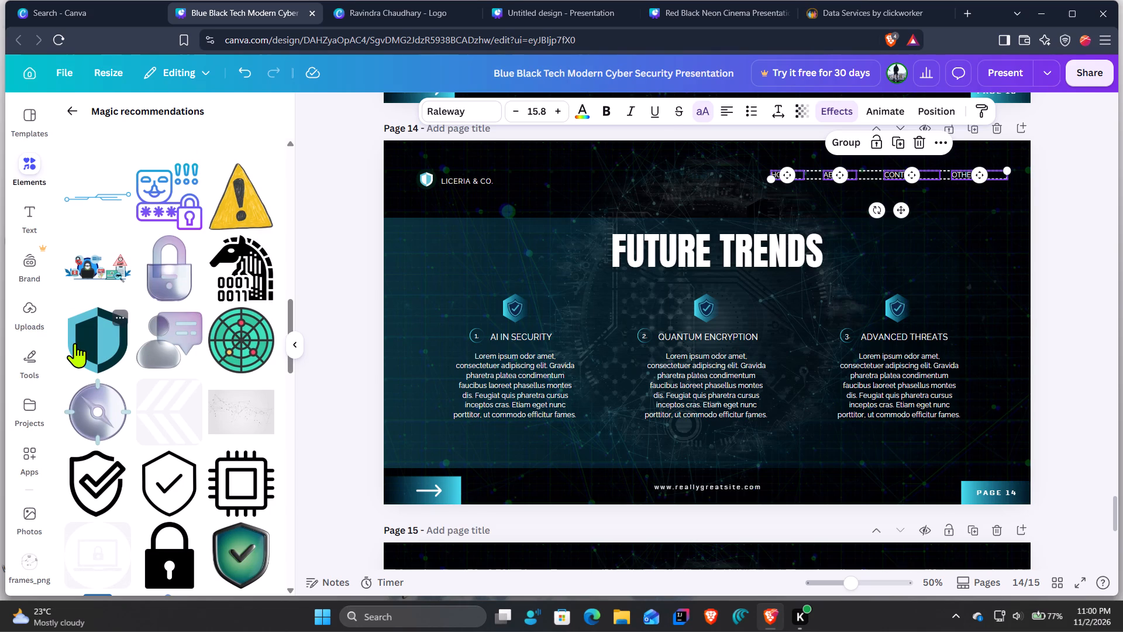
drag(724, 315, 581, 317)
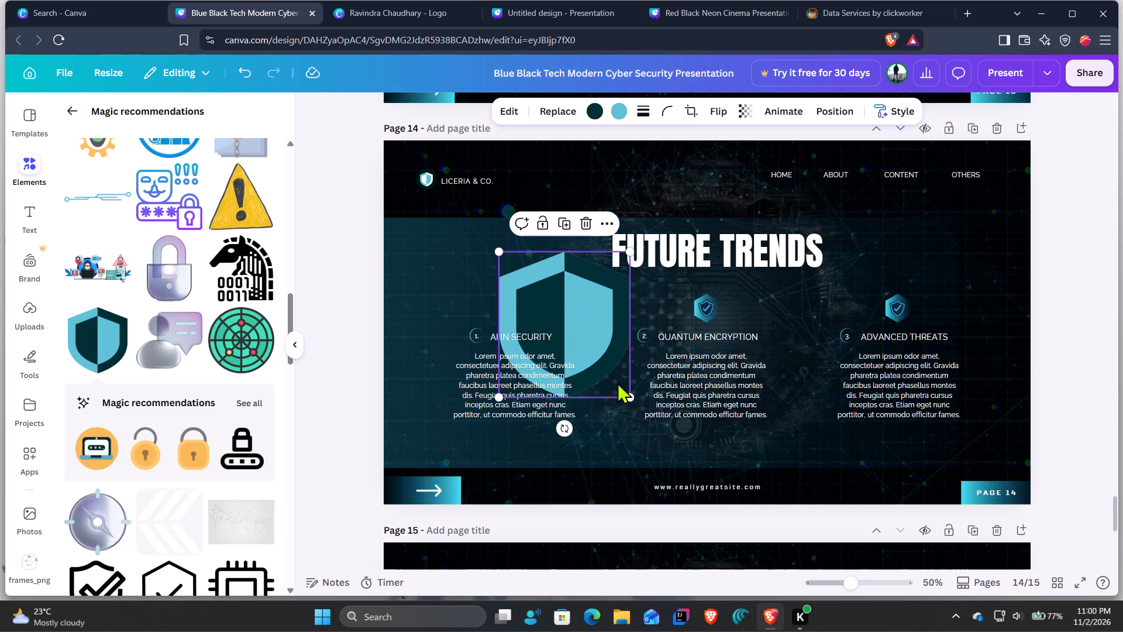
drag(631, 397, 564, 292)
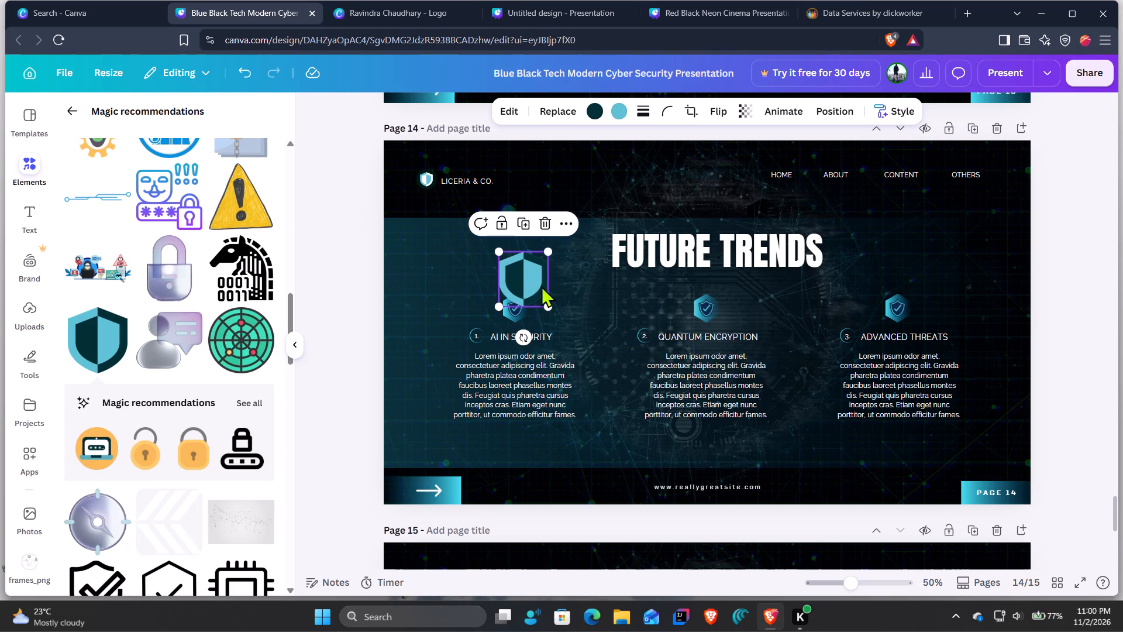
drag(531, 281, 565, 287)
Replace the checkmark shield above AI IN SECURITY with the two-tone shield, scaled down to fit inside the hexagon.
click(514, 307)
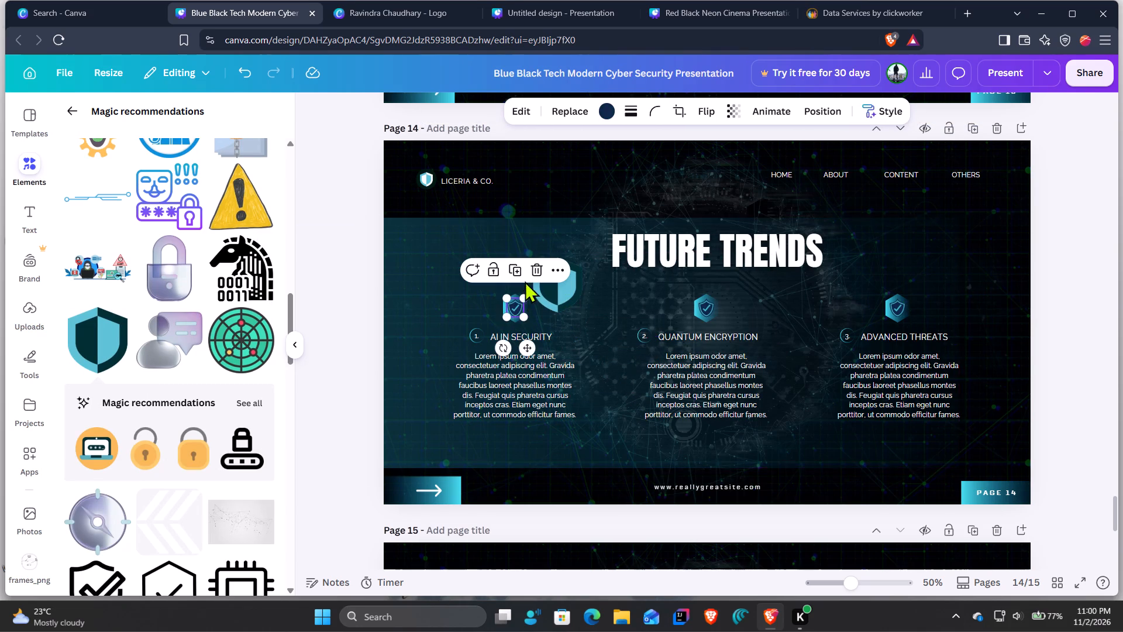
click(532, 273)
drag(553, 285, 525, 306)
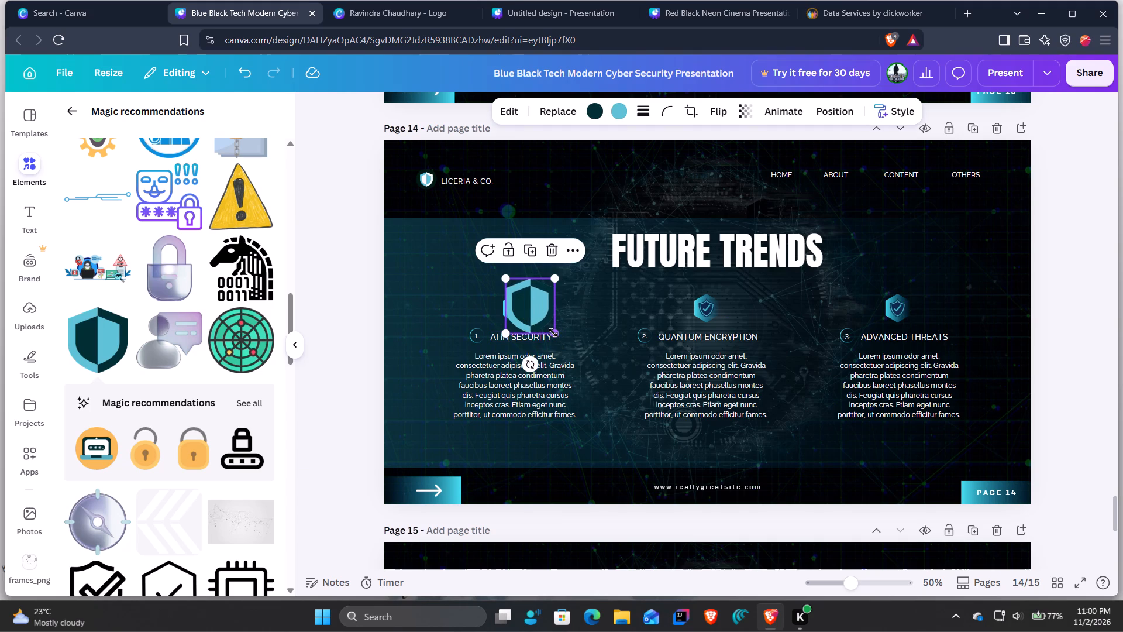
drag(555, 330, 528, 303)
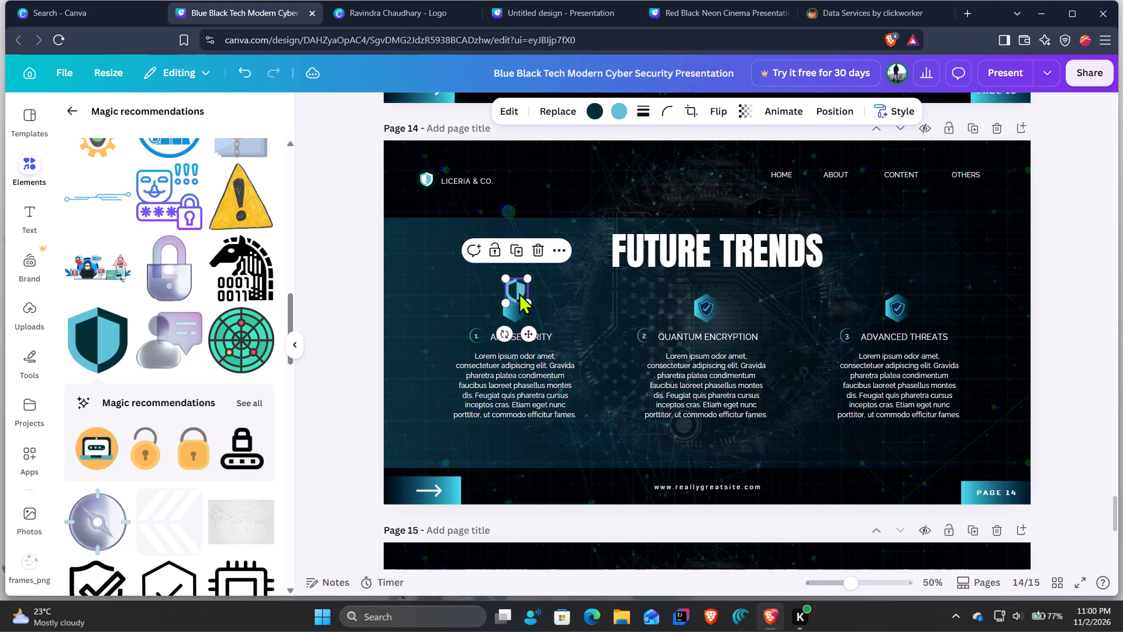
drag(518, 290, 519, 309)
drag(529, 323, 518, 317)
click(523, 340)
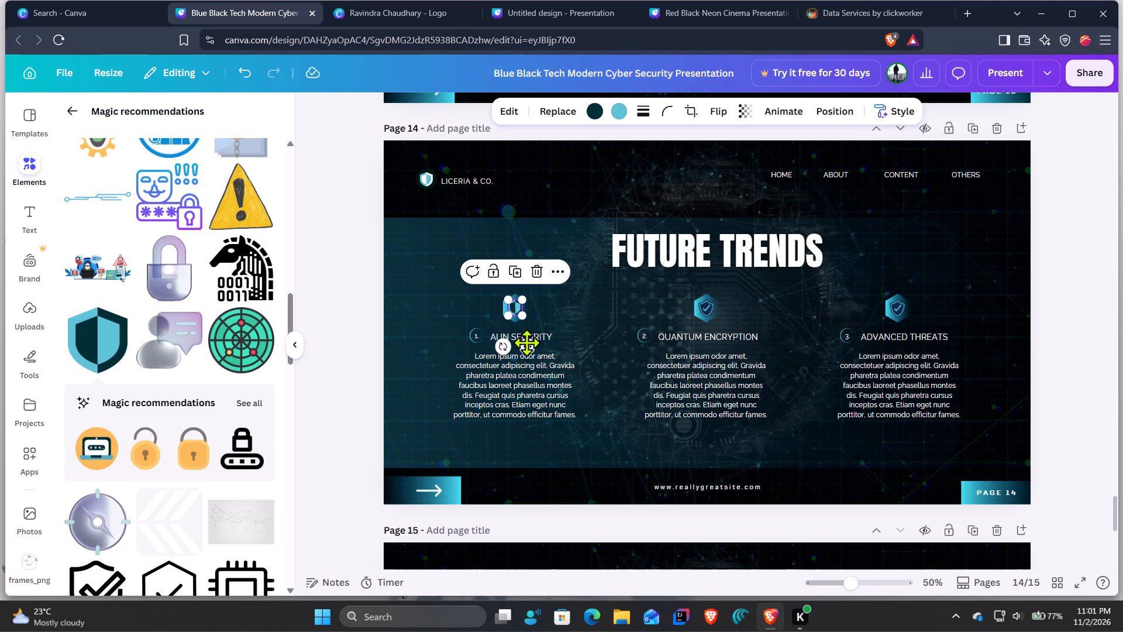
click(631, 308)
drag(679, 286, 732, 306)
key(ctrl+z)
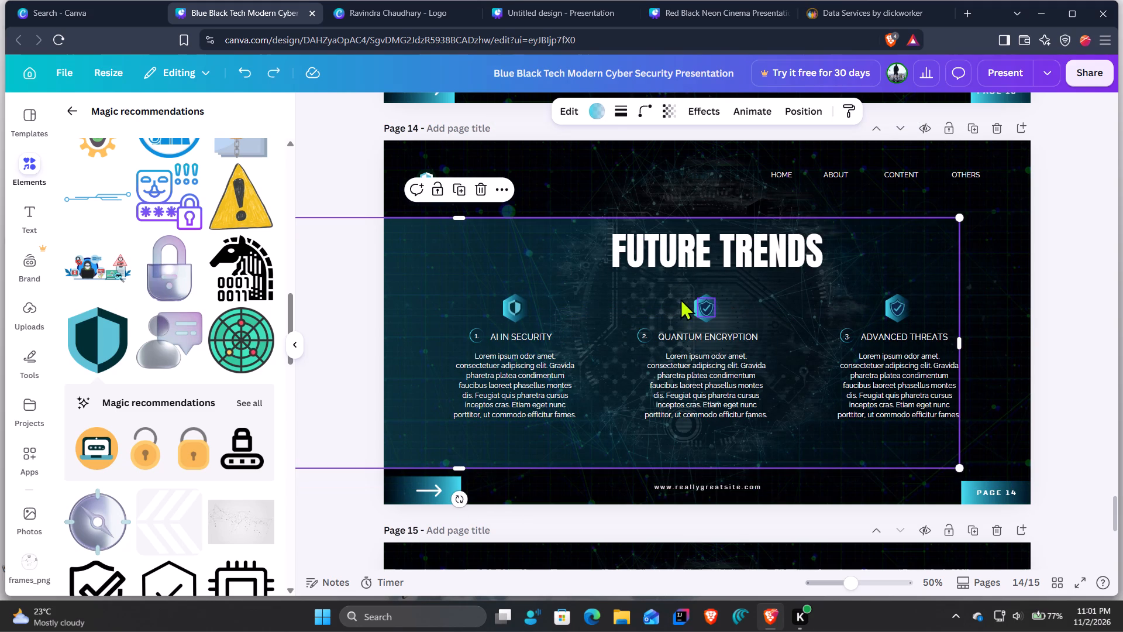
Delete the checkmark shields and their hexagons above QUANTUM ENCRYPTION and ADVANCED THREATS on page 14.
click(673, 296)
click(712, 305)
click(722, 274)
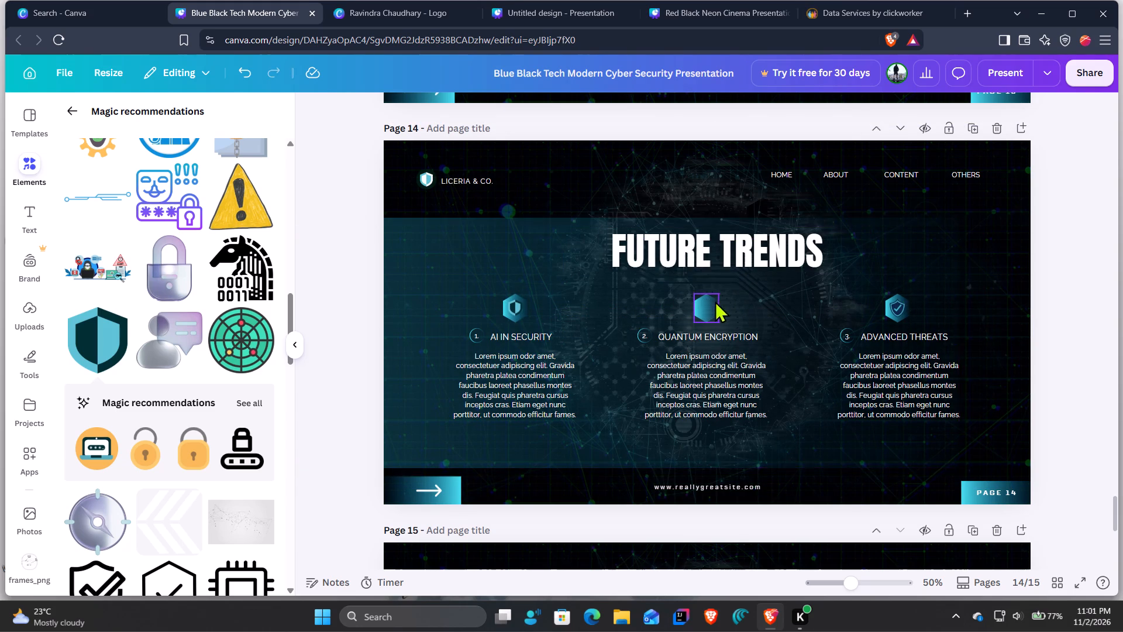
click(712, 305)
click(724, 269)
click(898, 310)
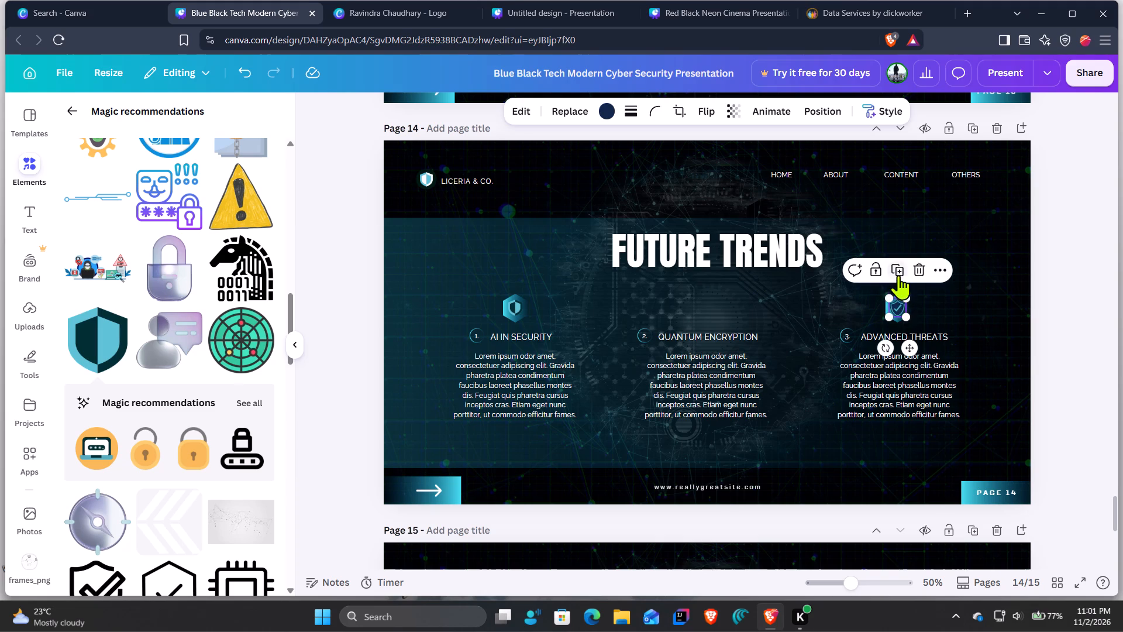
click(918, 274)
click(906, 309)
click(914, 275)
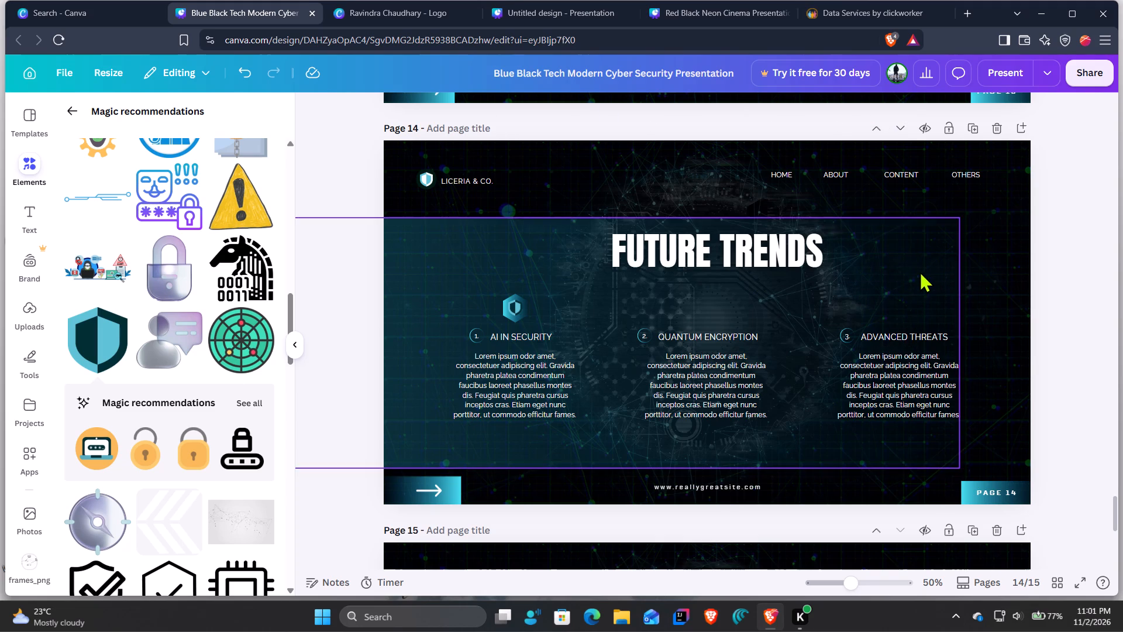
Move page 14's wide gradient band down so its top edge sits just below the three column headings.
click(516, 307)
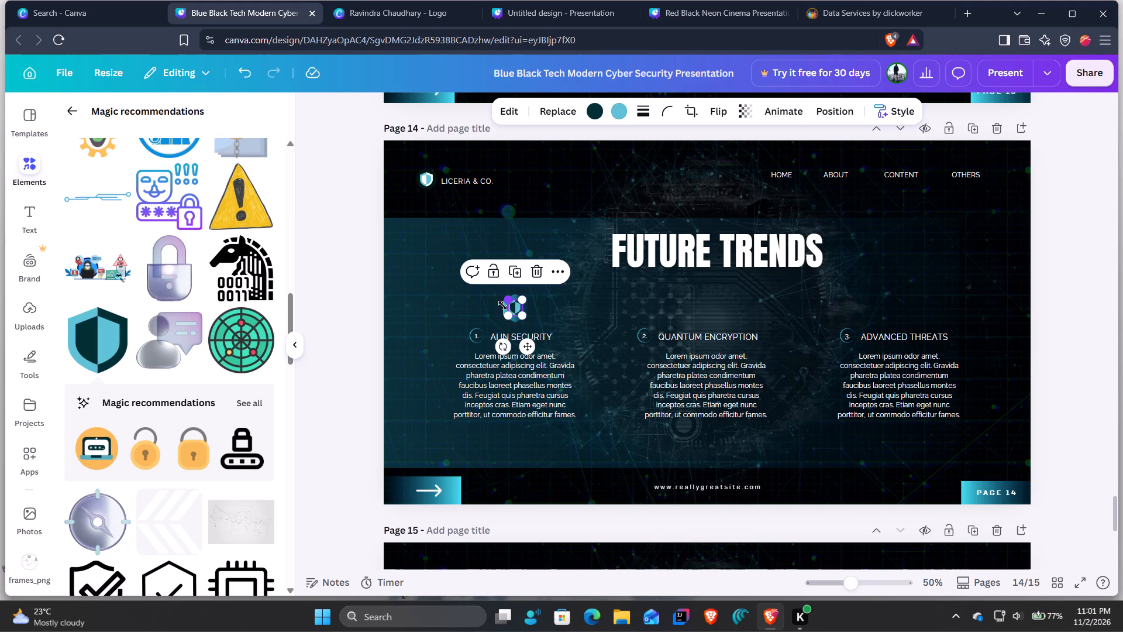
ctrl+click(502, 305)
ctrl+click(505, 307)
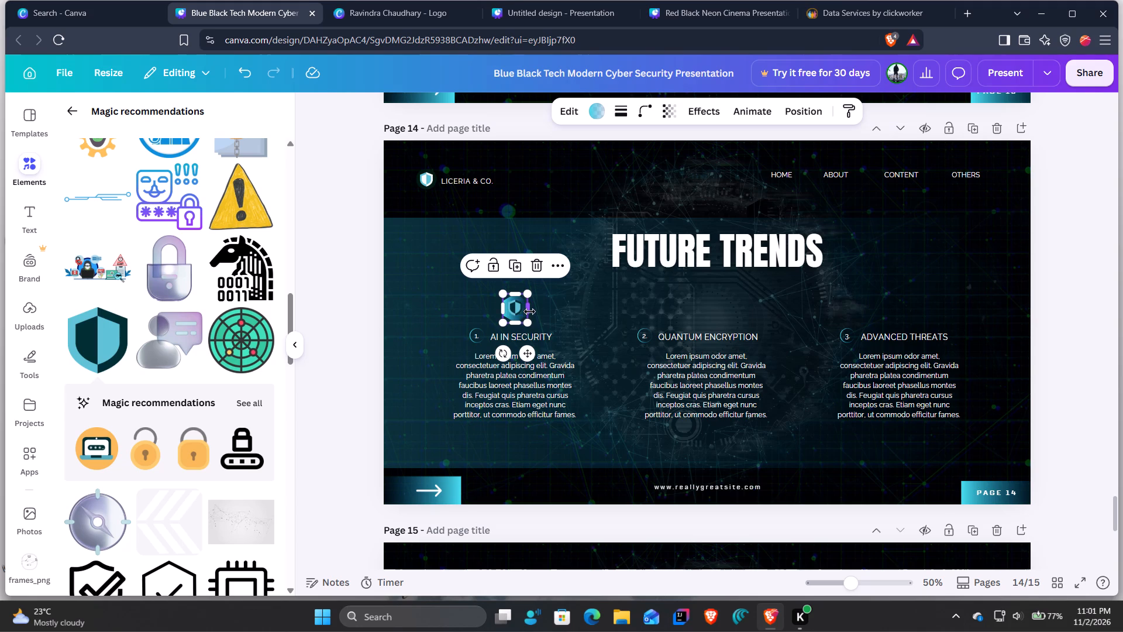
click(495, 310)
ctrl+drag(497, 291, 515, 307)
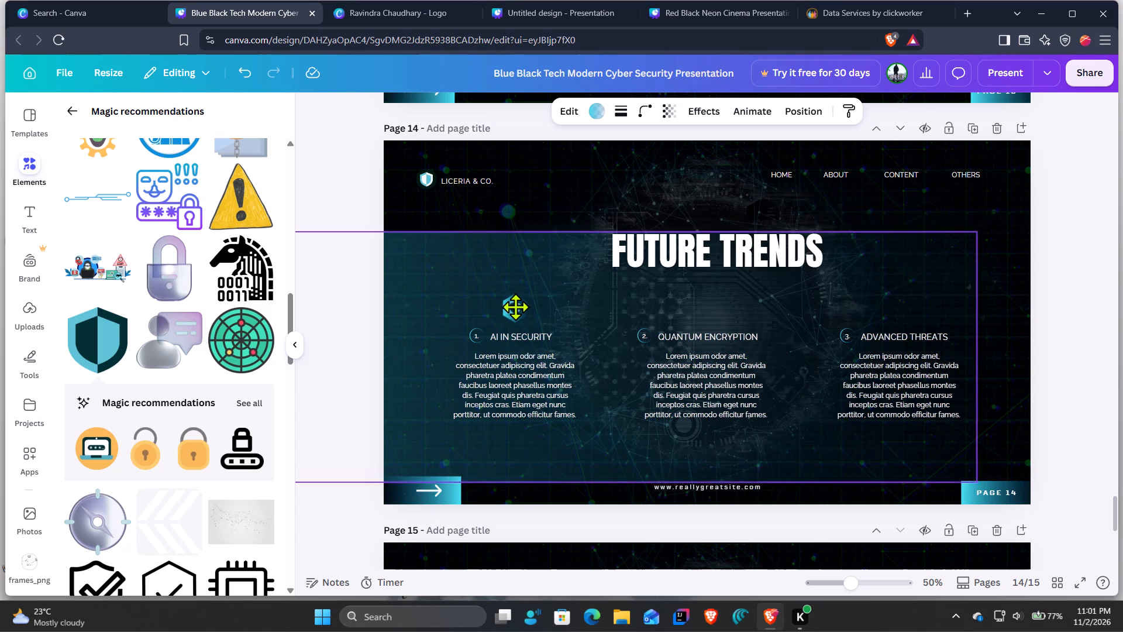
ctrl+drag(515, 307, 518, 431)
Duplicate the hexagon-and-shield icon above AI IN SECURITY twice and place one copy above ADVANCED THREATS.
drag(491, 293, 518, 314)
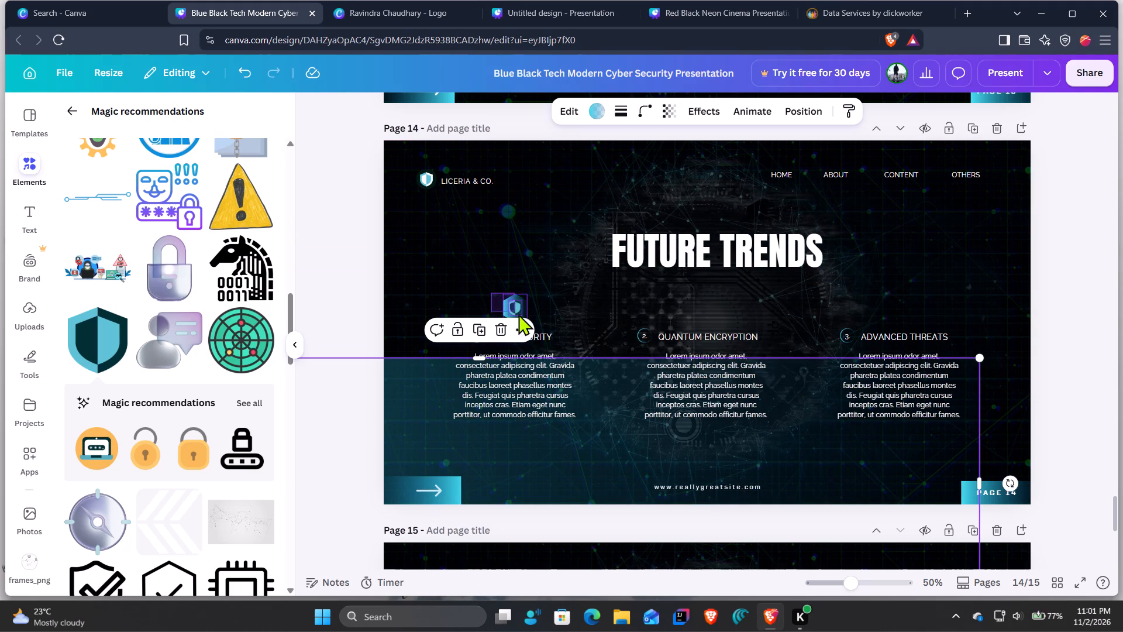
drag(518, 314, 536, 318)
click(524, 268)
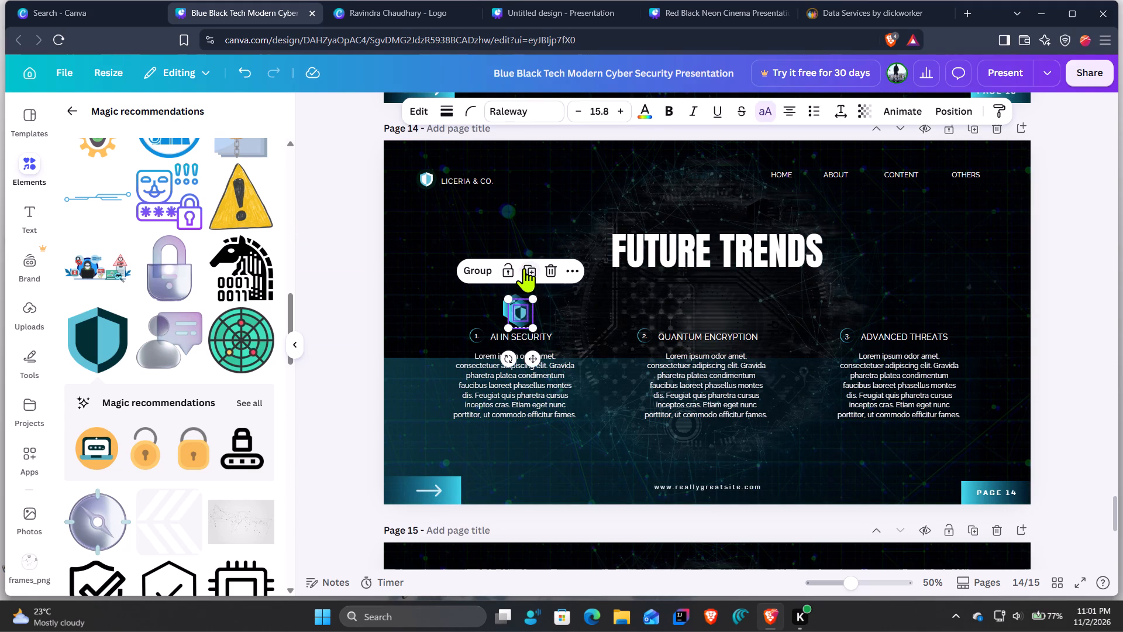
click(534, 275)
drag(527, 315, 851, 296)
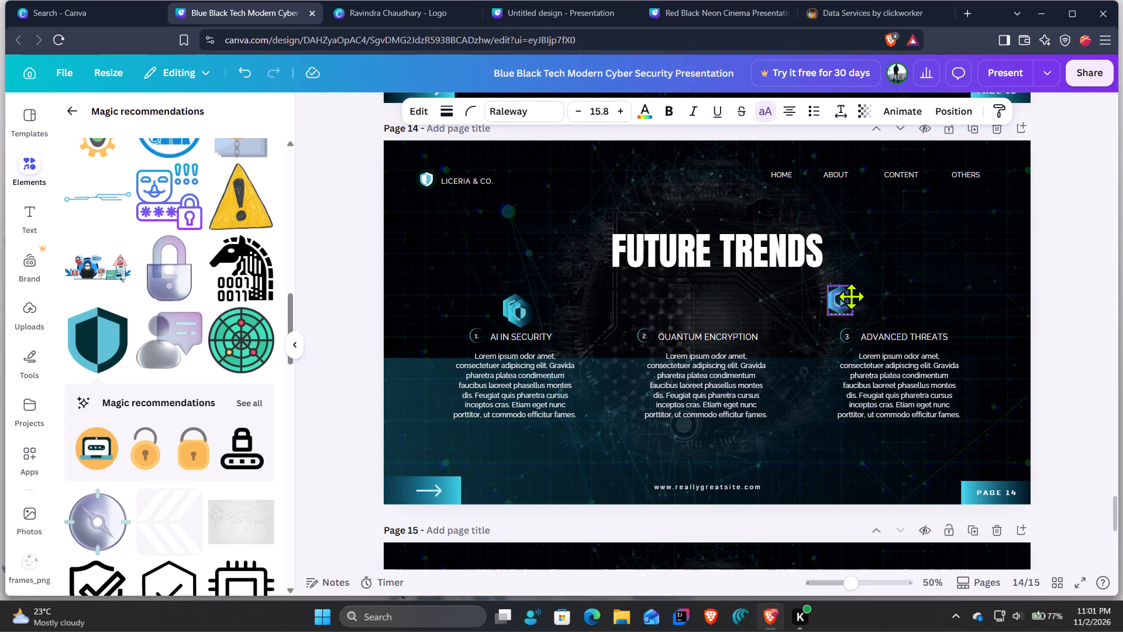
drag(851, 296, 900, 296)
Move the spare hexagon and then its two-tone shield from AI IN SECURITY to above QUANTUM ENCRYPTION, centring the shield inside the hexagon.
click(525, 315)
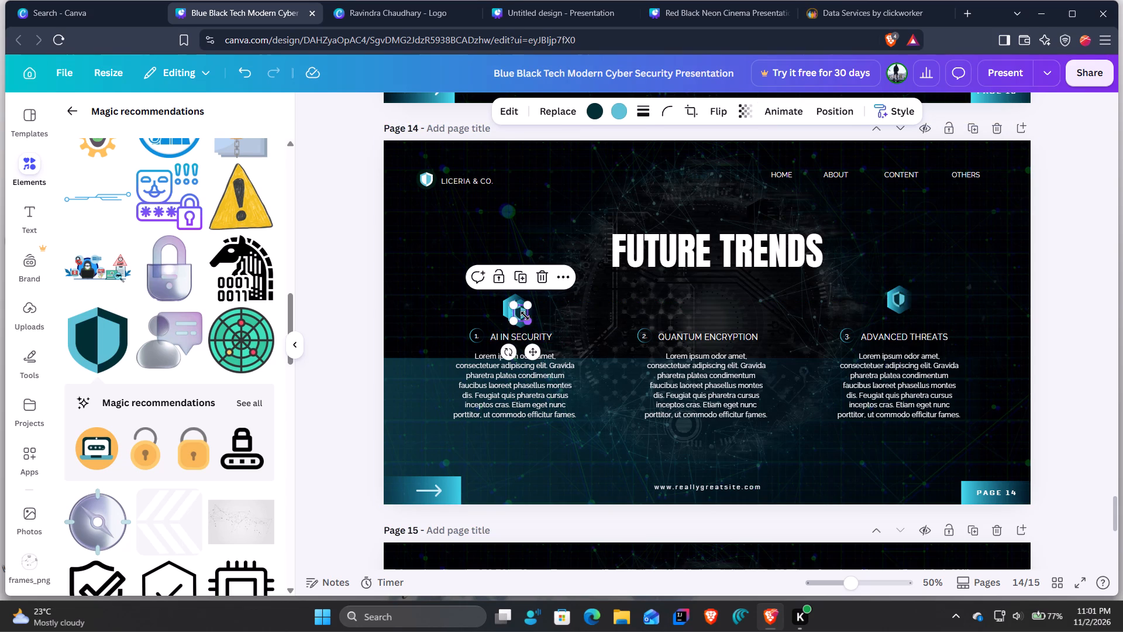
click(574, 315)
click(508, 305)
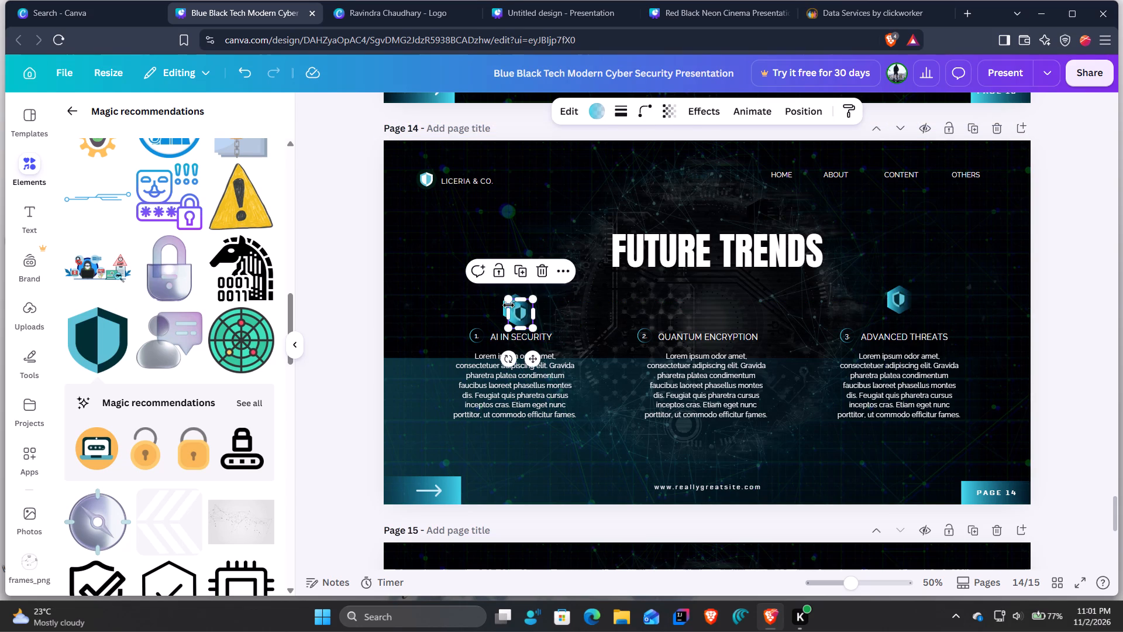
click(490, 298)
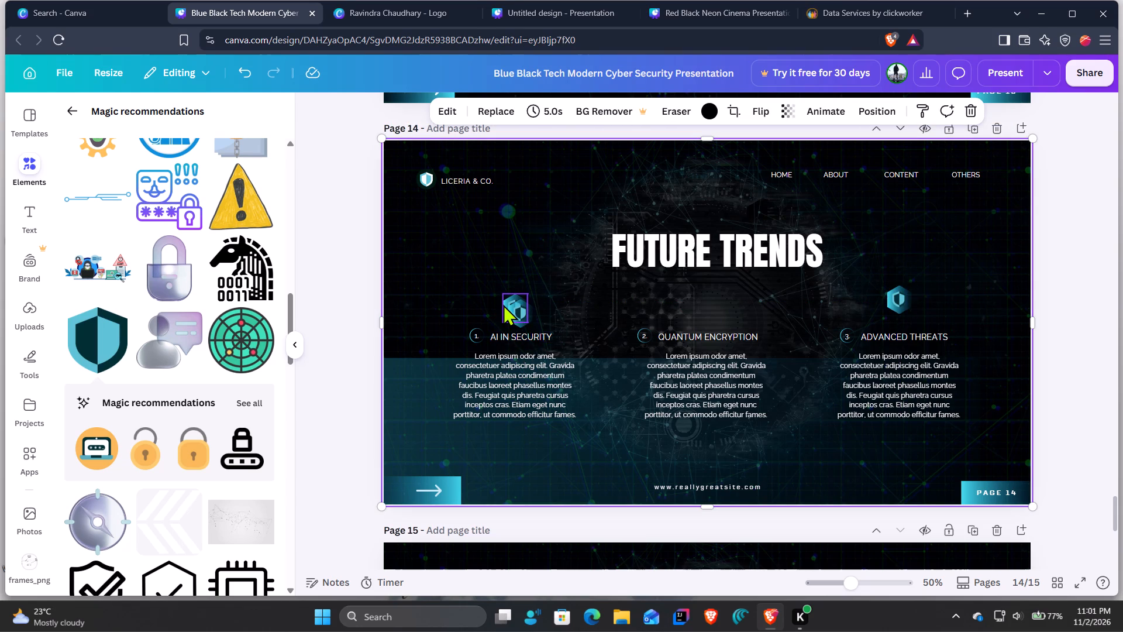
drag(511, 308, 591, 313)
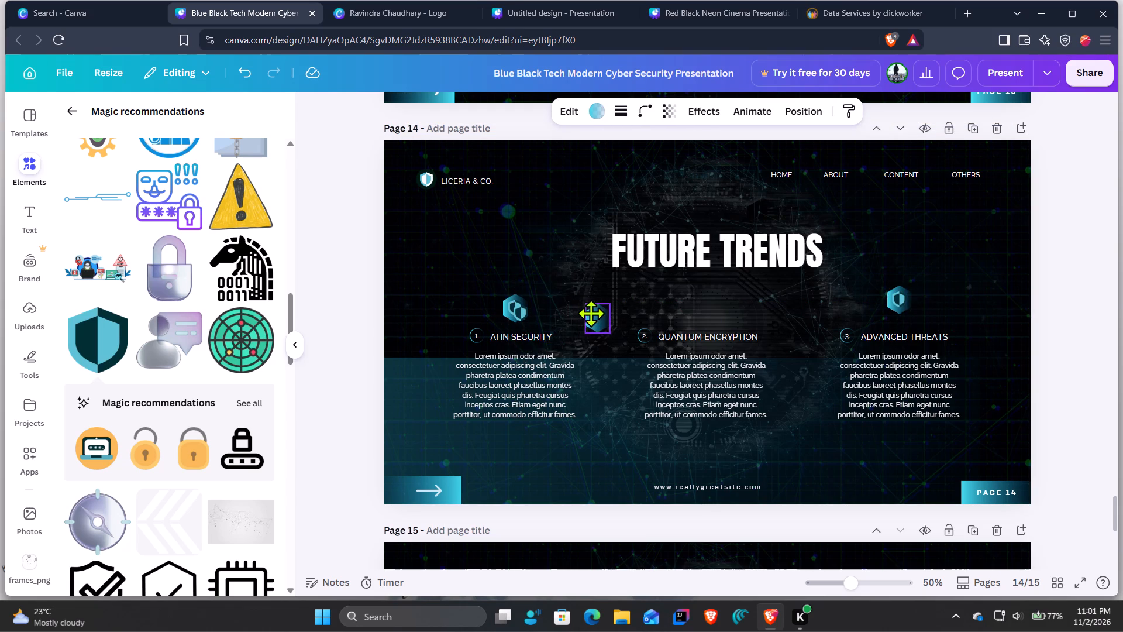
drag(591, 313, 594, 313)
drag(604, 316, 636, 308)
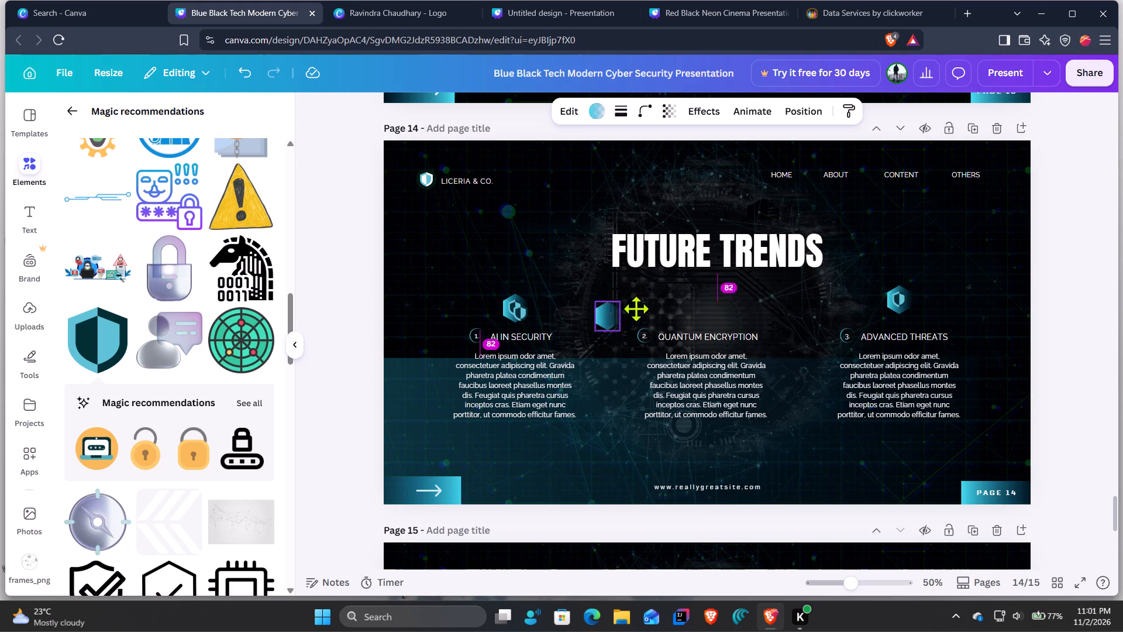
drag(636, 308, 701, 301)
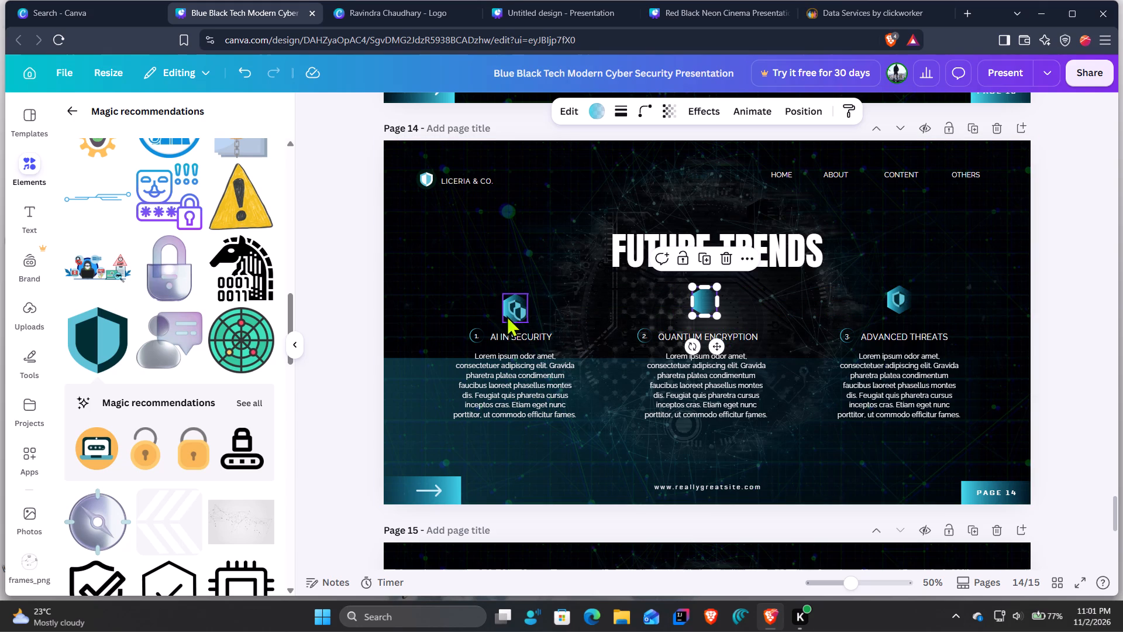
drag(517, 315, 701, 305)
click(671, 293)
click(706, 304)
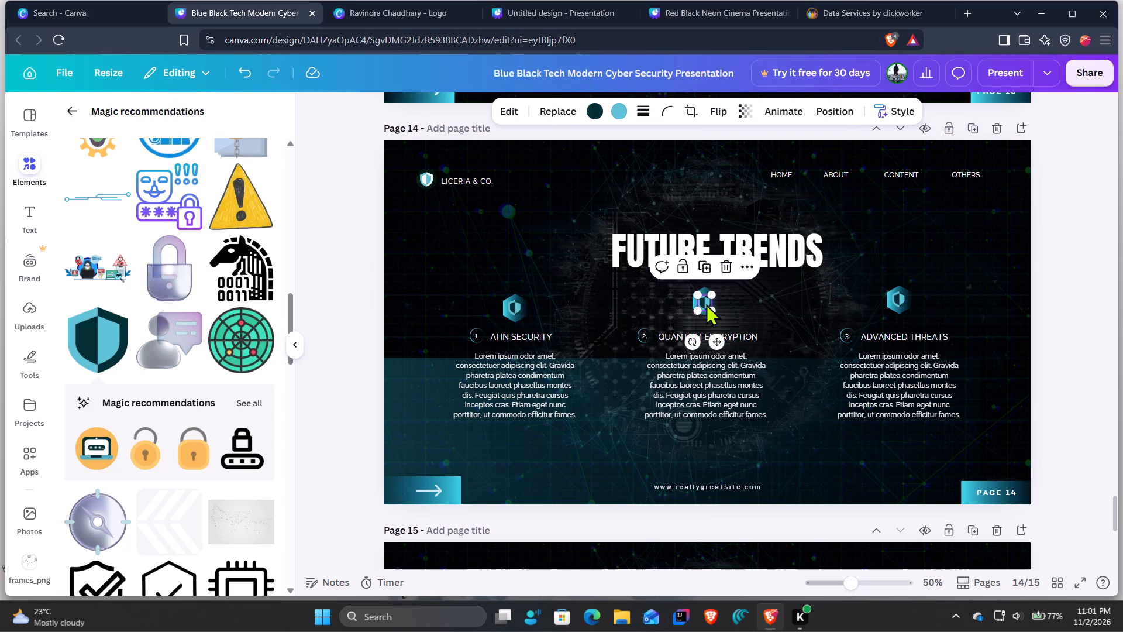
click(712, 340)
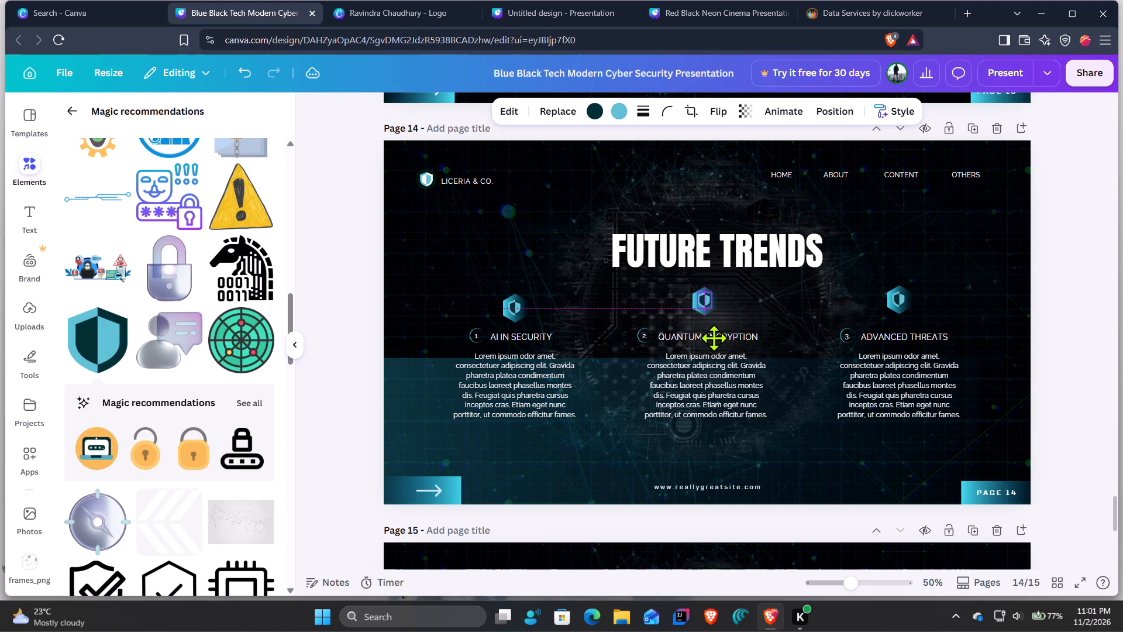
click(669, 300)
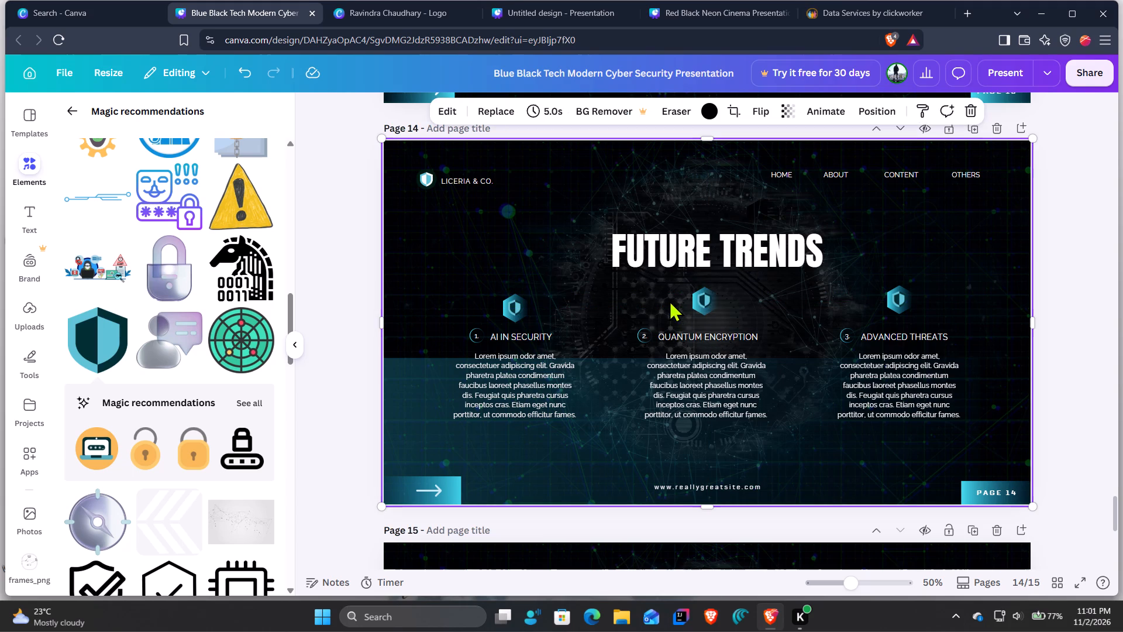
Align the three hexagon-and-shield icons at the same height above their column headings on page 14.
drag(669, 279, 724, 310)
click(701, 300)
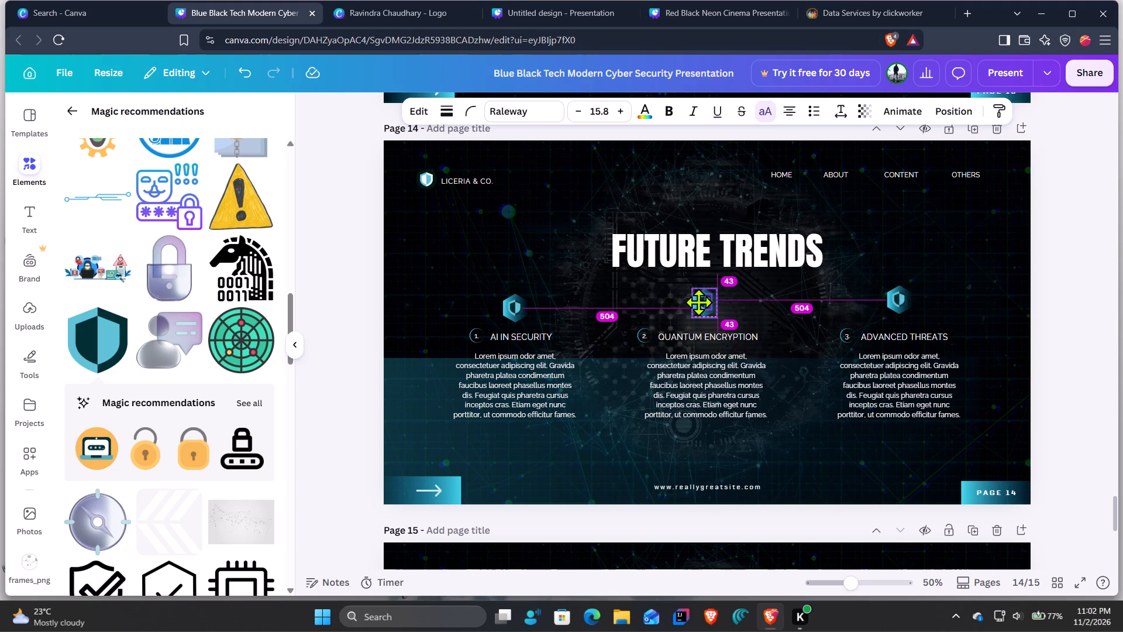
drag(887, 296, 887, 306)
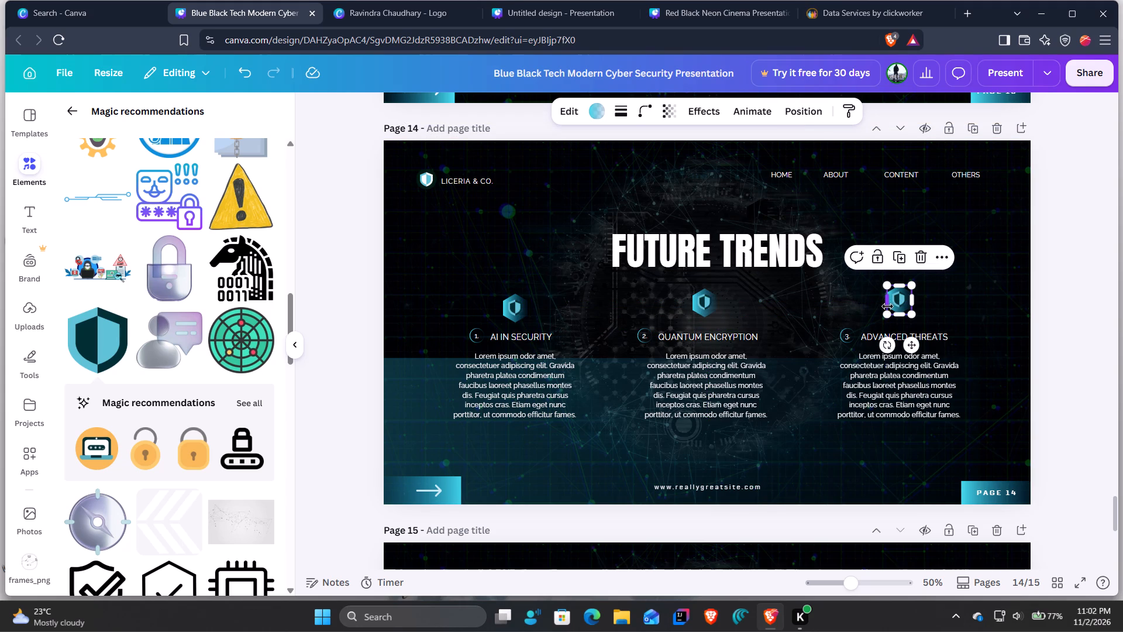
drag(887, 306, 887, 307)
drag(860, 297, 900, 299)
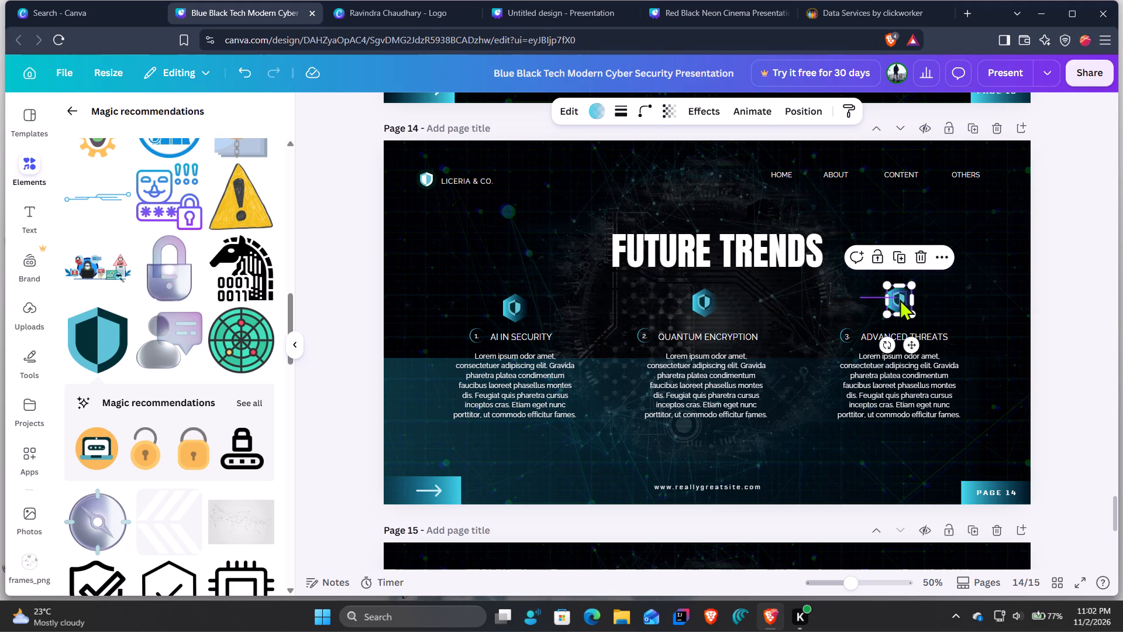
drag(900, 299, 902, 299)
click(902, 296)
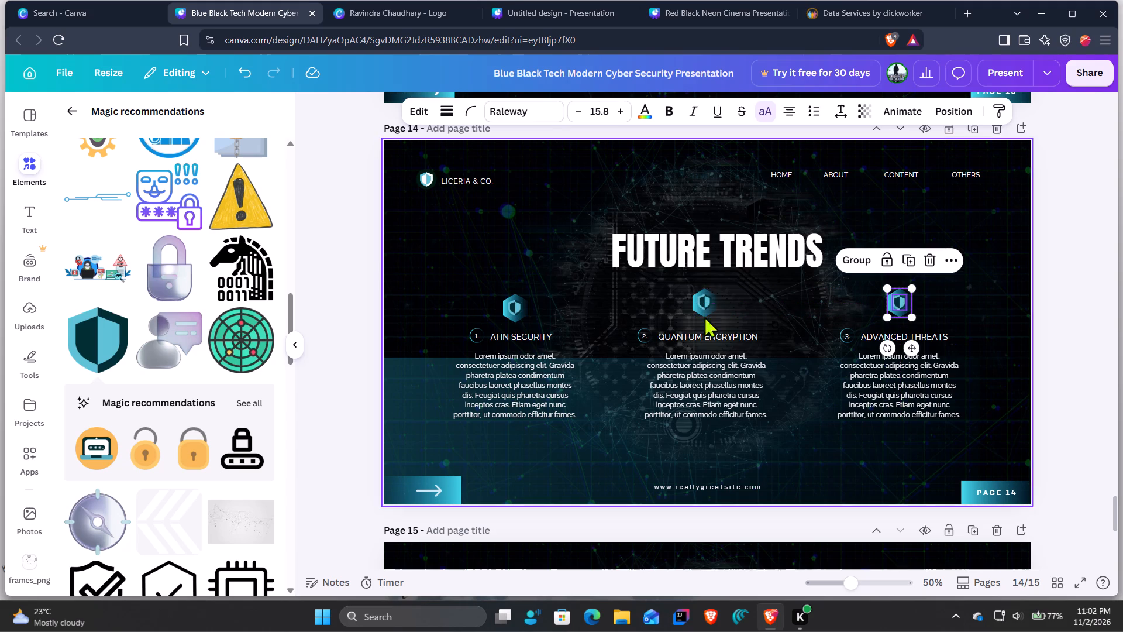
drag(483, 294, 543, 314)
click(518, 309)
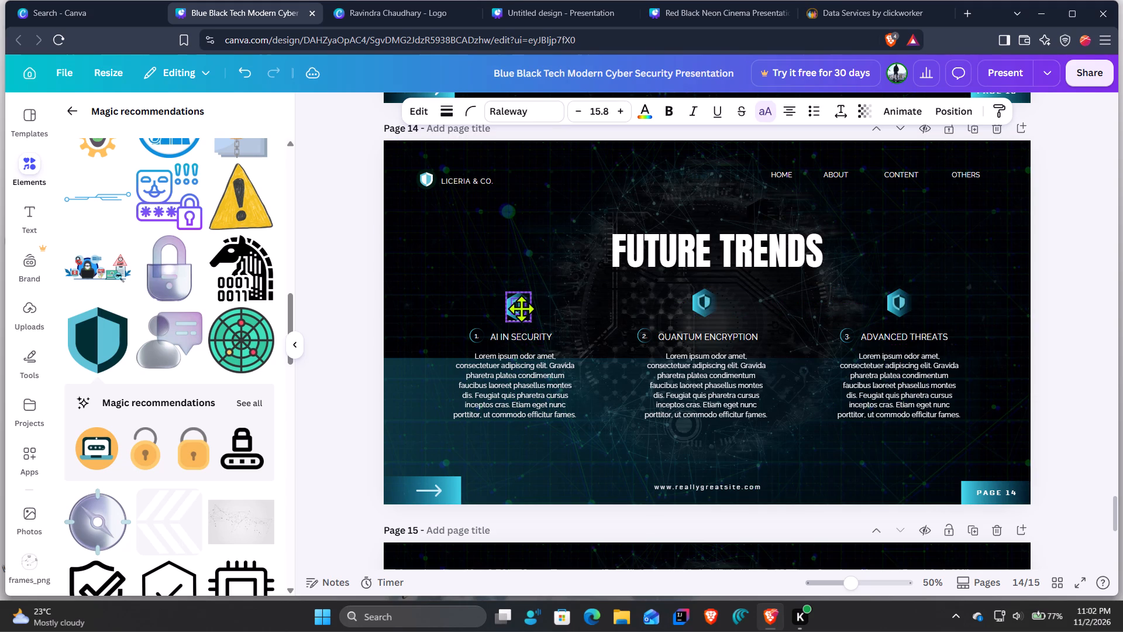
click(763, 304)
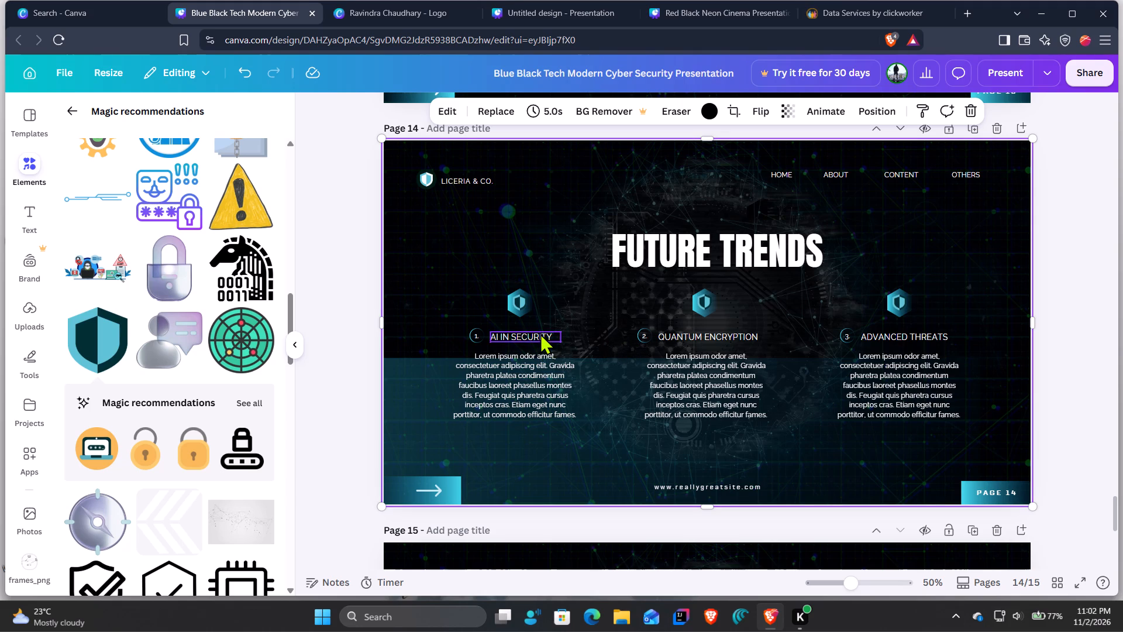
click(446, 314)
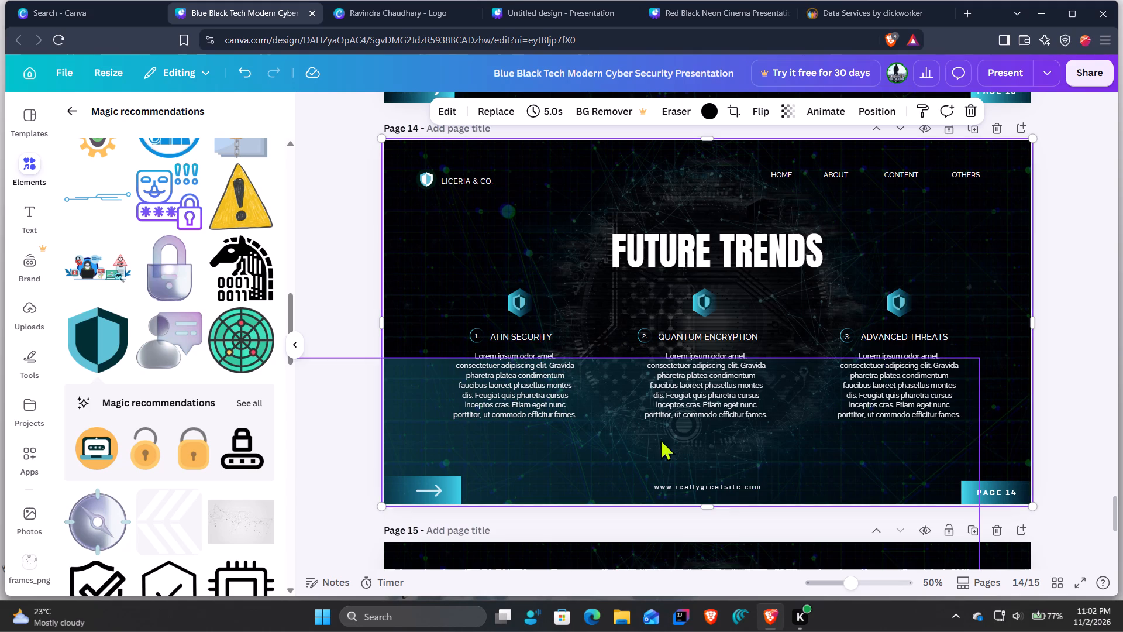
Move page 14's wide gradient band up behind the title and columns, its top edge between the navigation row and FUTURE TRENDS.
drag(650, 465, 660, 332)
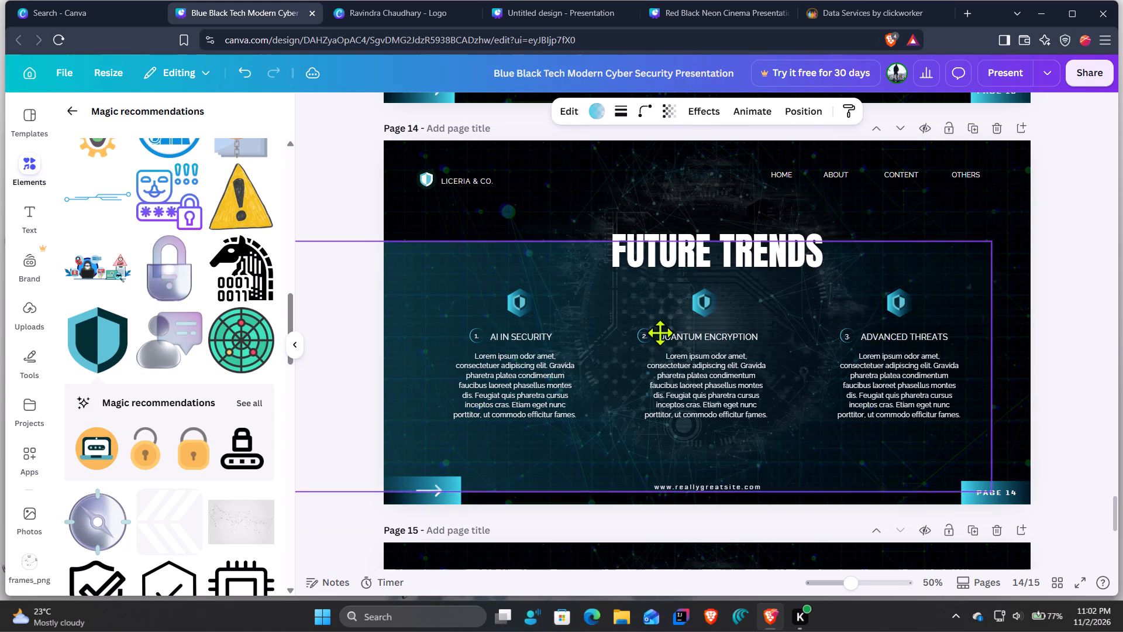
drag(660, 332, 661, 328)
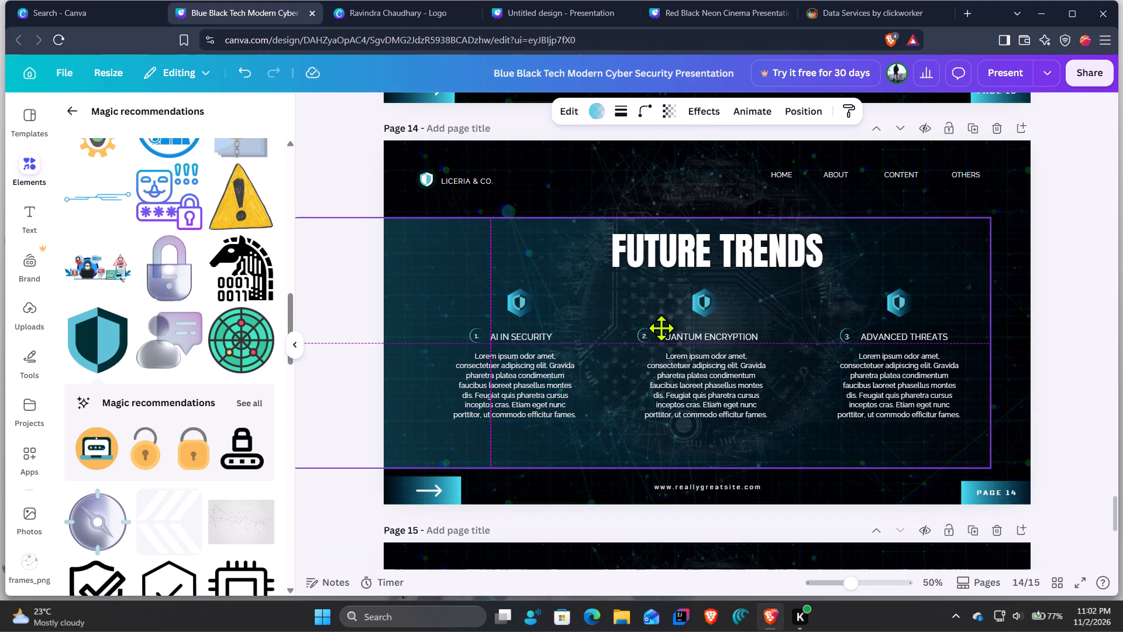
drag(661, 328, 664, 320)
Delete the website address at the foot of page 14.
click(728, 485)
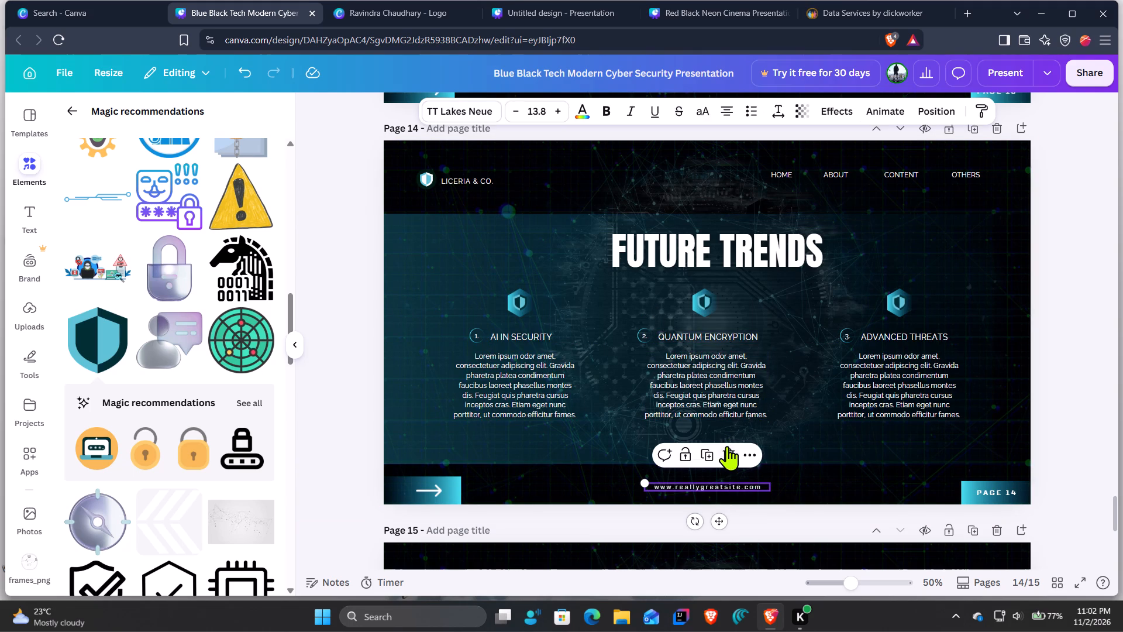
click(727, 446)
double_click(602, 364)
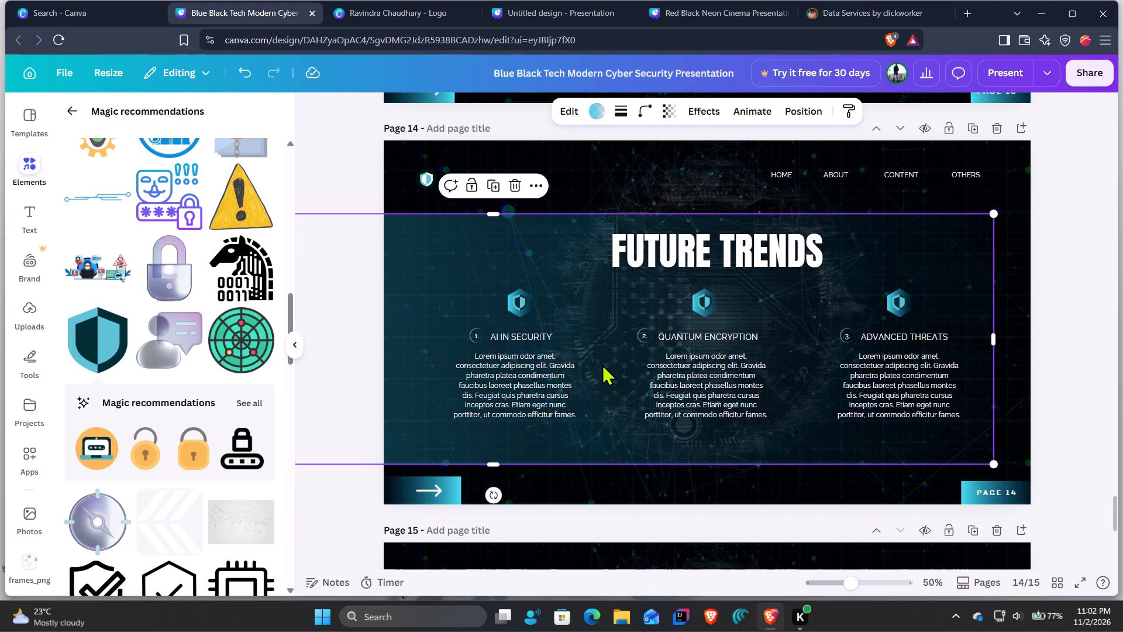
double_click(432, 284)
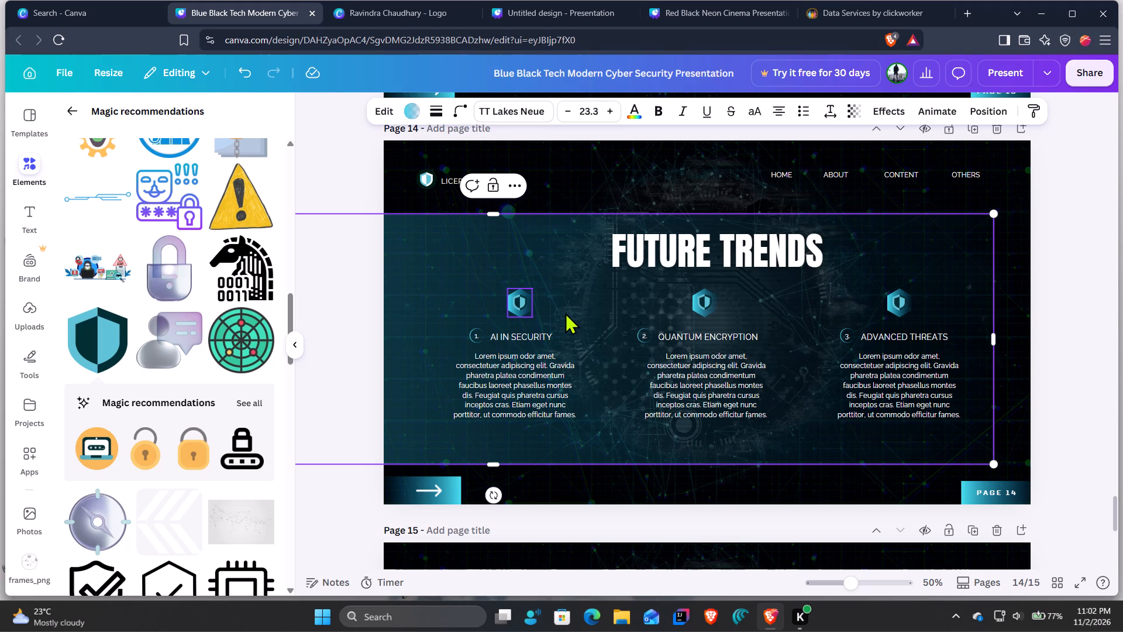
Move page 15's cyan cursor arrow slightly down so it sits beside the exclamation mark of WITH US!
scroll(565, 312, down, 2)
scroll(633, 388, down, 3)
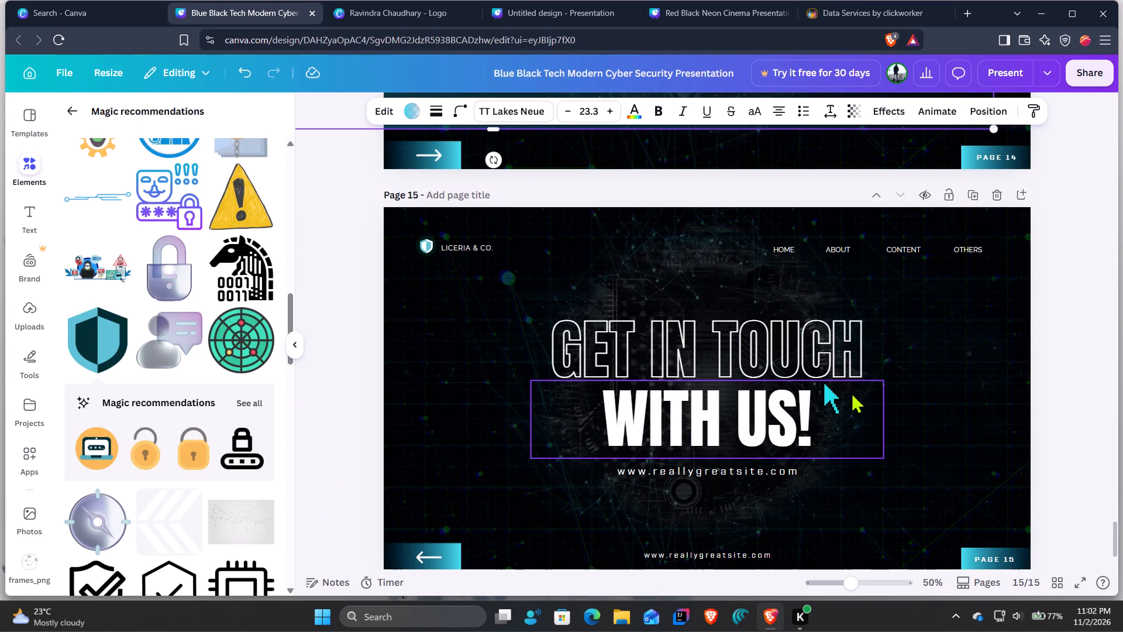
drag(833, 400, 850, 426)
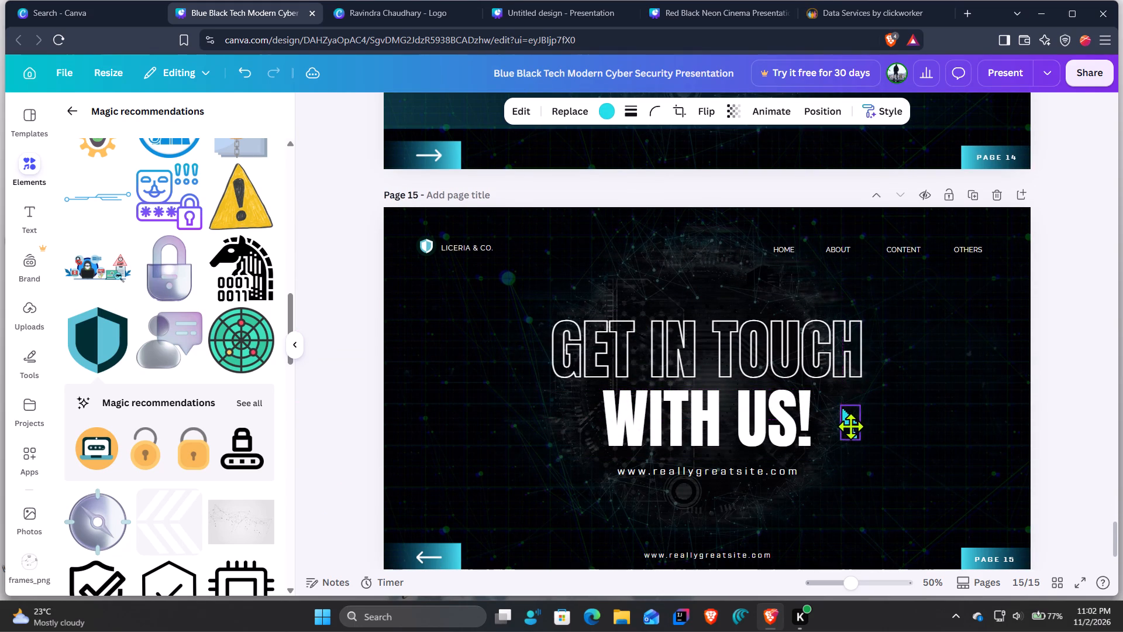
drag(850, 426, 843, 416)
click(955, 395)
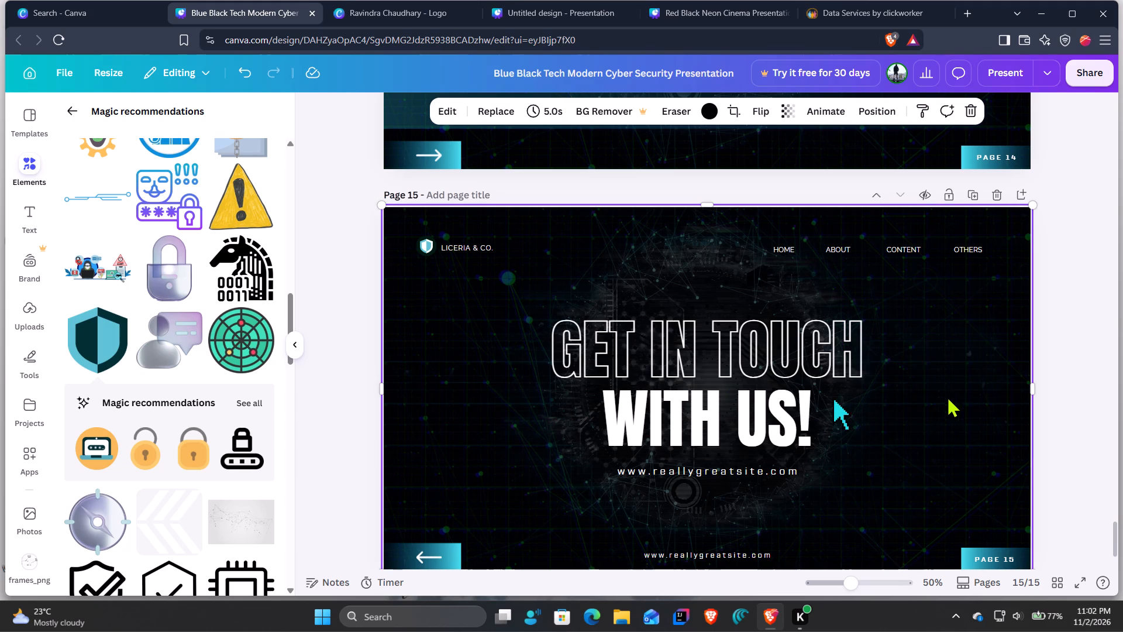
click(758, 472)
double_click(721, 465)
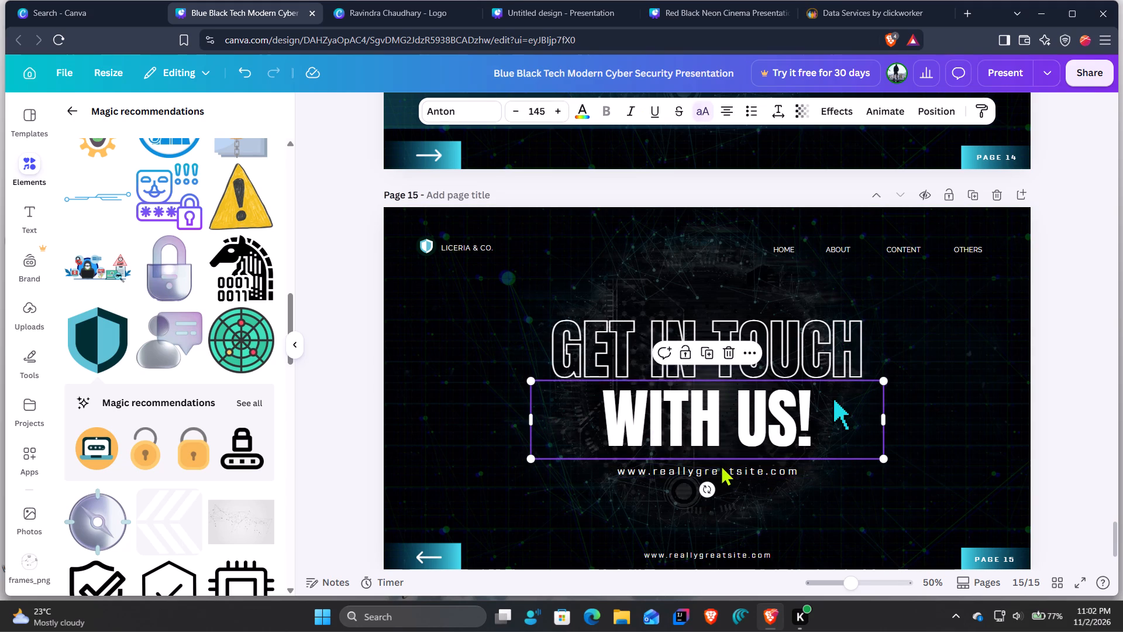
double_click(755, 475)
click(759, 476)
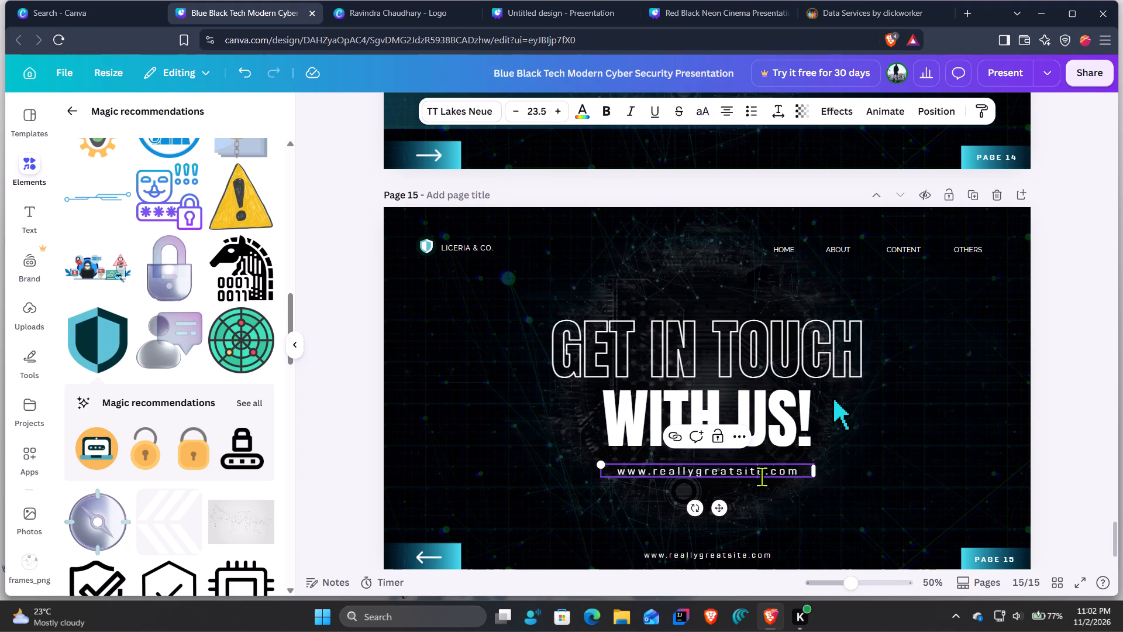
click(768, 476)
key(BackSpace)
key(BackSpace)
key(BackSpace)
key(BackSpace)
key(BackSpace)
key(BackSpace)
key(BackSpace)
key(BackSpace)
key(BackSpace)
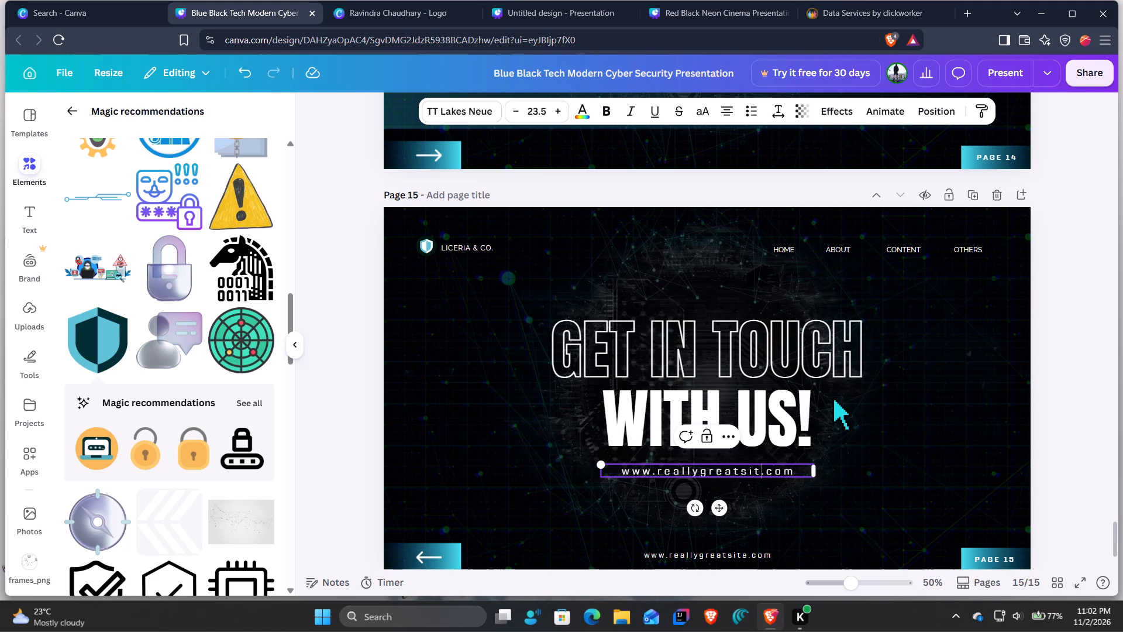
key(BackSpace)
key(BackSpace)
text(security)
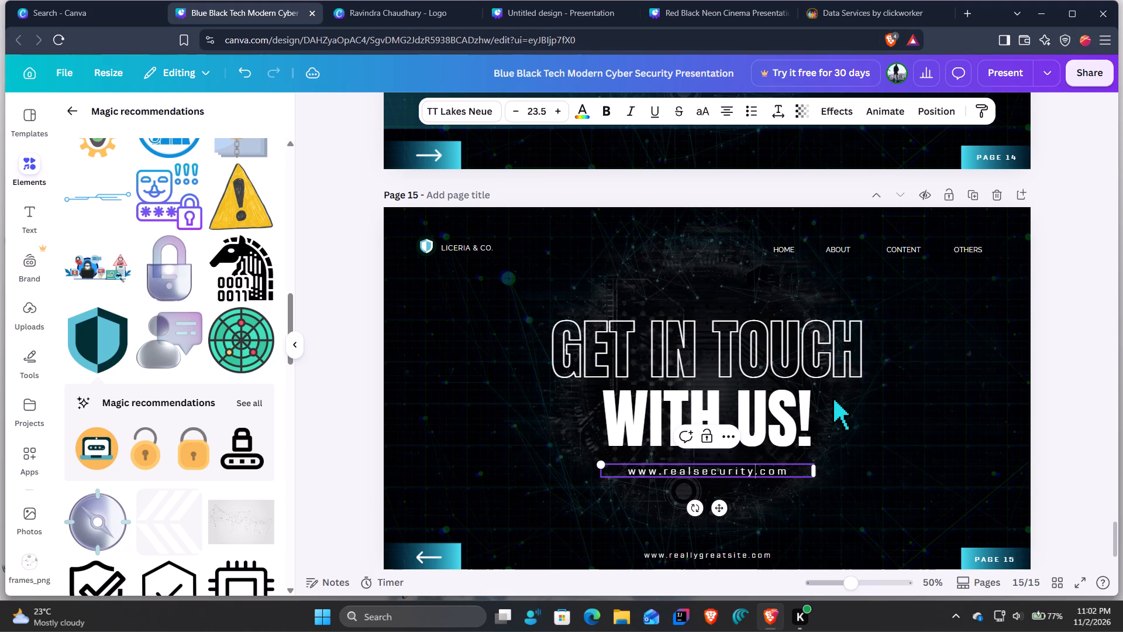
click(743, 558)
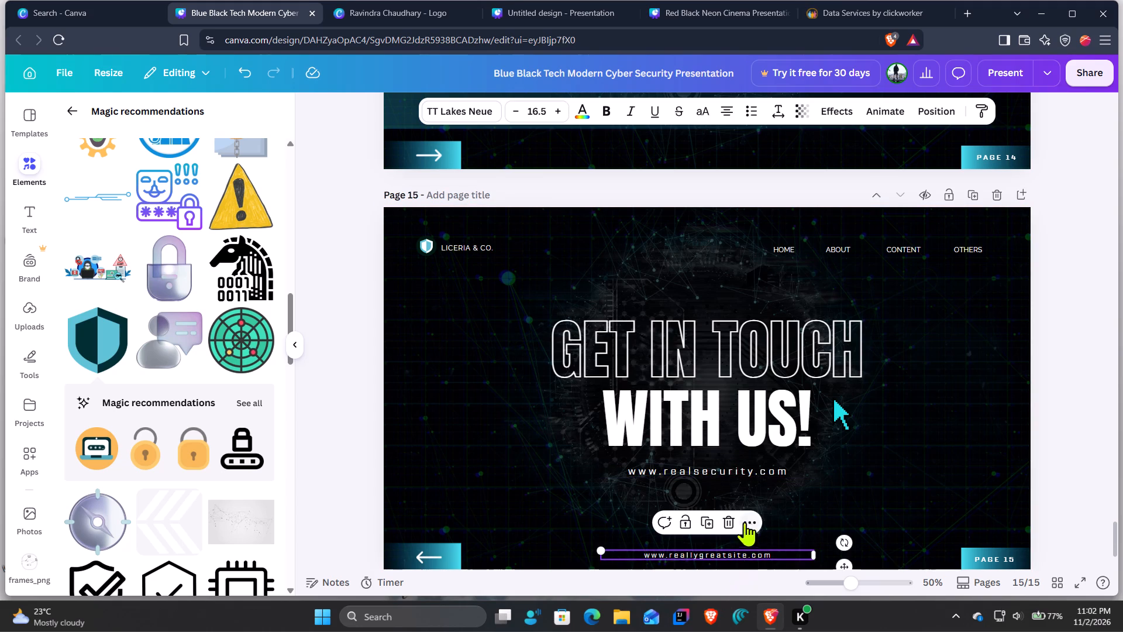
click(734, 521)
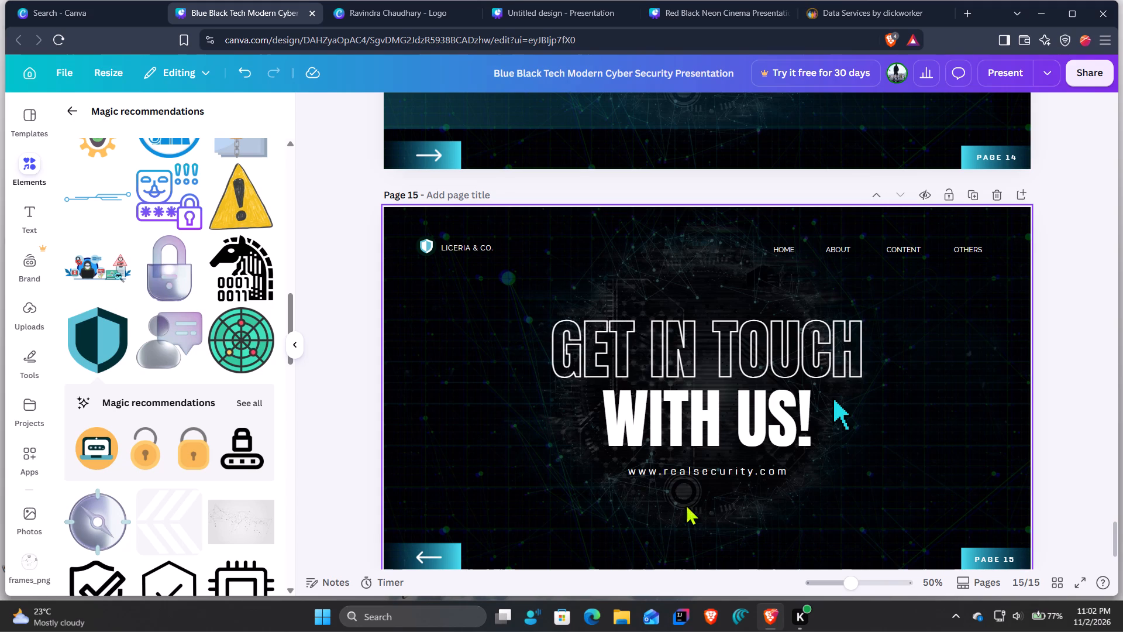
Delete the back arrow and the gradient box behind it from page 15's lower-left corner.
click(438, 557)
click(450, 522)
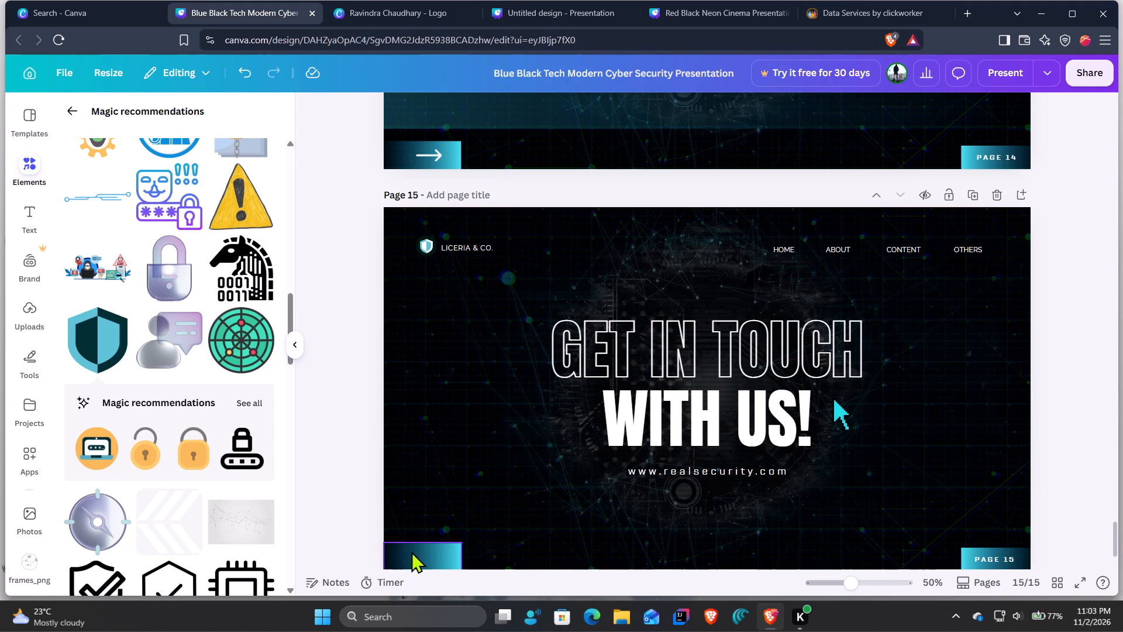
click(411, 551)
click(440, 506)
Add the black outline security camera graphic to page 15 and place it against the page's left edge near the bottom.
scroll(192, 496, down, 6)
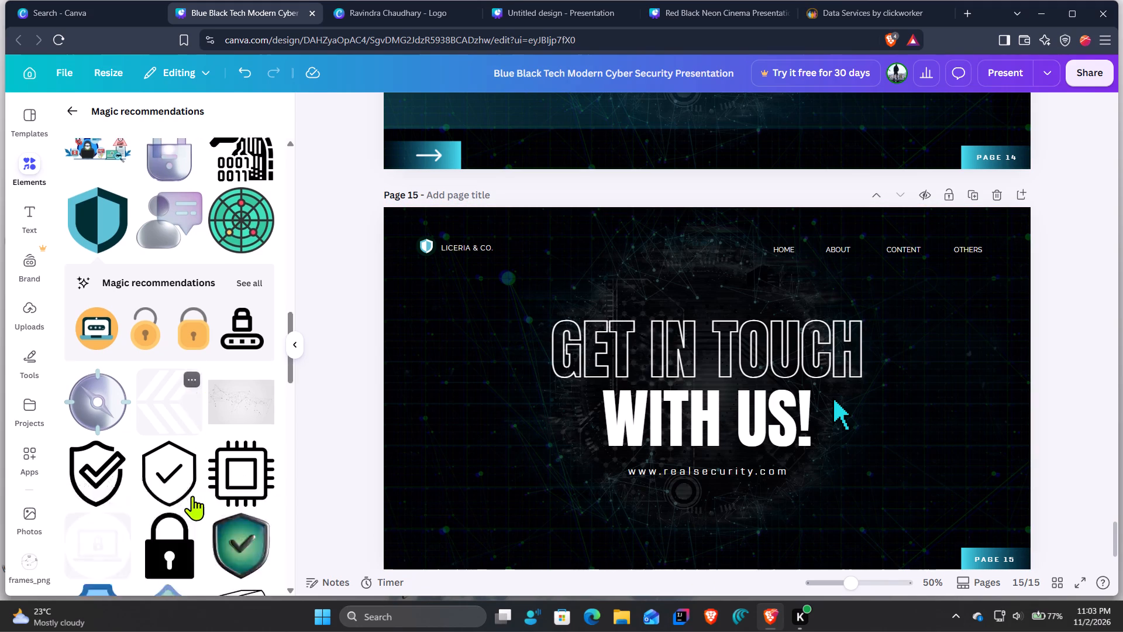
scroll(192, 496, down, 1)
click(257, 270)
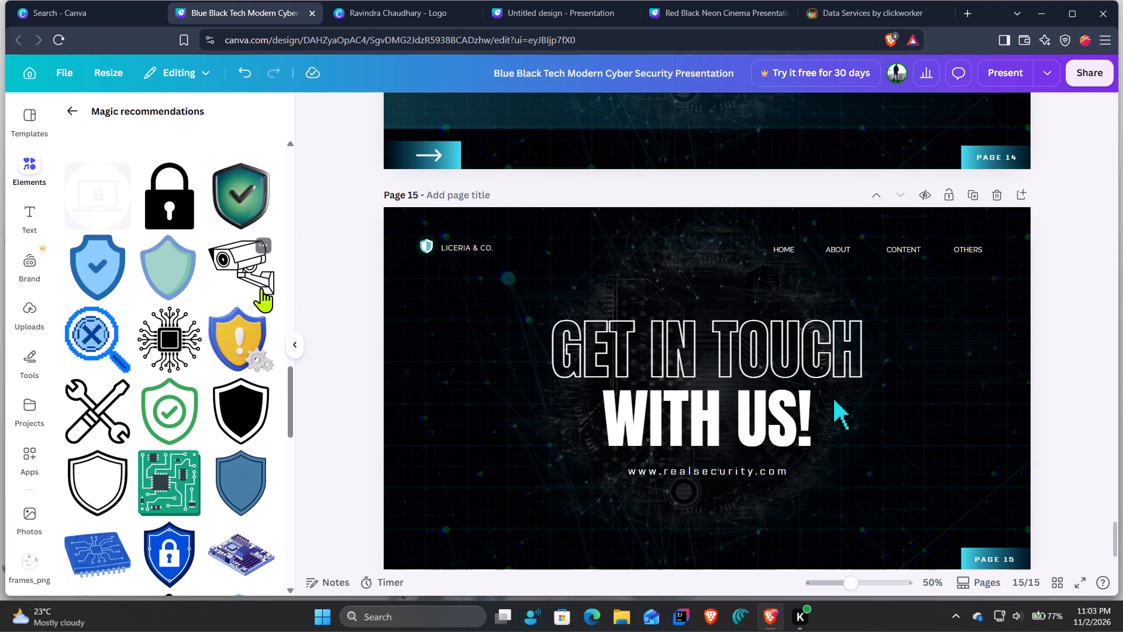
drag(652, 454, 438, 525)
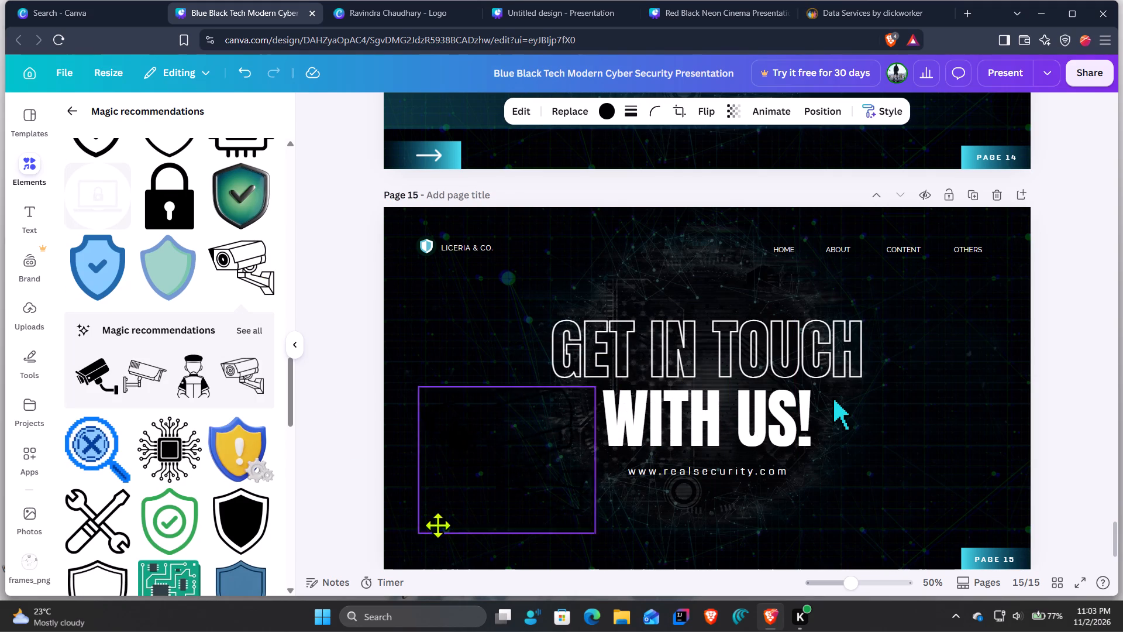
drag(438, 525, 419, 554)
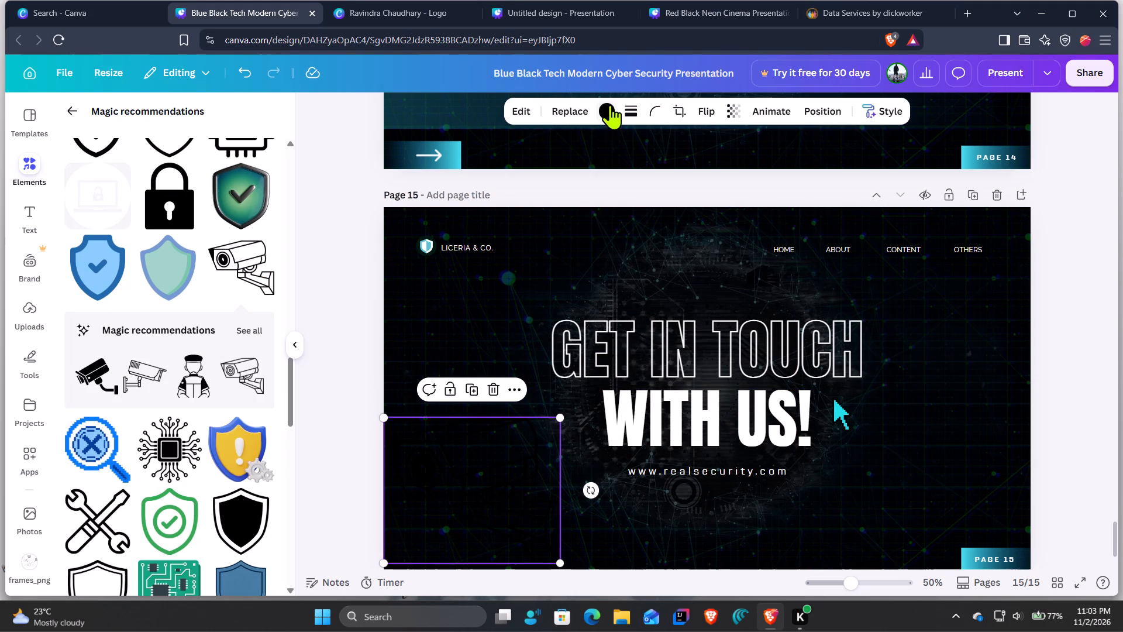
Recolour the security camera graphic on page 15 white and flip it horizontally.
click(610, 105)
click(270, 239)
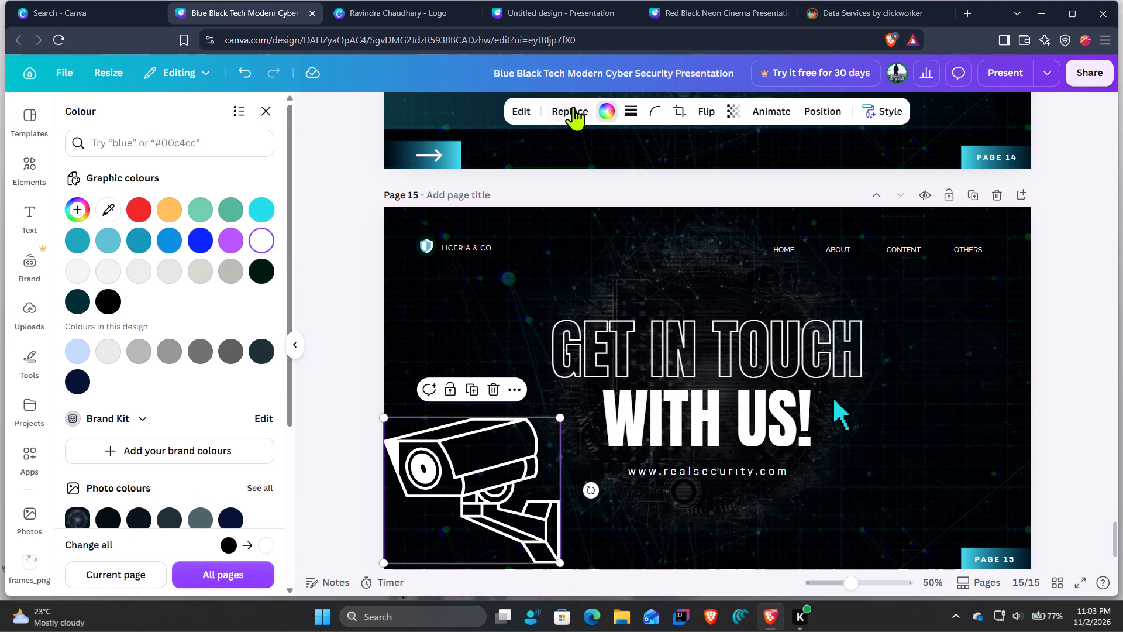
click(713, 111)
click(716, 138)
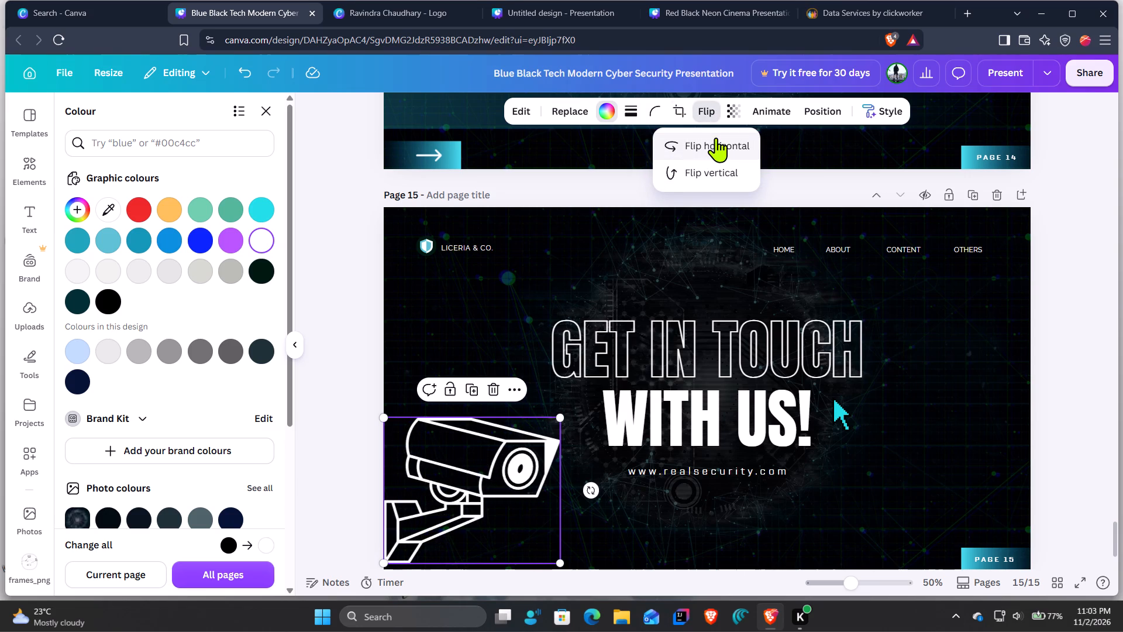
Shrink the security camera graphic to a small icon and tuck it into page 15's lower-left corner.
drag(557, 414, 497, 468)
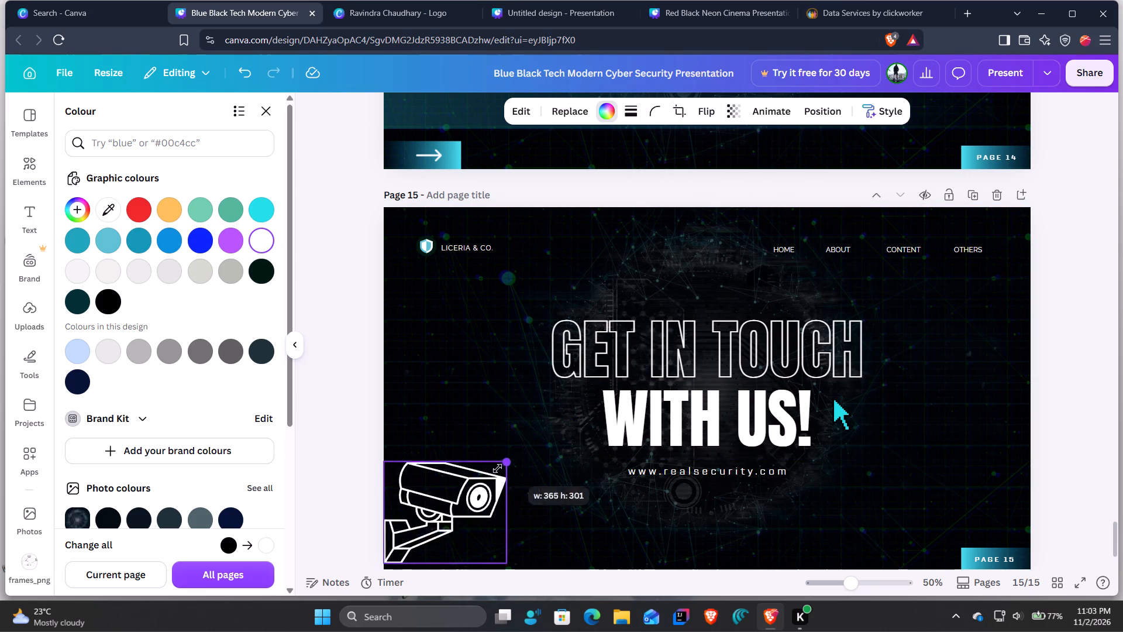
drag(497, 468, 440, 520)
drag(414, 534, 417, 542)
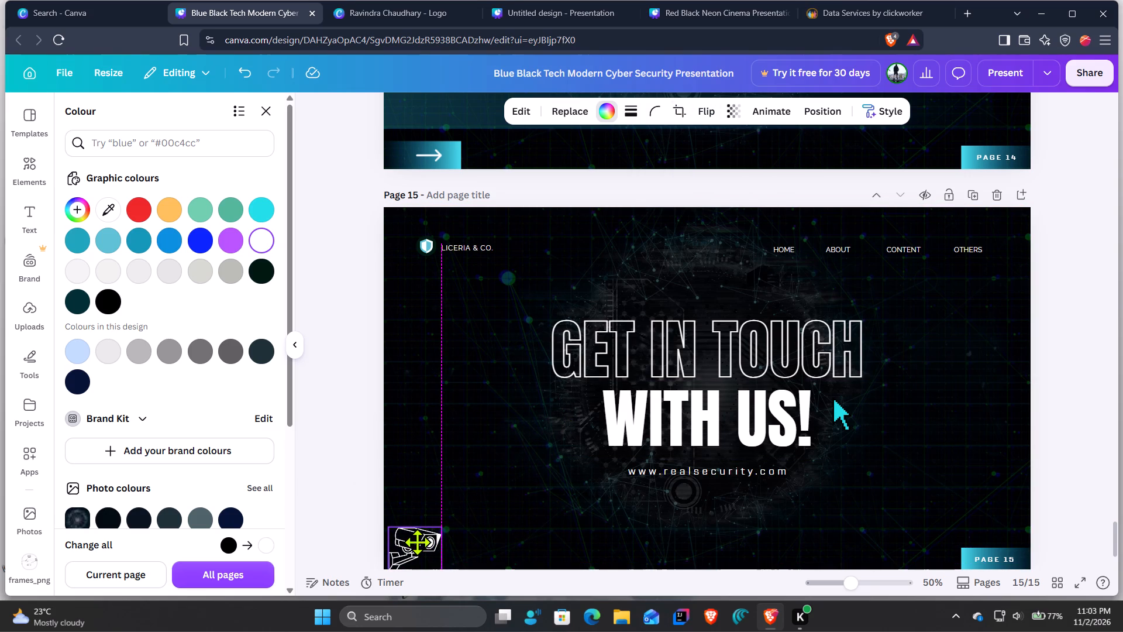
drag(417, 542, 414, 542)
click(1081, 398)
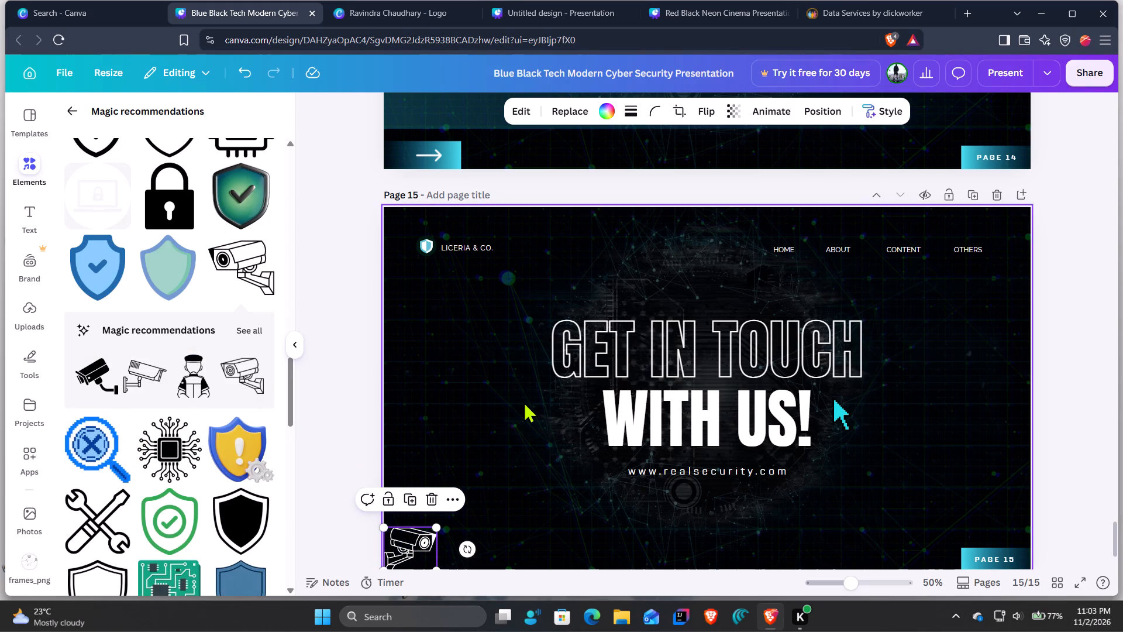
Add a new blank page after page 15.
scroll(523, 401, down, 3)
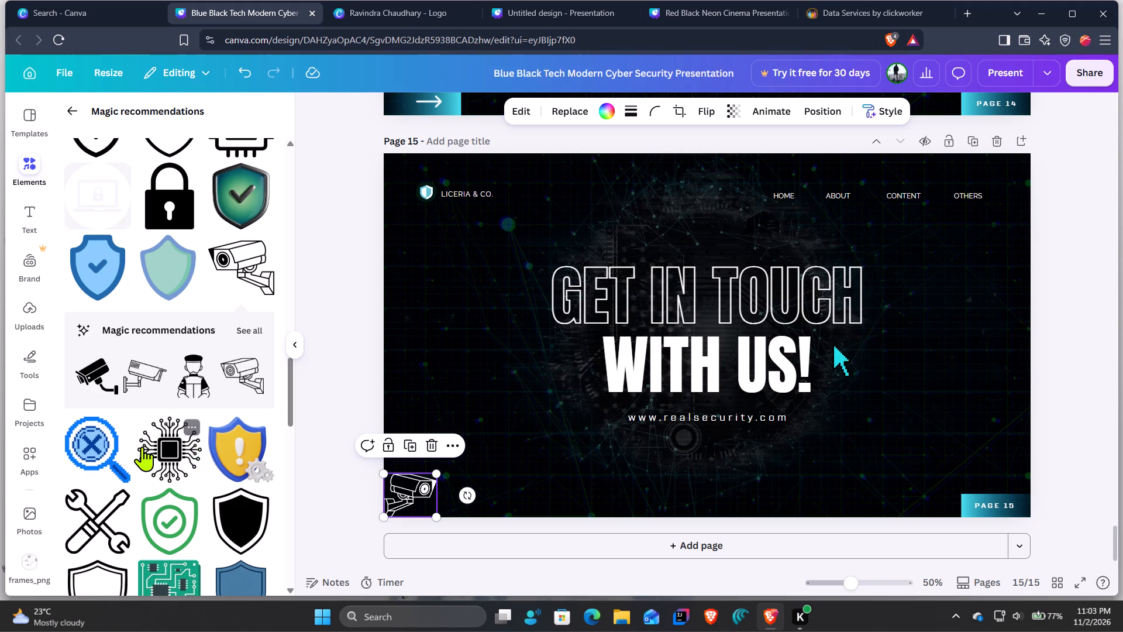
scroll(181, 446, down, 3)
scroll(525, 376, down, 4)
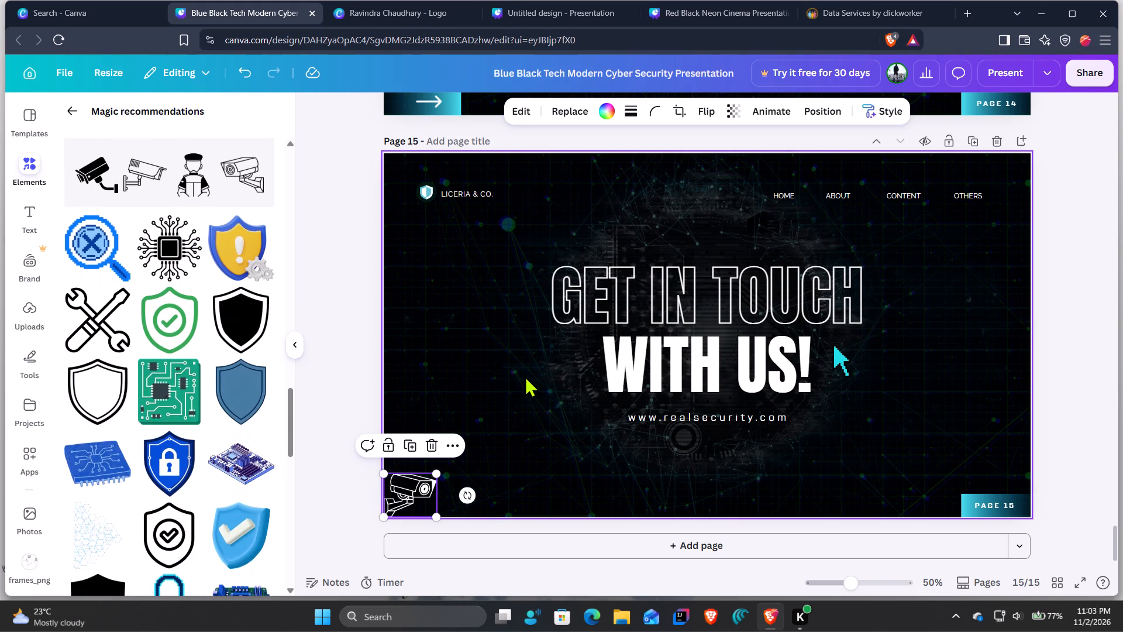
click(673, 554)
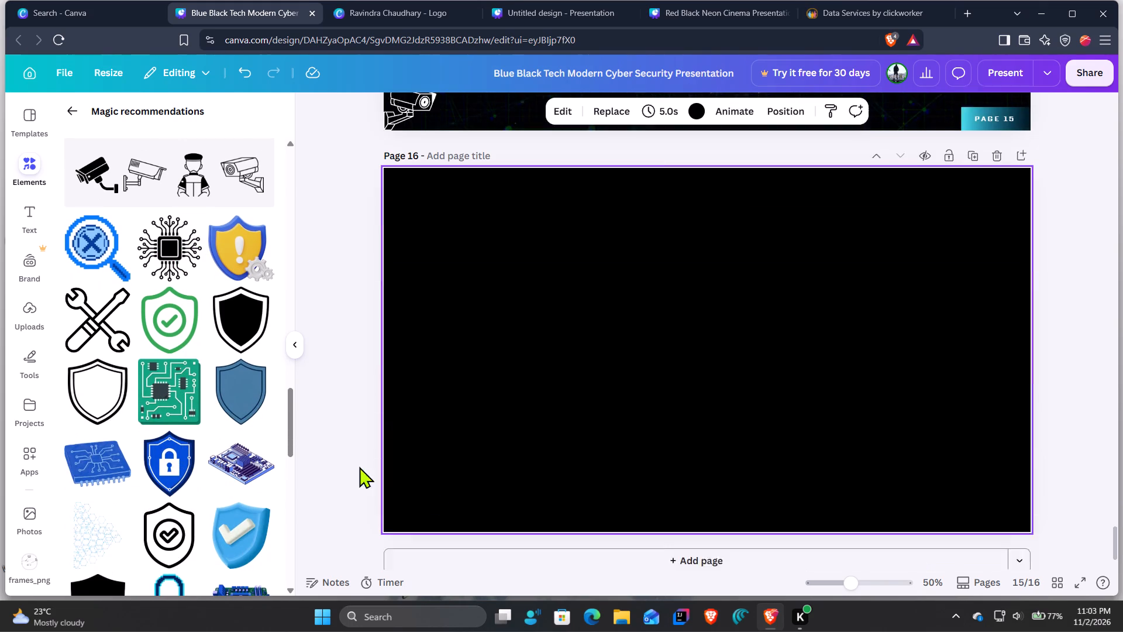
Apply the CYBER SECURITY cover page of the Purple and Pink Gradient Cyber Security Presentation template to page 16.
click(40, 131)
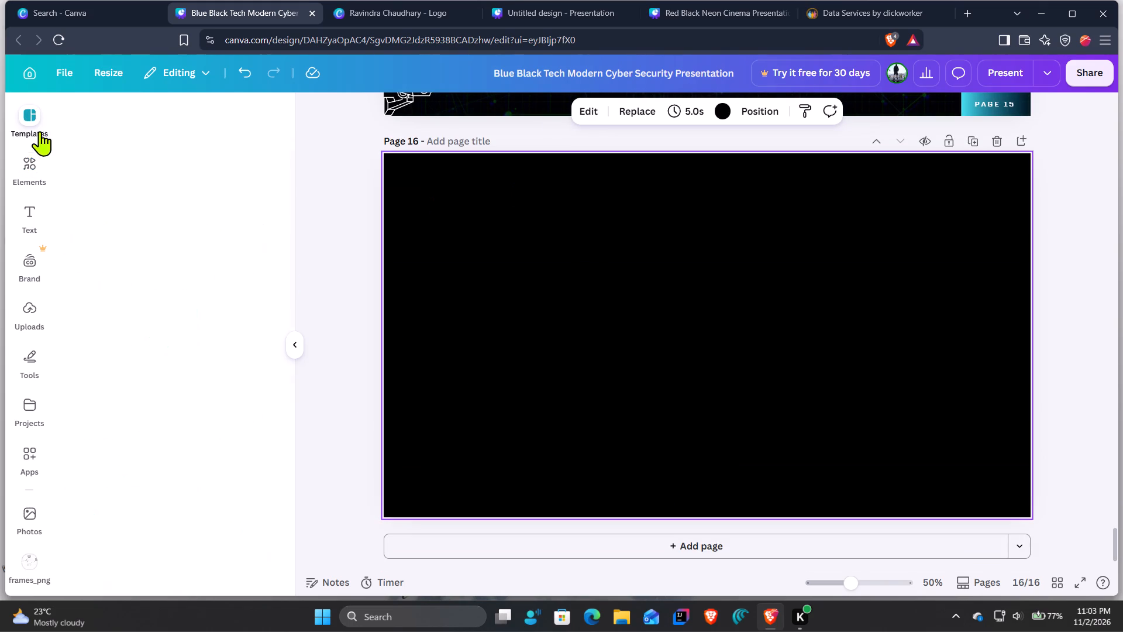
scroll(244, 340, down, 9)
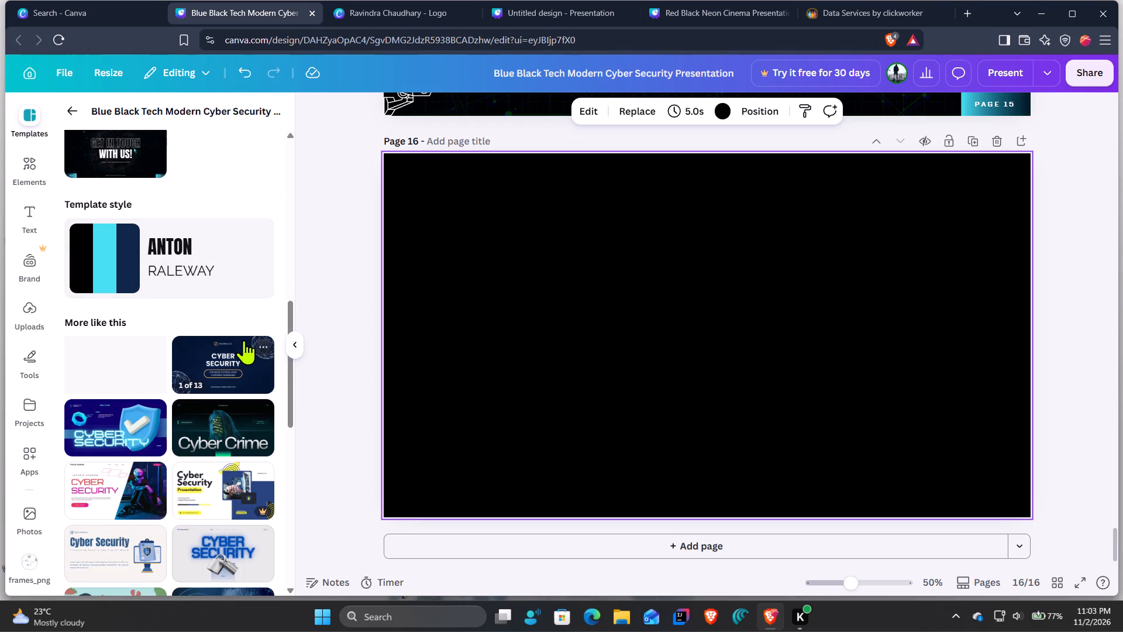
scroll(244, 340, down, 2)
scroll(140, 349, down, 2)
click(142, 405)
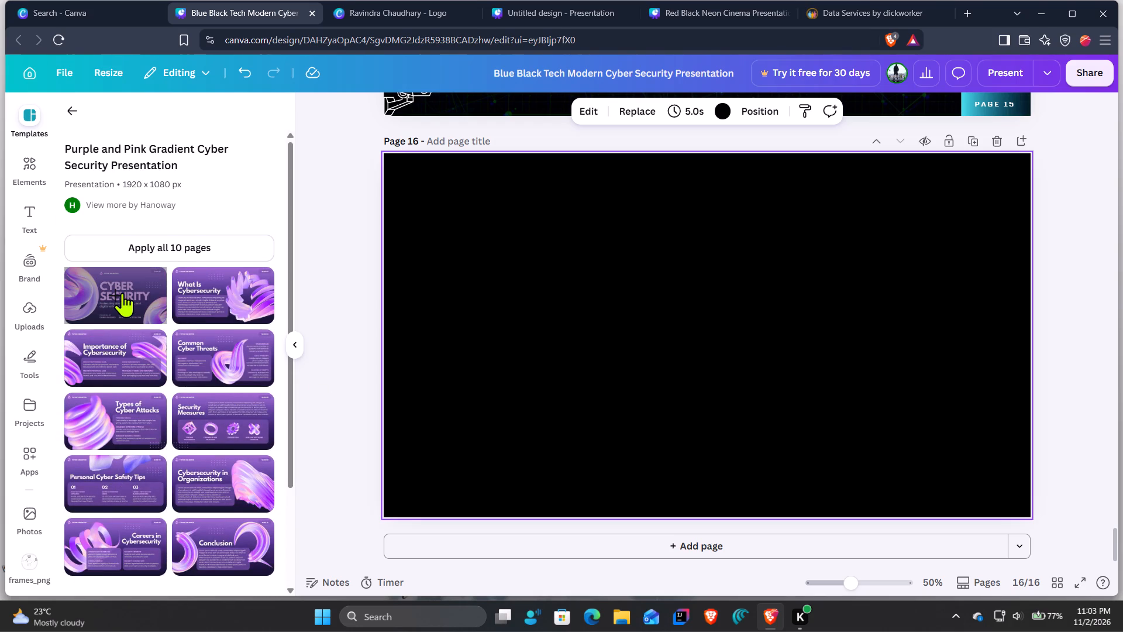
click(122, 293)
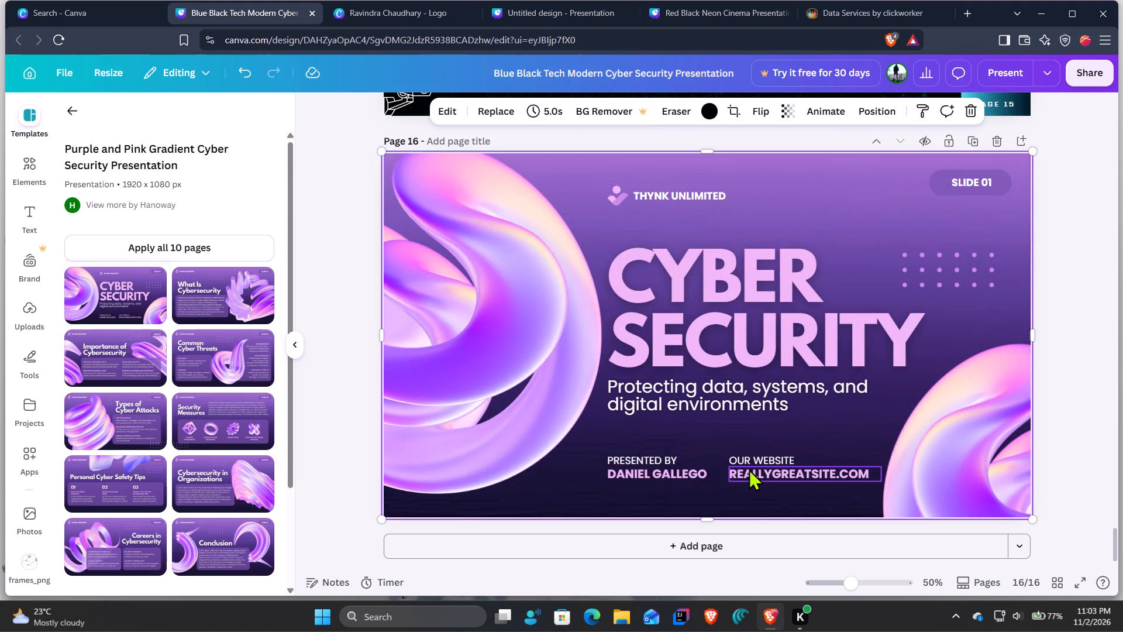
Delete the SLIDE 01 label and the rounded box behind it from page 16.
click(967, 175)
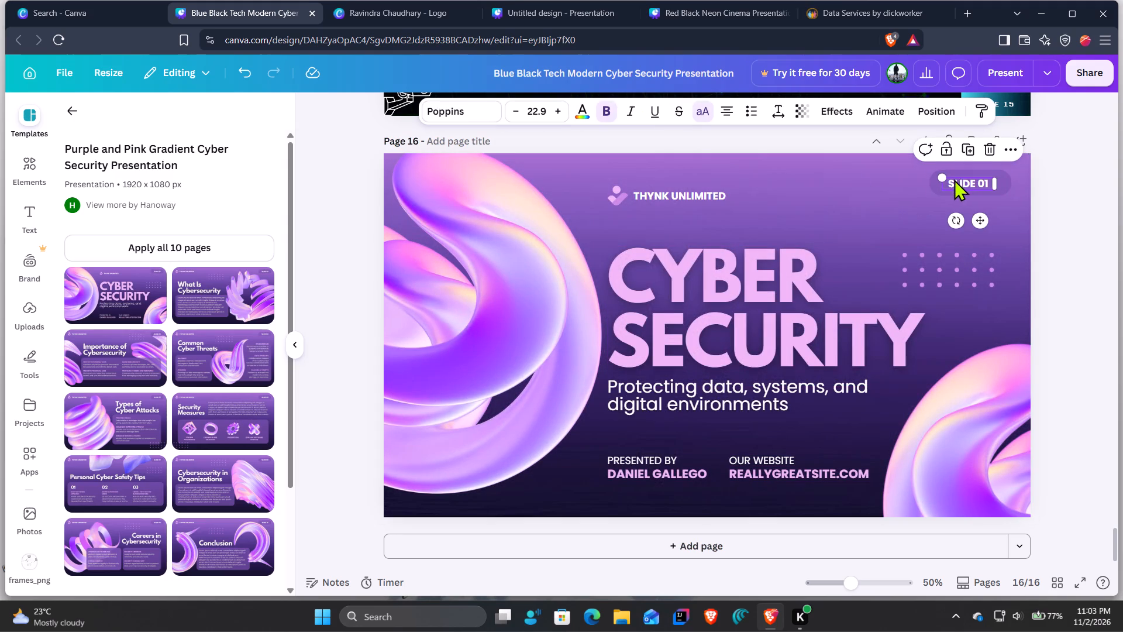
click(995, 150)
click(946, 173)
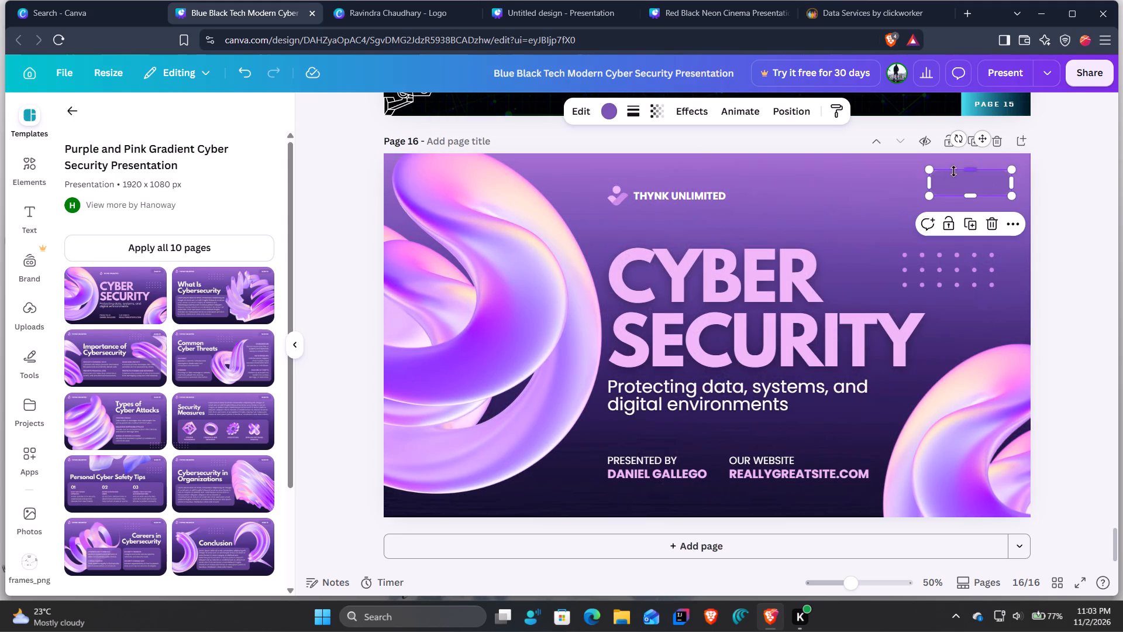
click(987, 224)
Move page 16's CYBER SECURITY title up and shift the subtitle below it slightly up and to the right.
drag(698, 286, 693, 264)
drag(721, 397, 731, 391)
Move the PRESENTED BY and OUR WEBSITE text blocks on page 16 up together, left-aligned with the title.
drag(678, 480, 676, 473)
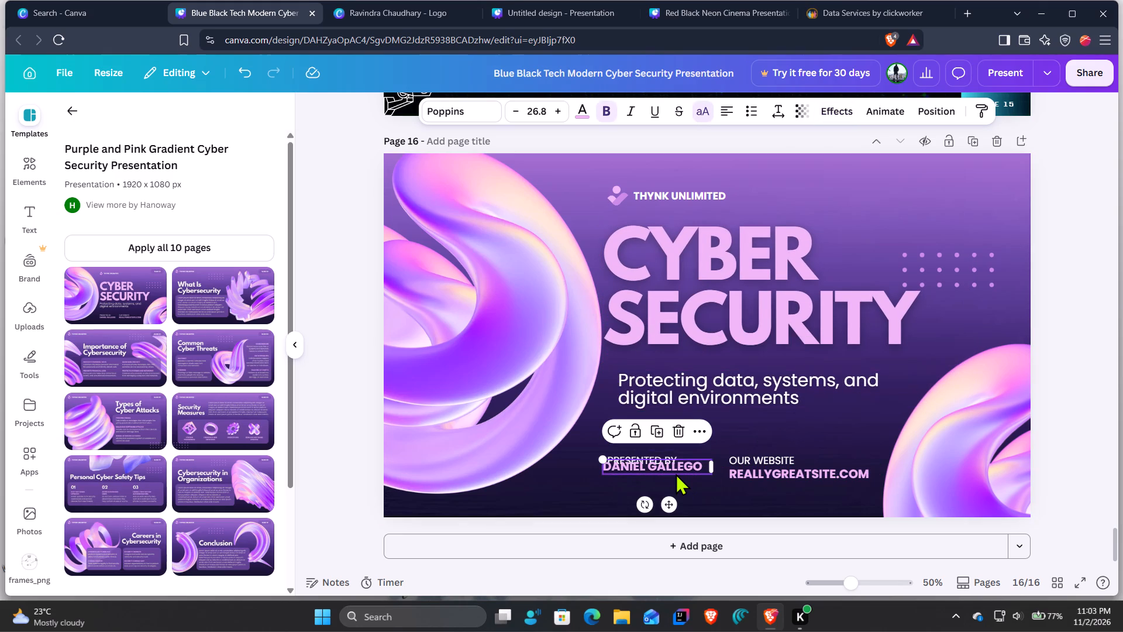
key(ctrl+z)
click(588, 466)
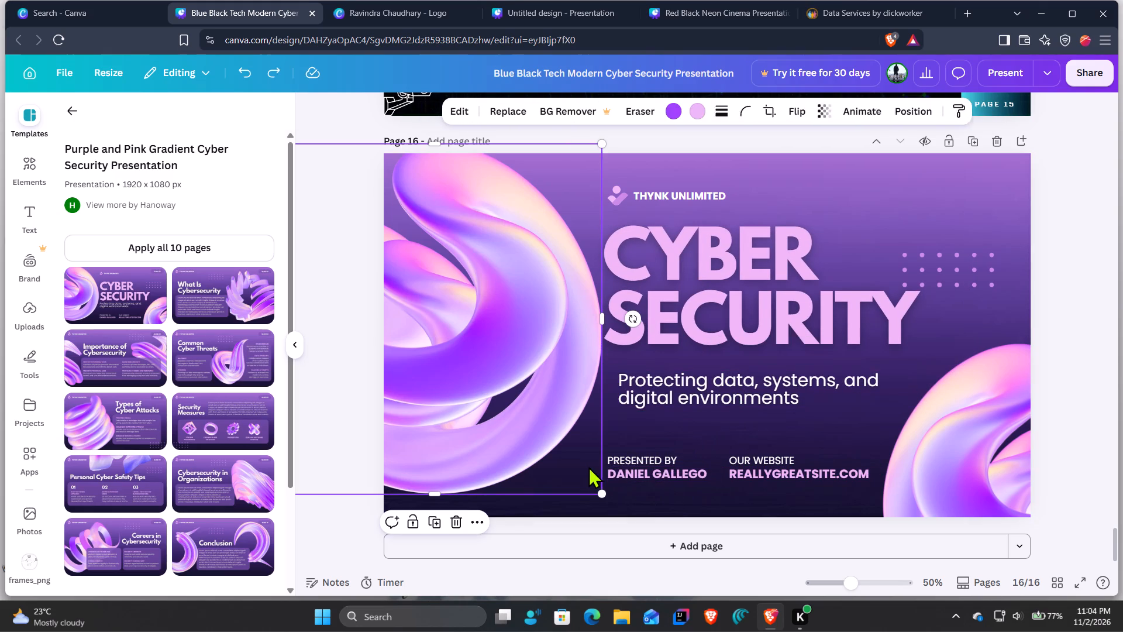
drag(611, 430, 777, 472)
drag(759, 510, 755, 493)
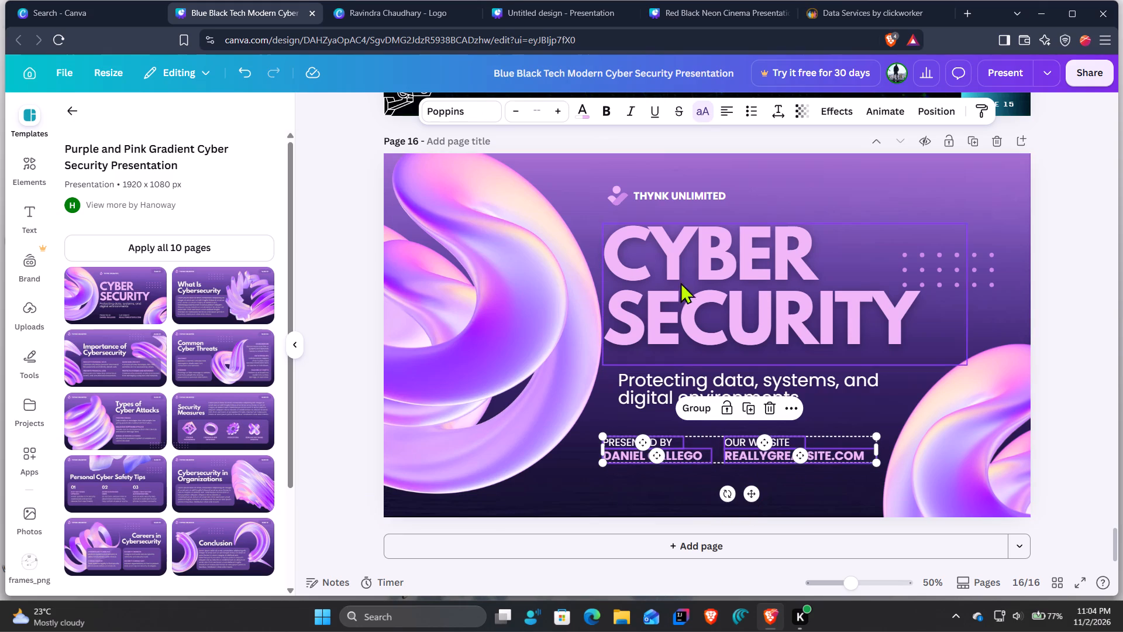
Delete the THYNK UNLIMITED name and its logo icon from page 16.
click(640, 195)
click(709, 160)
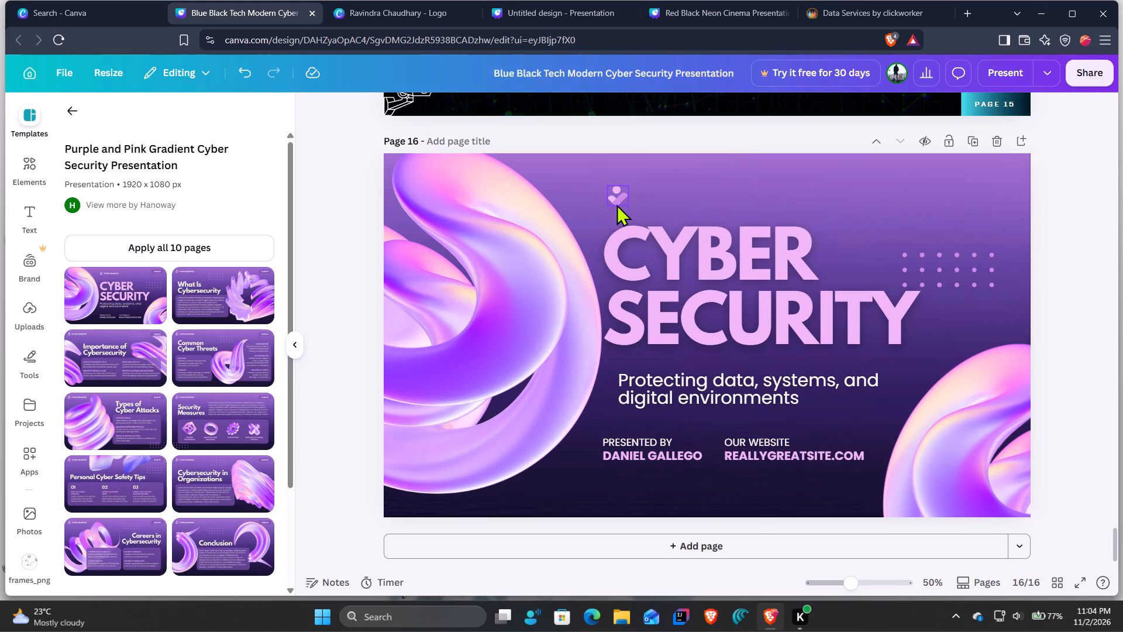
click(607, 204)
click(635, 158)
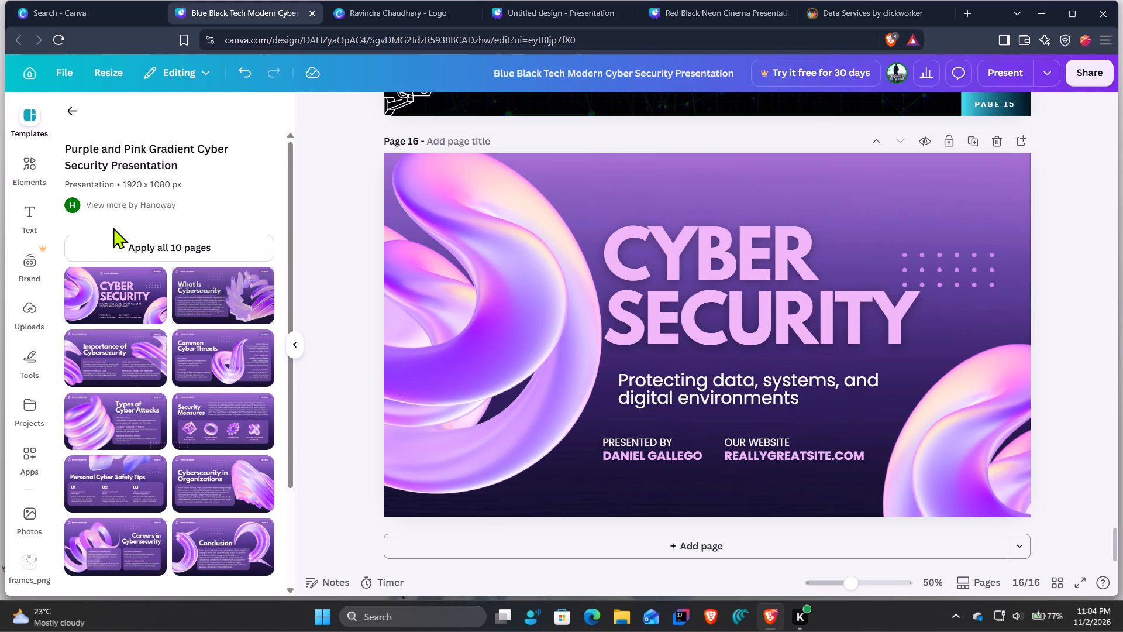
Add the purple-to-blue gradient line graphic with a ring at one end to page 16 from the recommended elements.
click(39, 168)
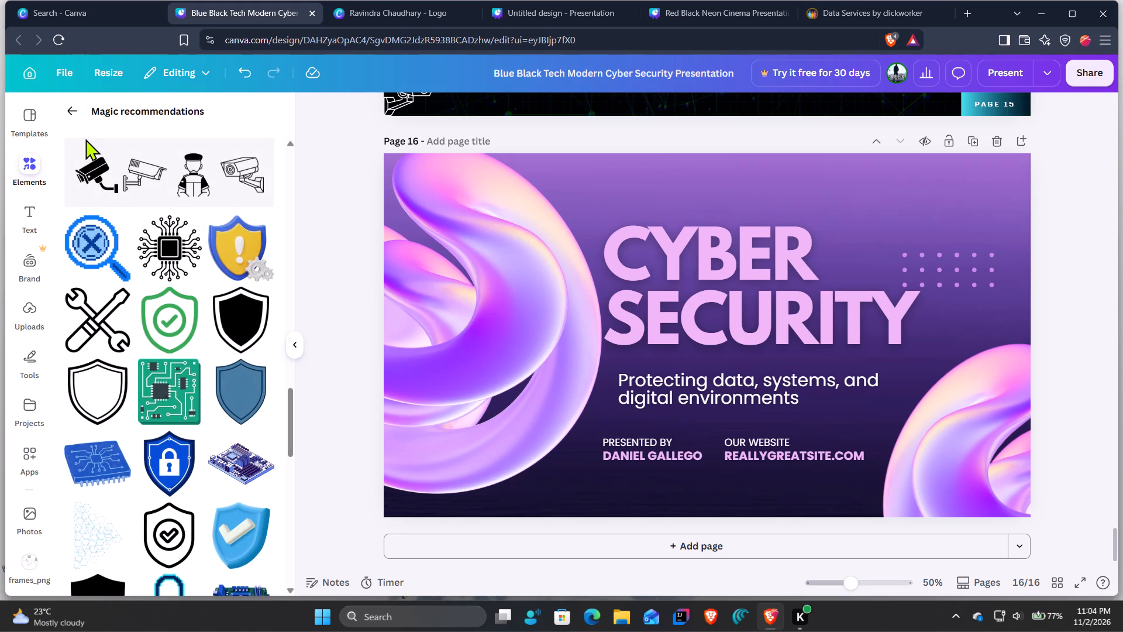
click(6, 174)
click(20, 176)
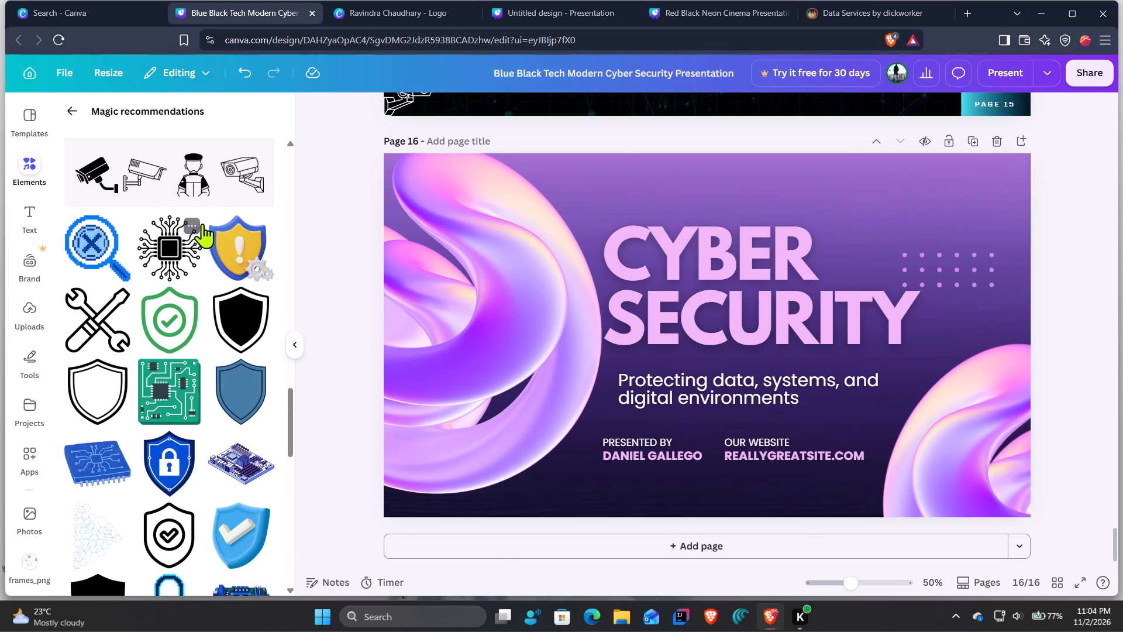
scroll(202, 224, up, 20)
scroll(202, 224, up, 6)
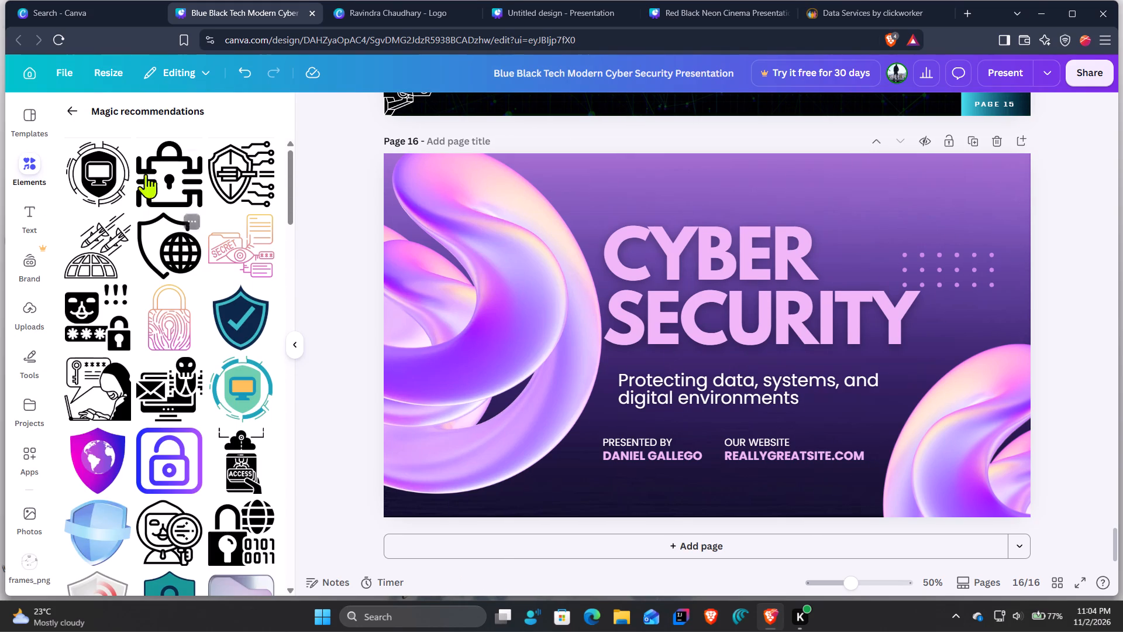
click(73, 120)
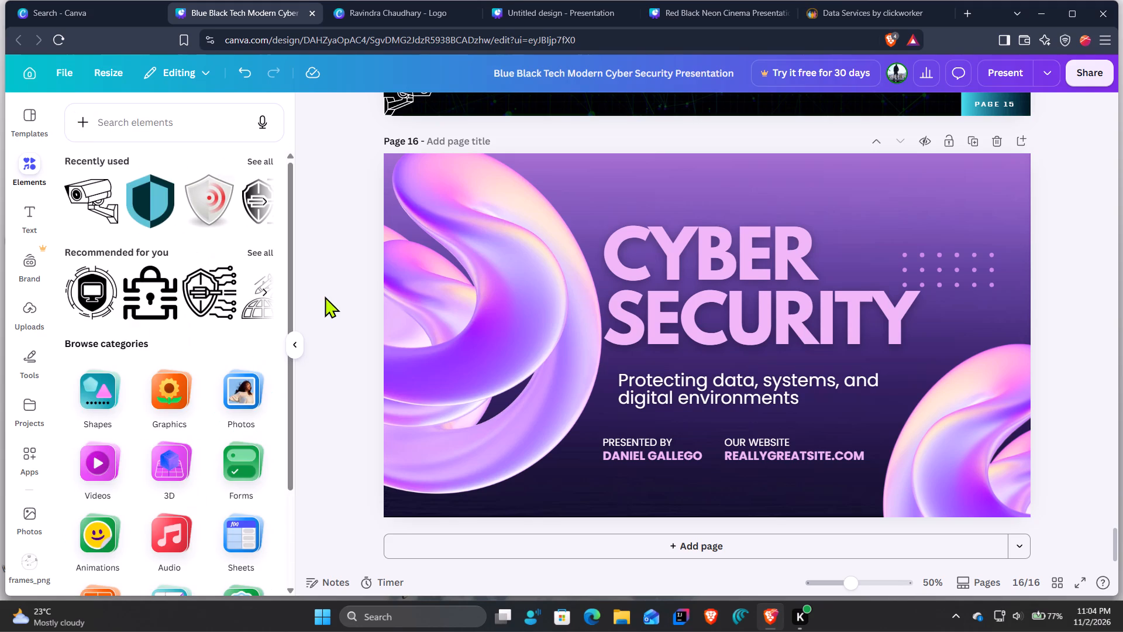
click(330, 290)
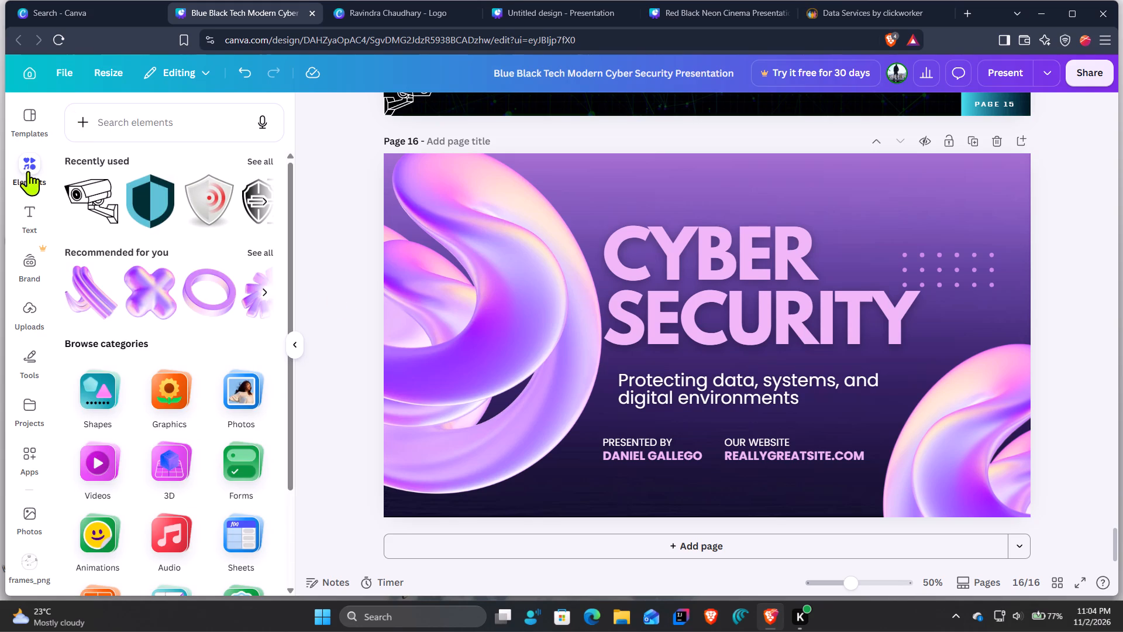
click(263, 298)
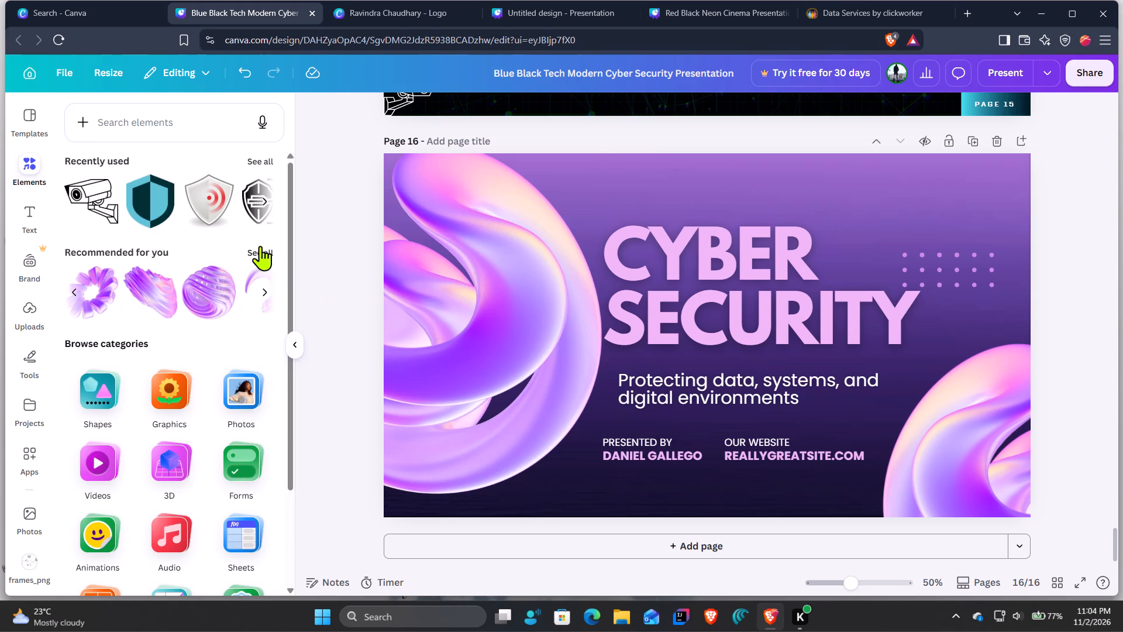
scroll(272, 416, down, 11)
scroll(272, 416, up, 5)
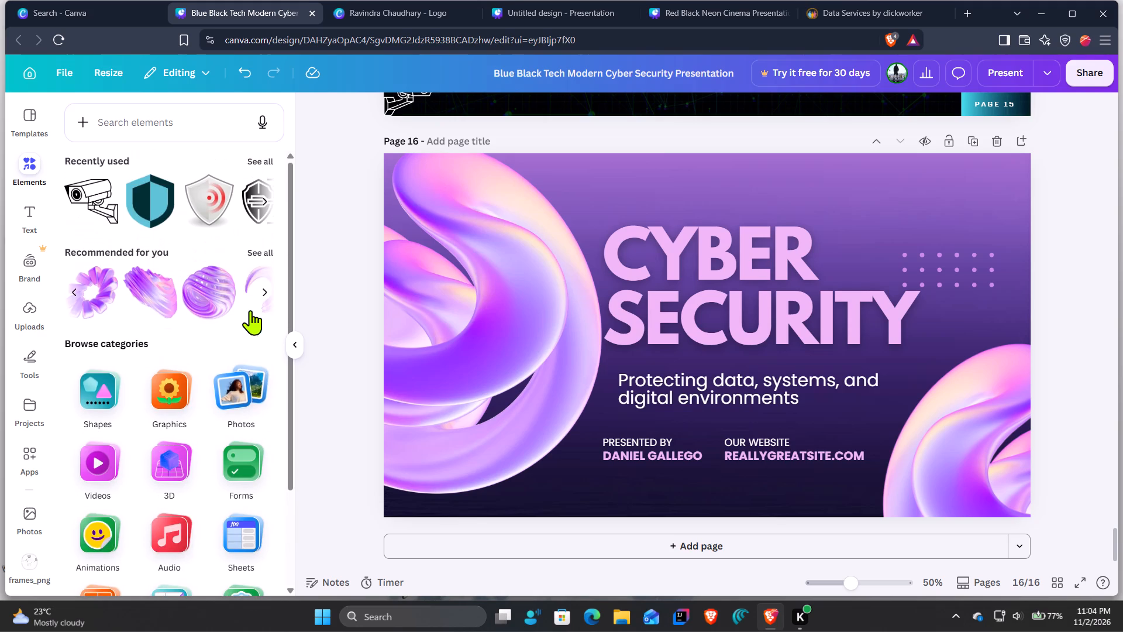
click(250, 257)
scroll(184, 411, down, 5)
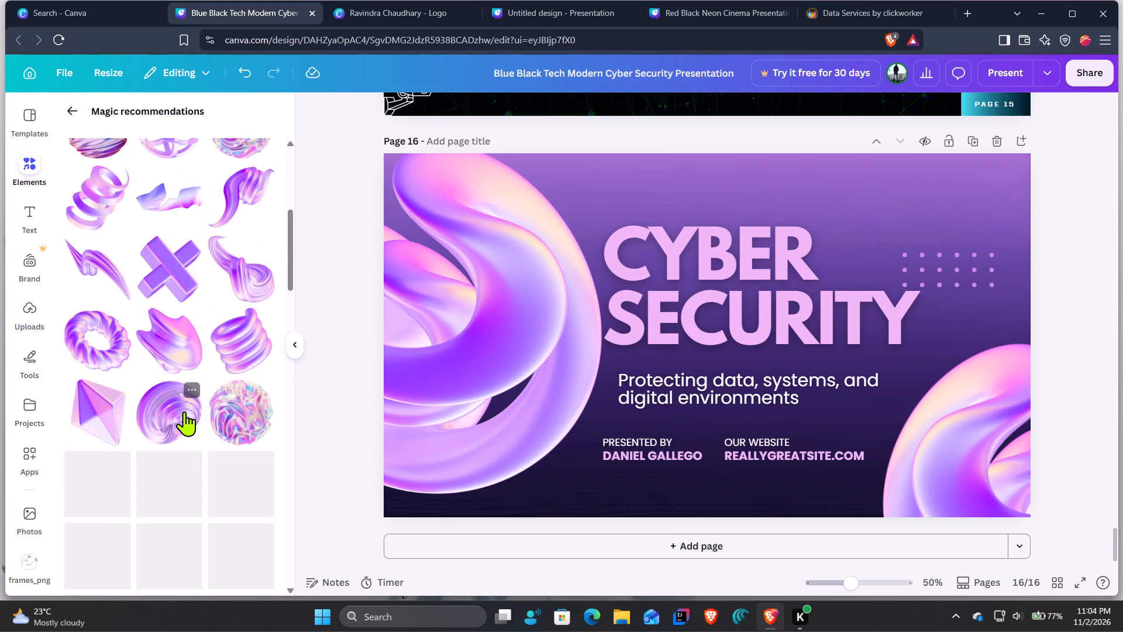
scroll(184, 411, down, 7)
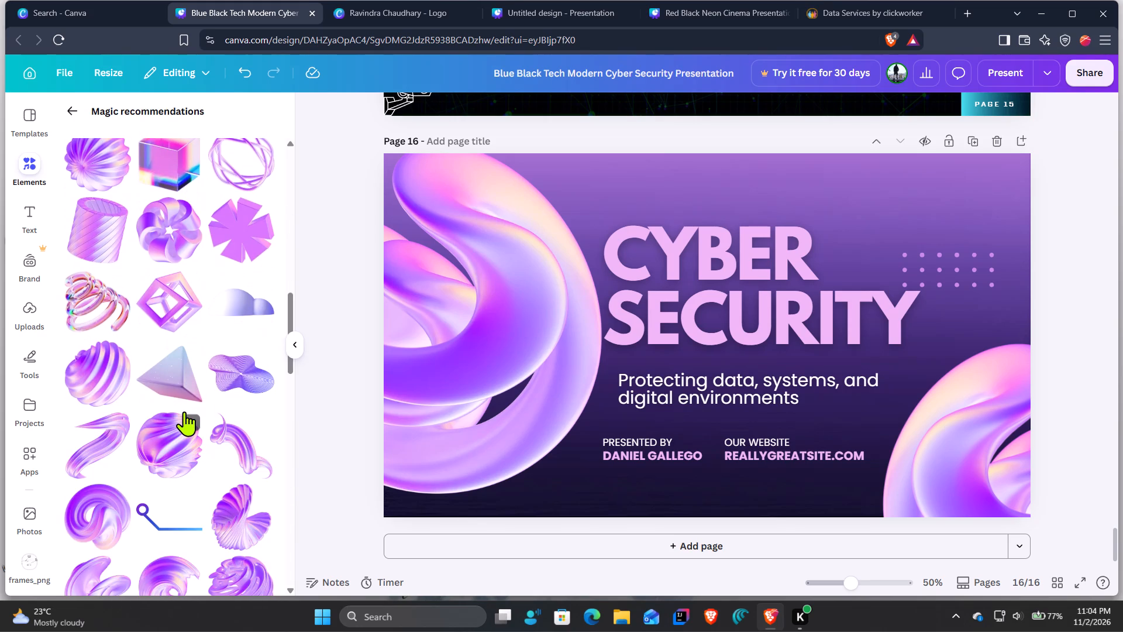
scroll(304, 456, down, 5)
scroll(257, 471, down, 3)
click(175, 332)
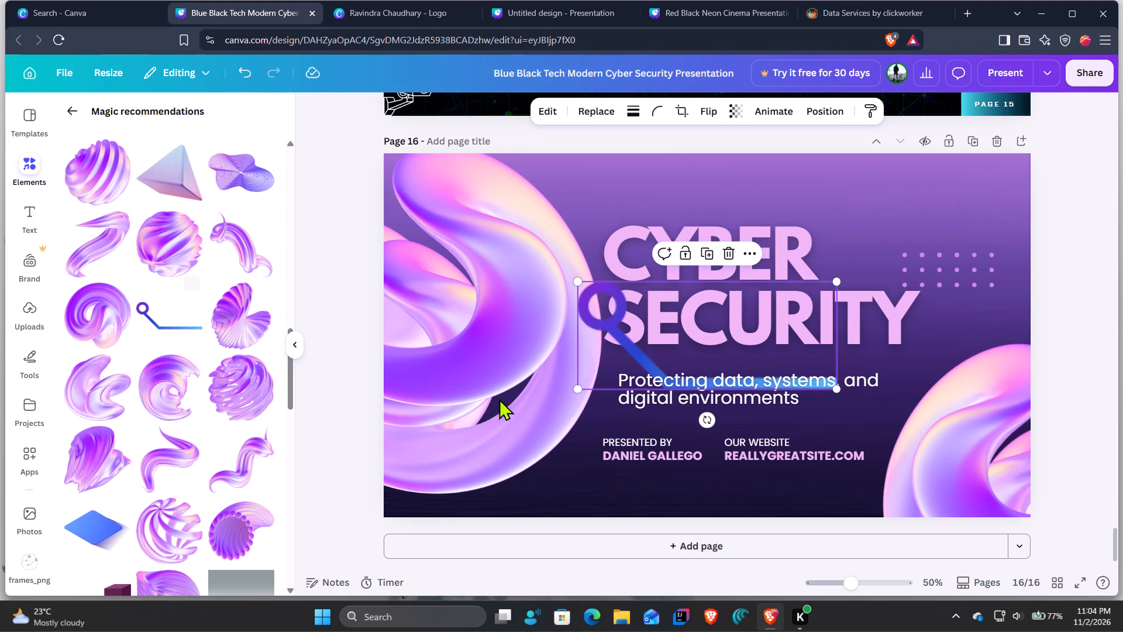
Shrink the gradient ring-and-line graphic and place it around the PRESENTED BY text near page 16's bottom.
drag(643, 357, 629, 479)
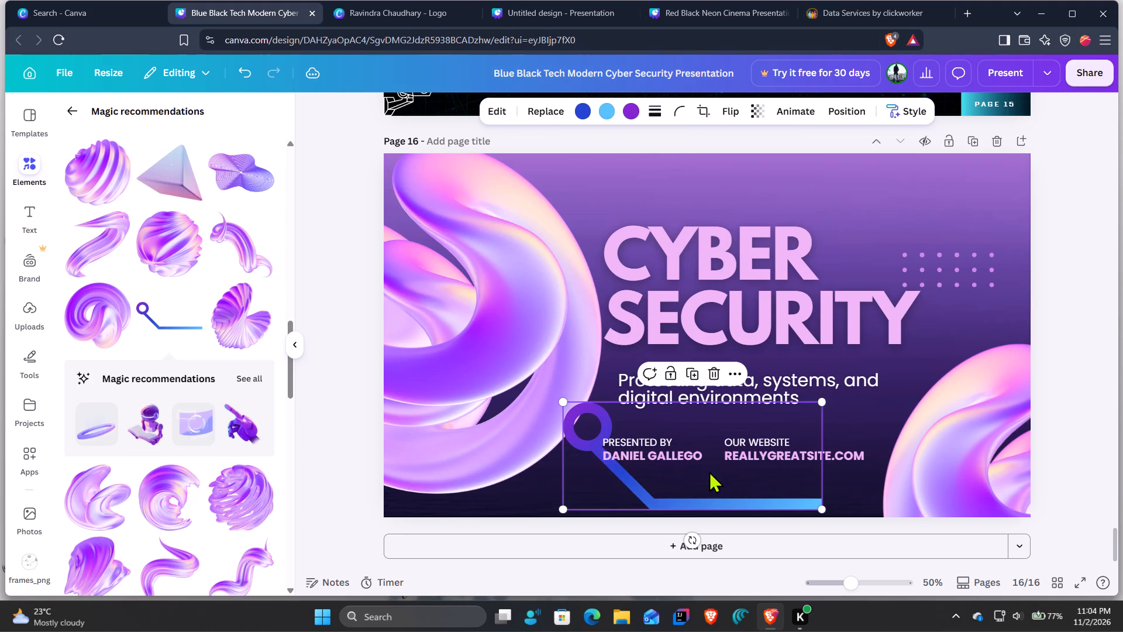
drag(818, 510, 737, 464)
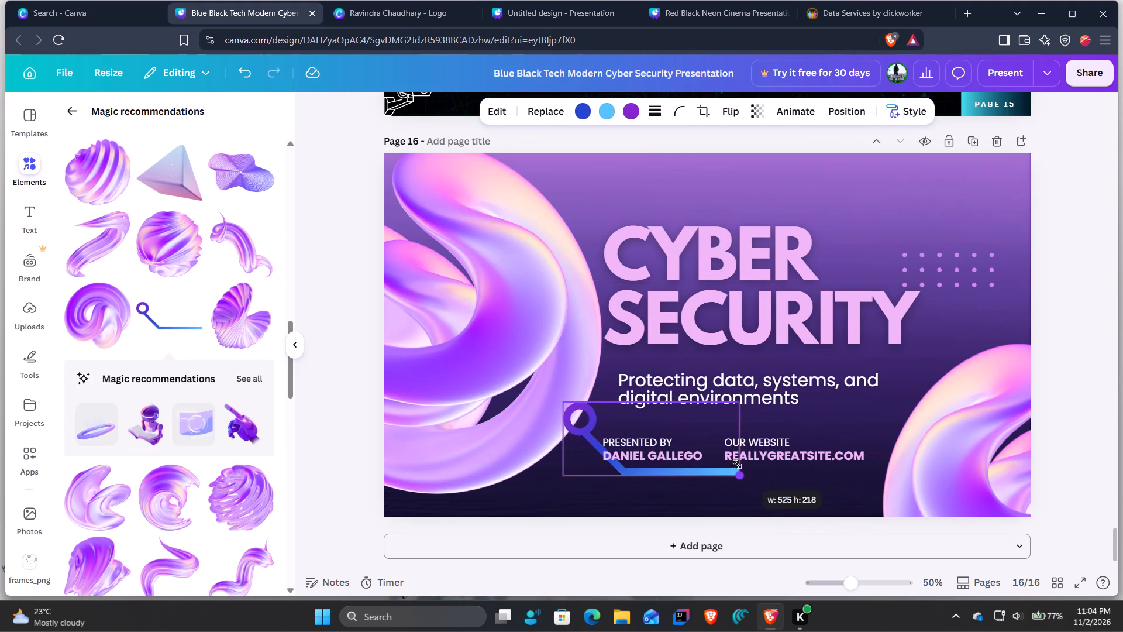
drag(737, 464, 735, 463)
drag(690, 429, 687, 455)
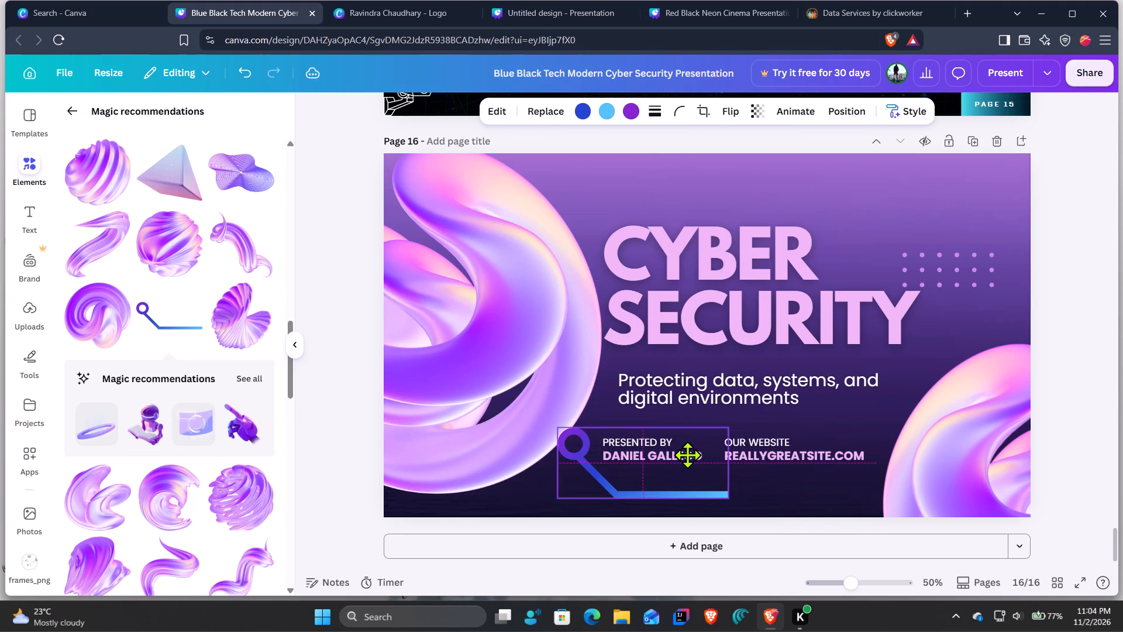
drag(687, 455, 688, 455)
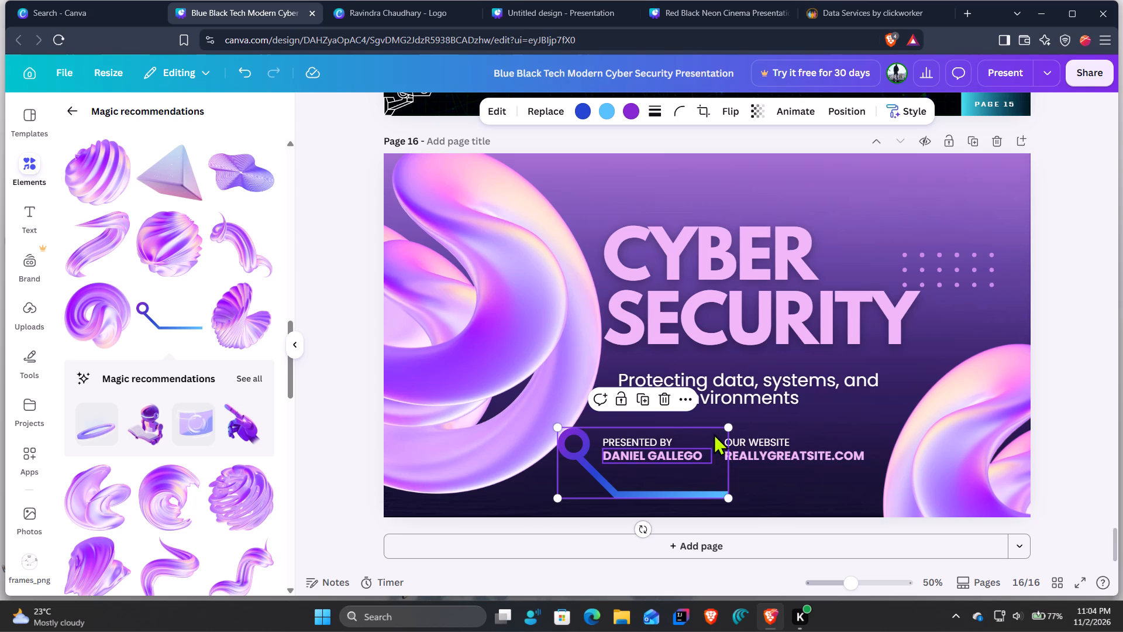
Shrink the gradient ring-and-line graphic on page 16 and move it under the OUR WEBSITE text.
drag(725, 427, 767, 438)
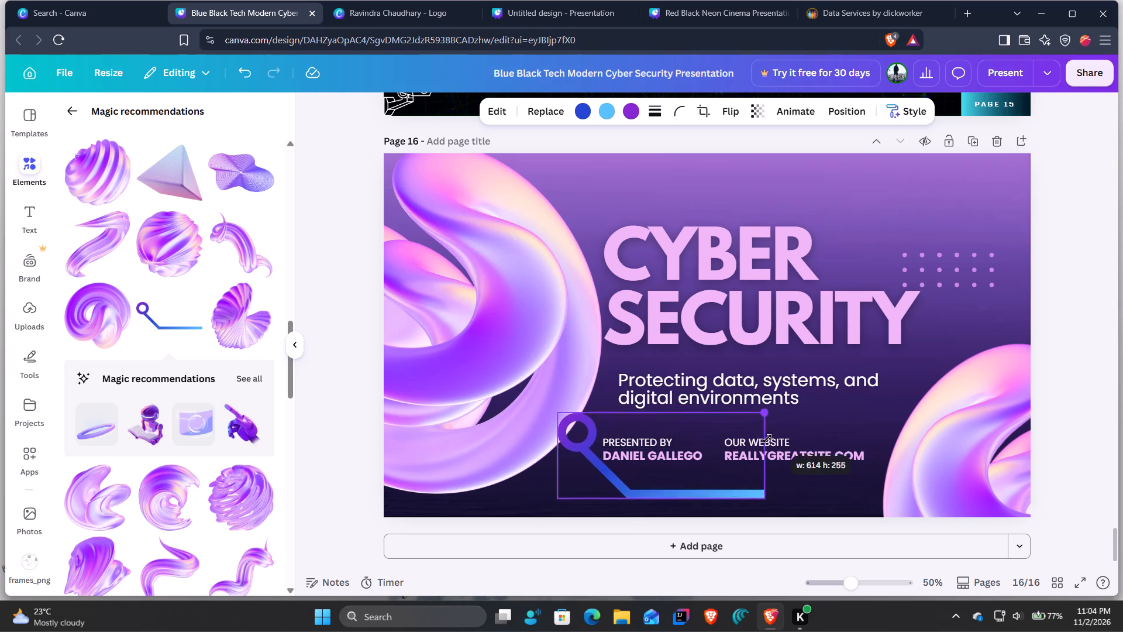
drag(767, 438, 701, 499)
drag(657, 483, 668, 475)
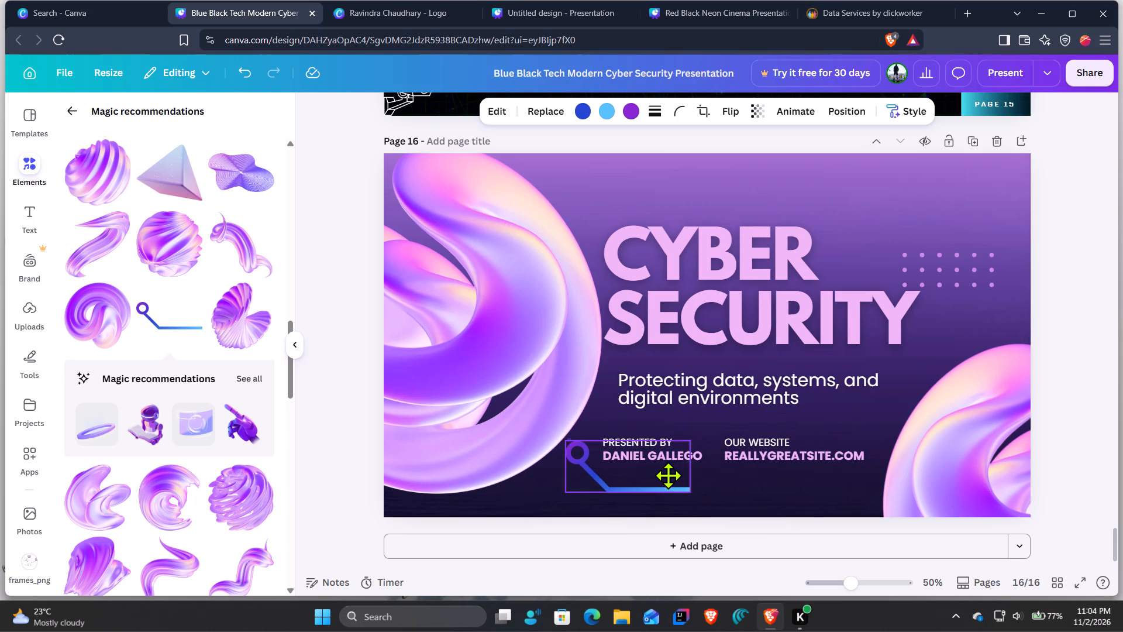
drag(668, 475, 668, 464)
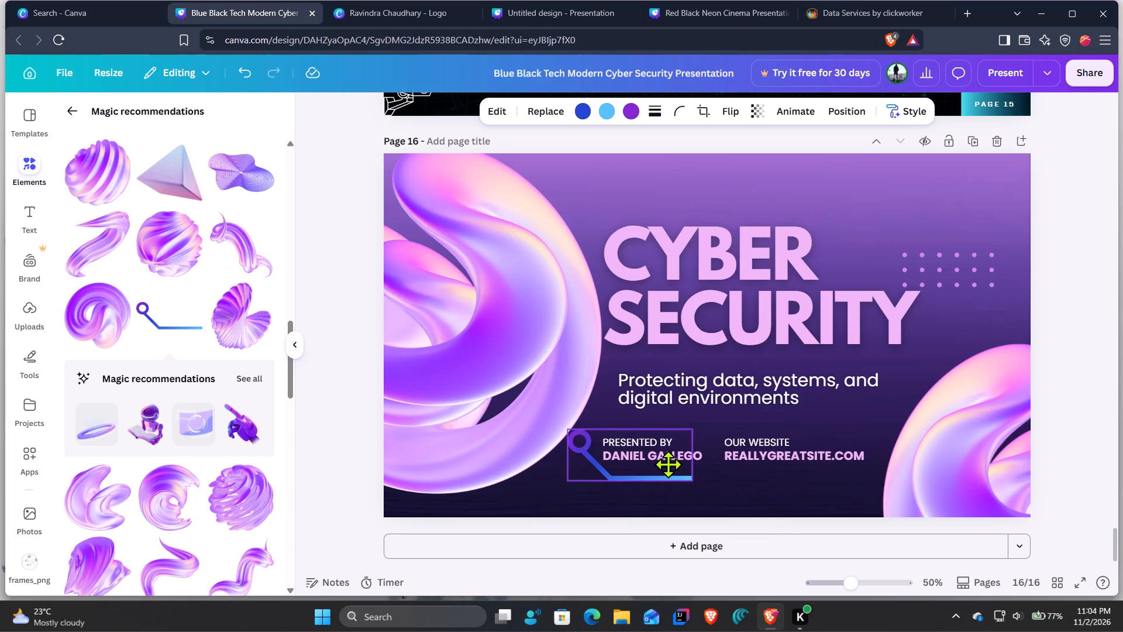
drag(668, 464, 788, 460)
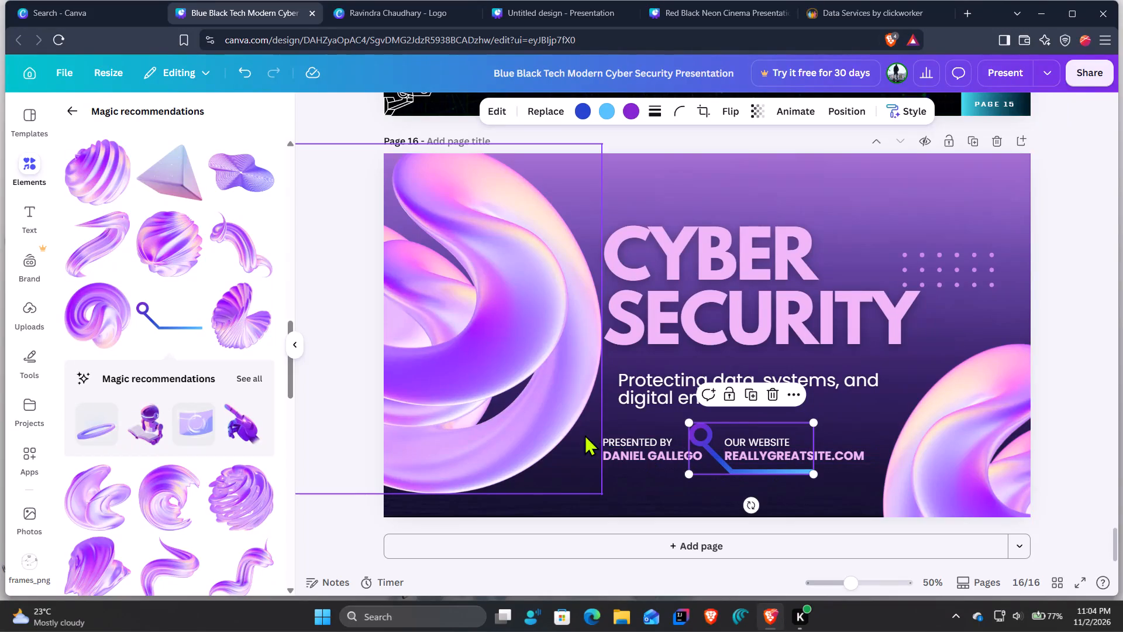
Move the PRESENTED BY label and name slightly down and left on page 16, and shift the ring-and-line graphic slightly left.
drag(614, 425, 638, 455)
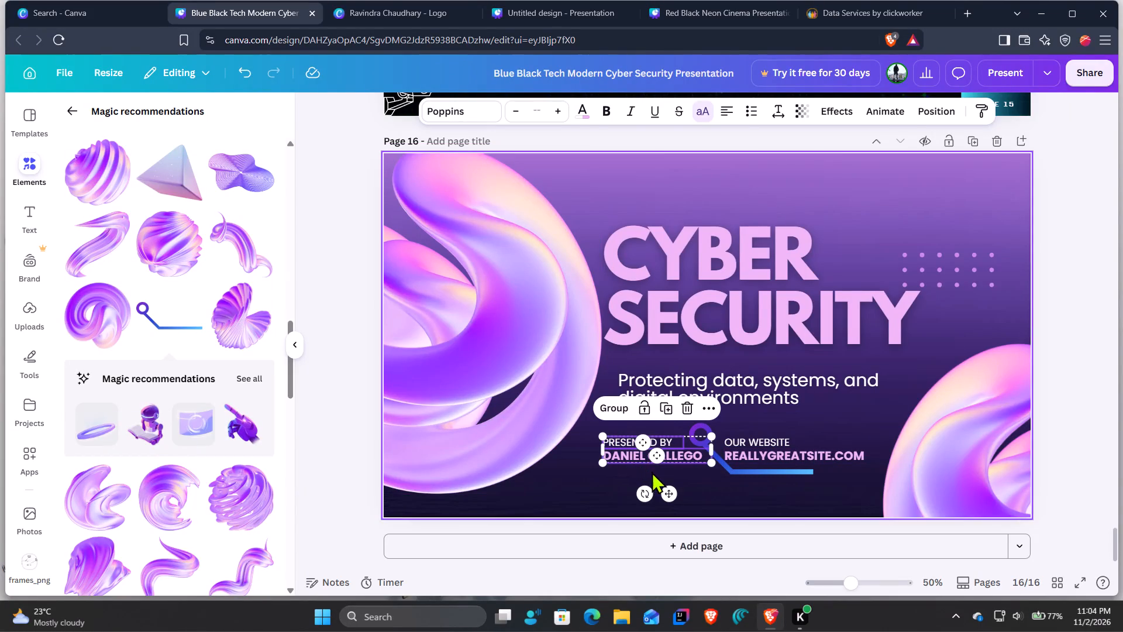
drag(670, 489, 663, 493)
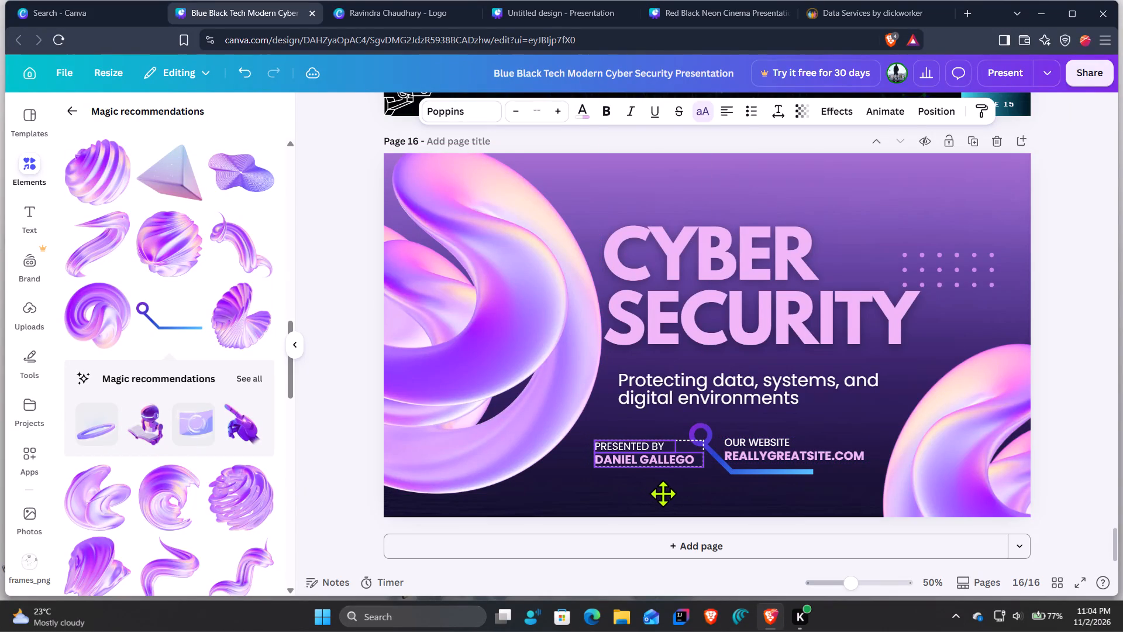
drag(663, 493, 661, 502)
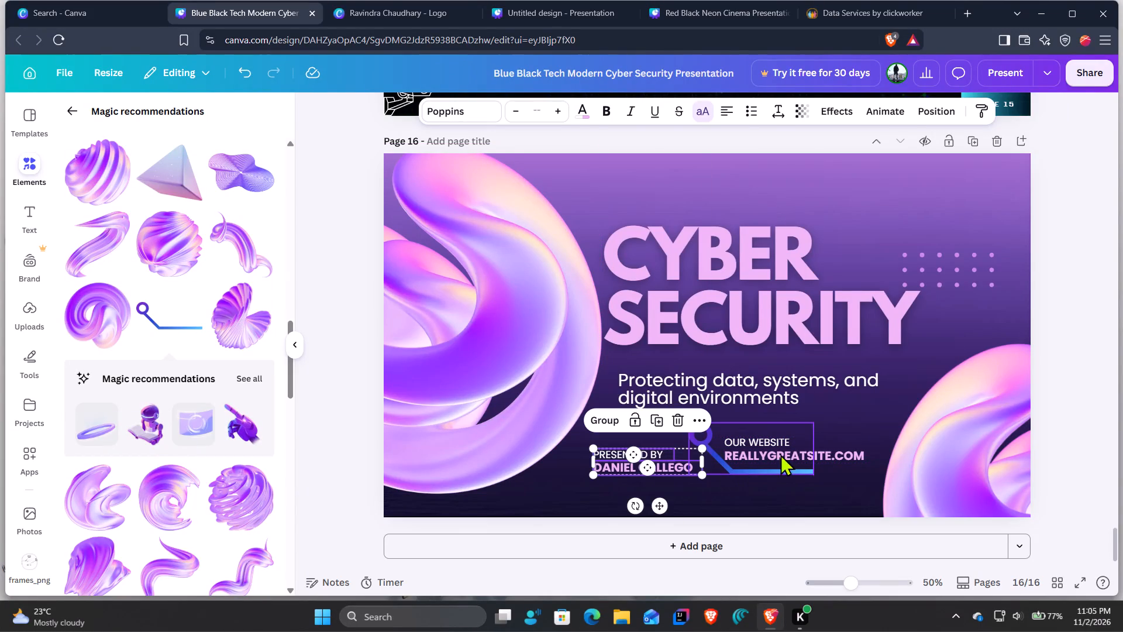
click(766, 476)
drag(756, 470, 745, 472)
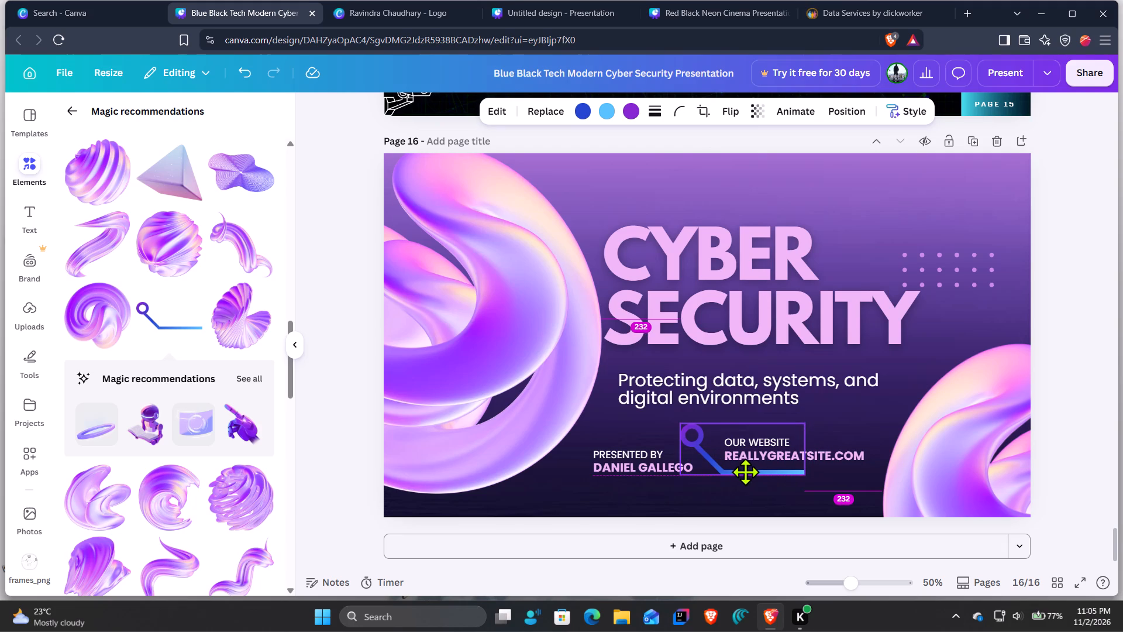
drag(745, 472, 746, 472)
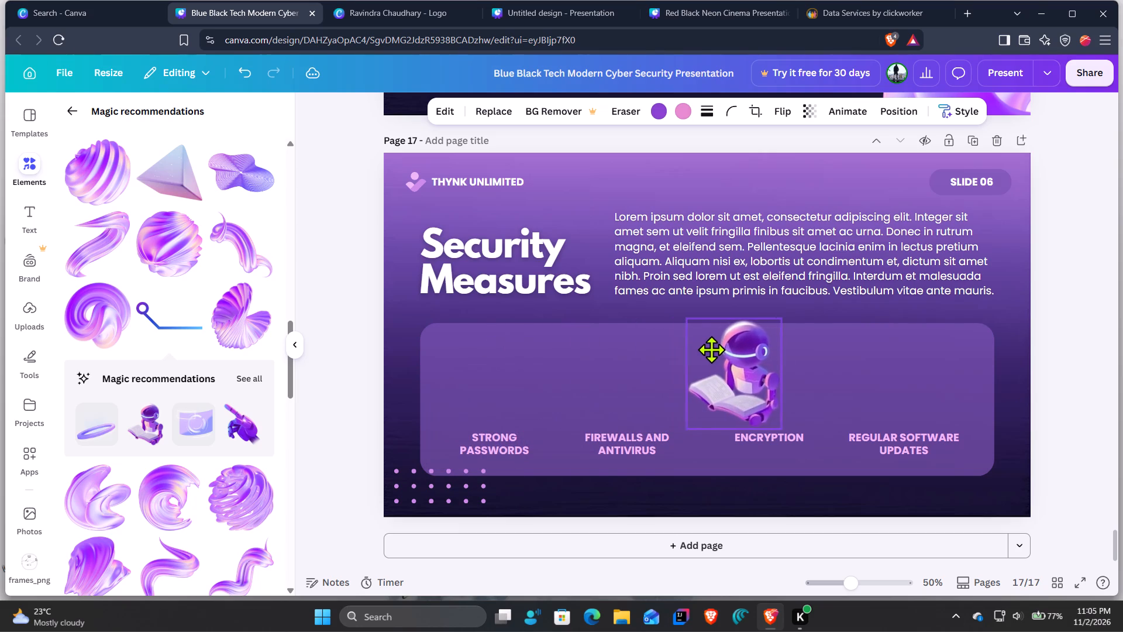
Shrink the reading robot graphic on page 17 and place it above the ENCRYPTION label.
drag(711, 349, 739, 353)
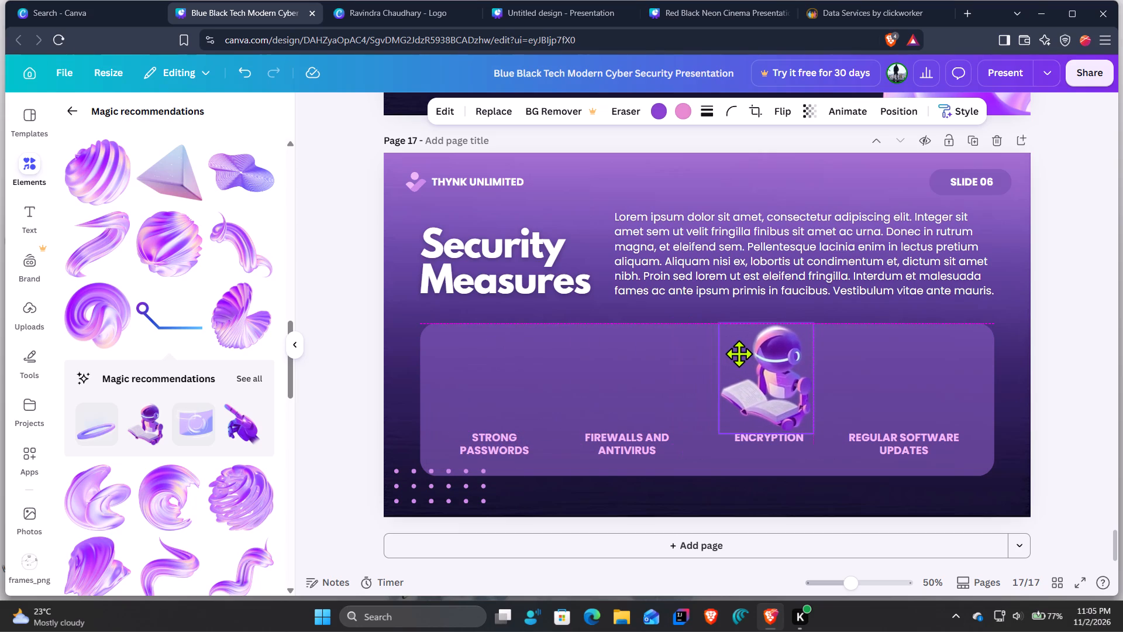
drag(739, 353, 737, 355)
click(717, 331)
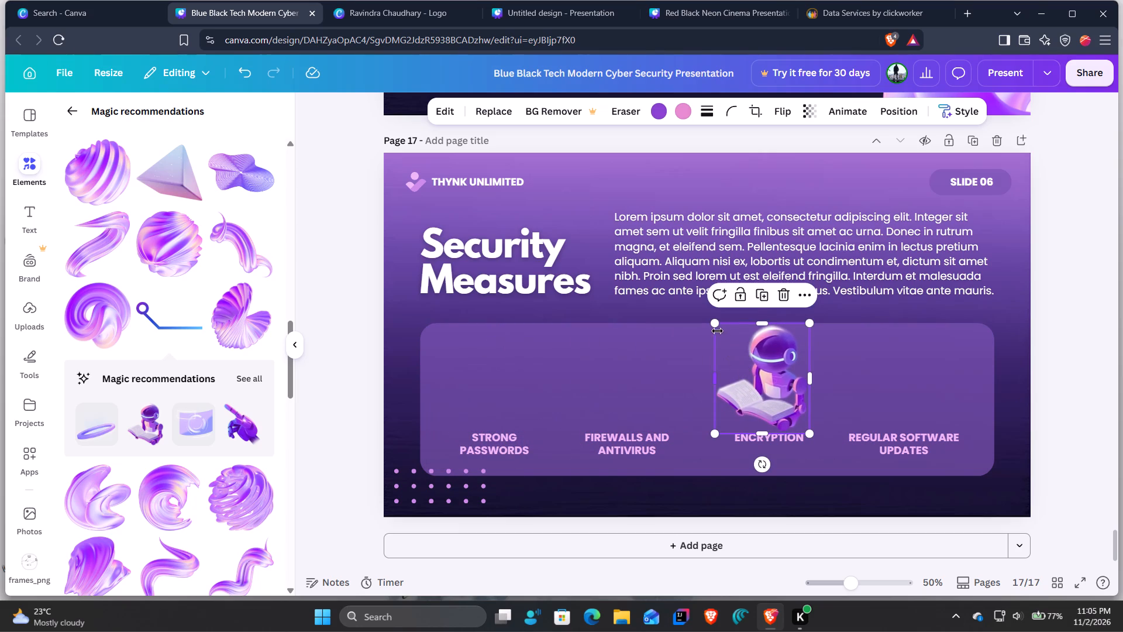
drag(716, 327, 727, 354)
drag(757, 390, 750, 383)
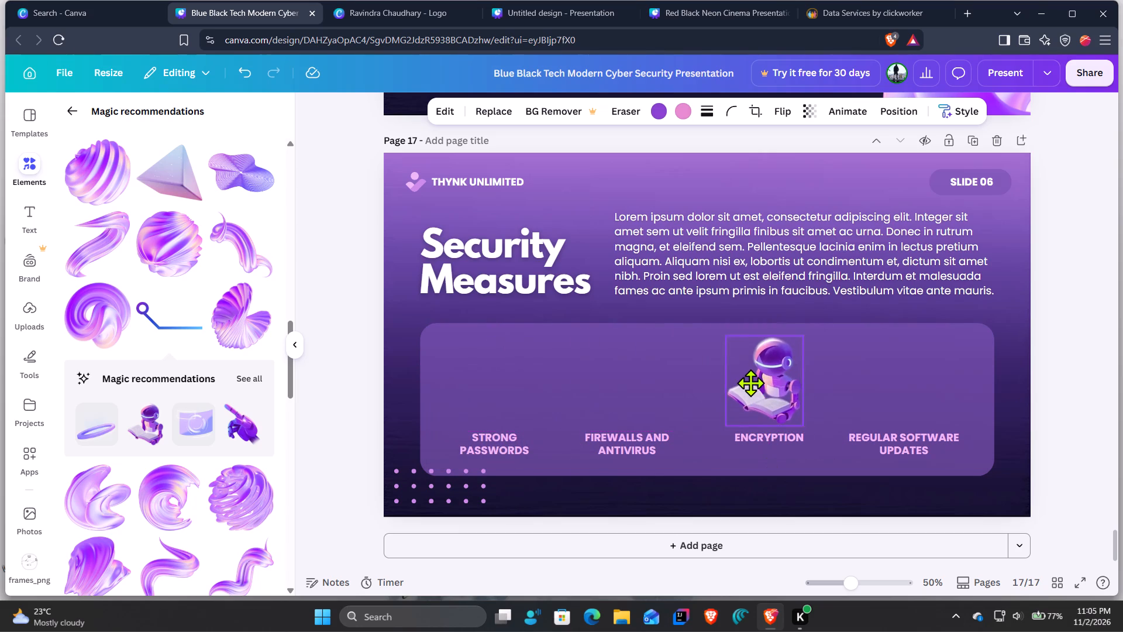
drag(750, 383, 750, 382)
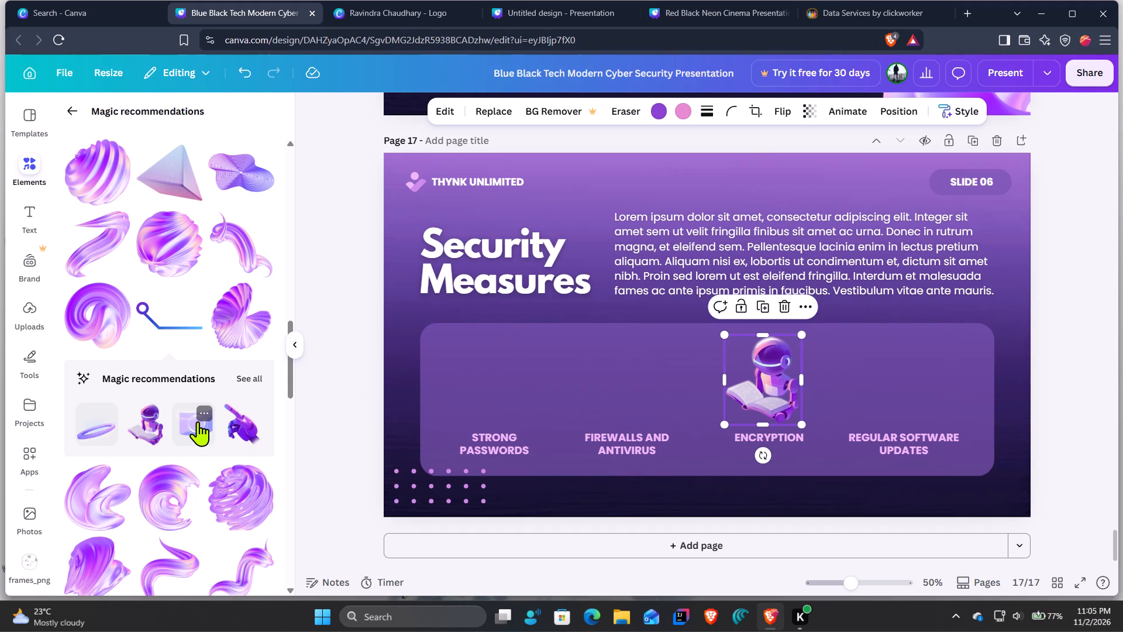
Add the purple pointing robot hand to page 17, shrink it and place it above the FIREWALLS AND ANTIVIRUS label.
click(246, 430)
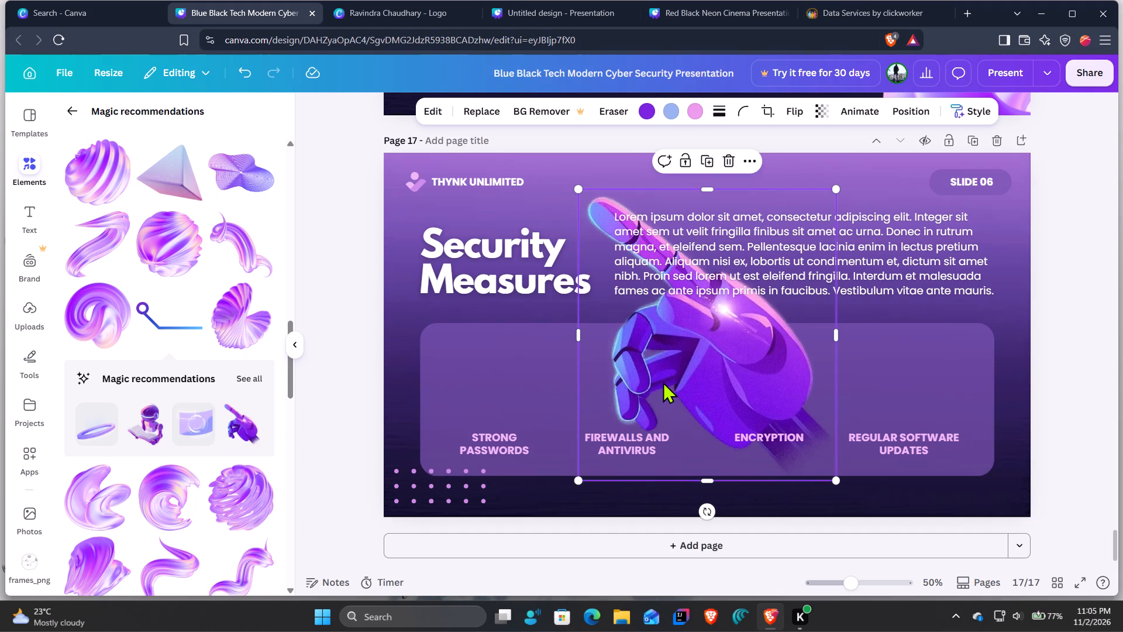
drag(656, 382, 513, 397)
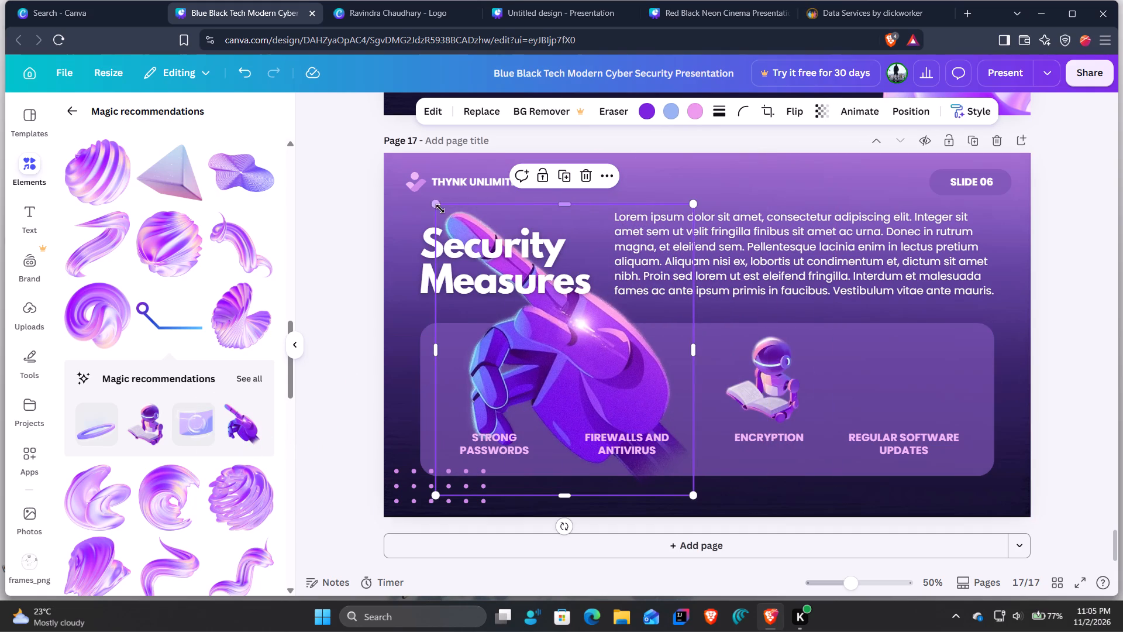
drag(439, 208, 586, 367)
drag(632, 414, 615, 373)
drag(568, 321, 608, 373)
drag(630, 399, 619, 383)
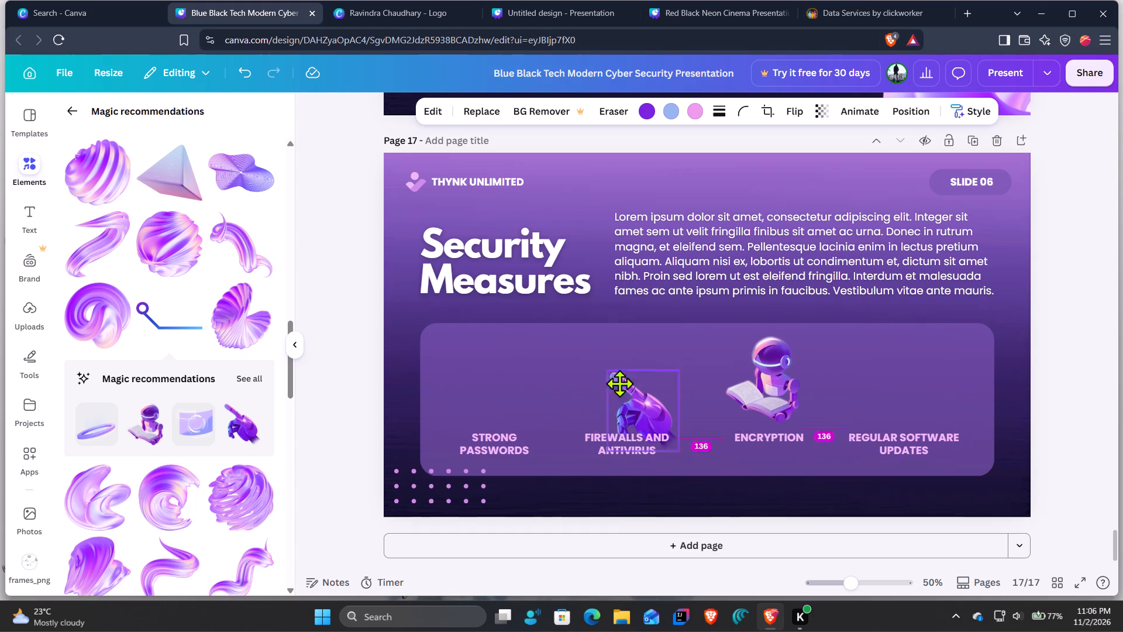
drag(619, 383, 615, 367)
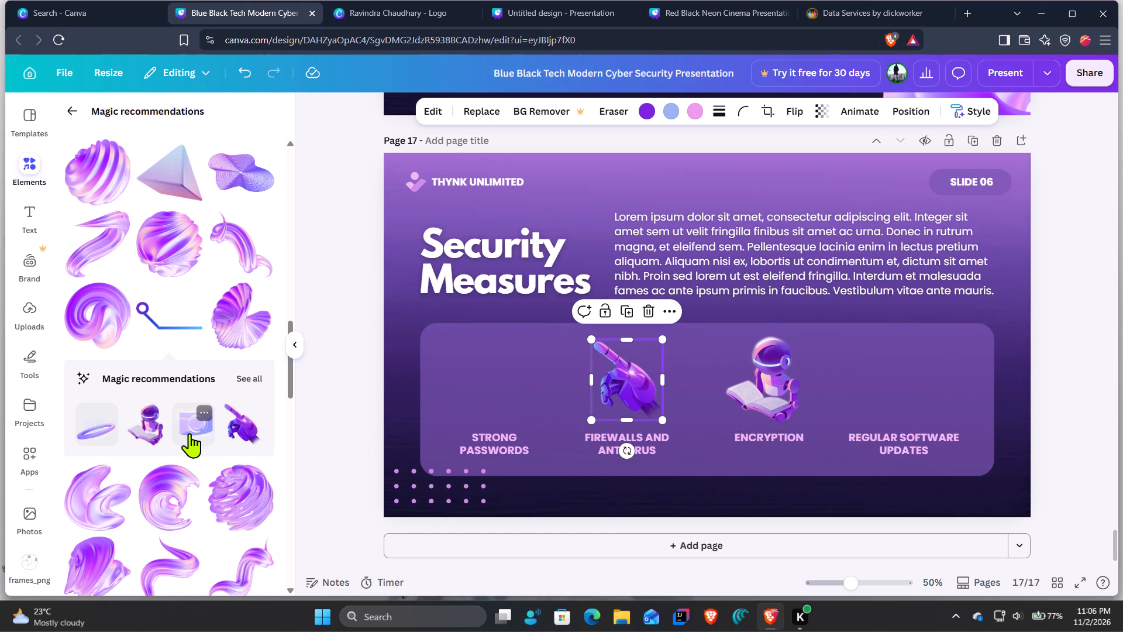
Expand the magic recommendations to the complete list of matching graphics.
scroll(179, 480, down, 4)
scroll(179, 480, up, 3)
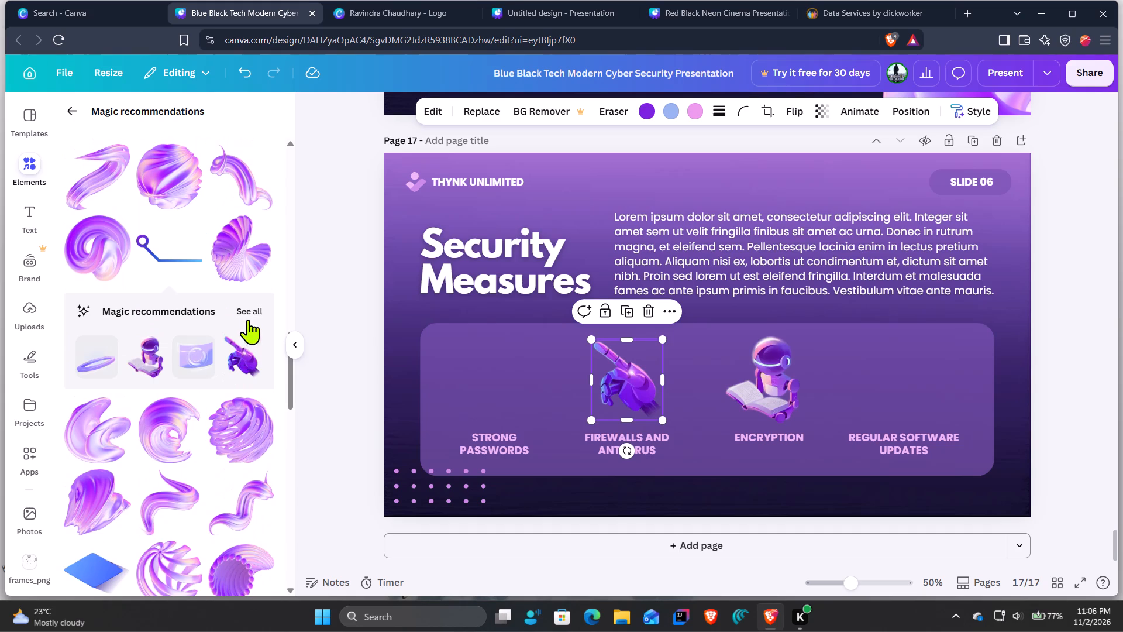
click(249, 311)
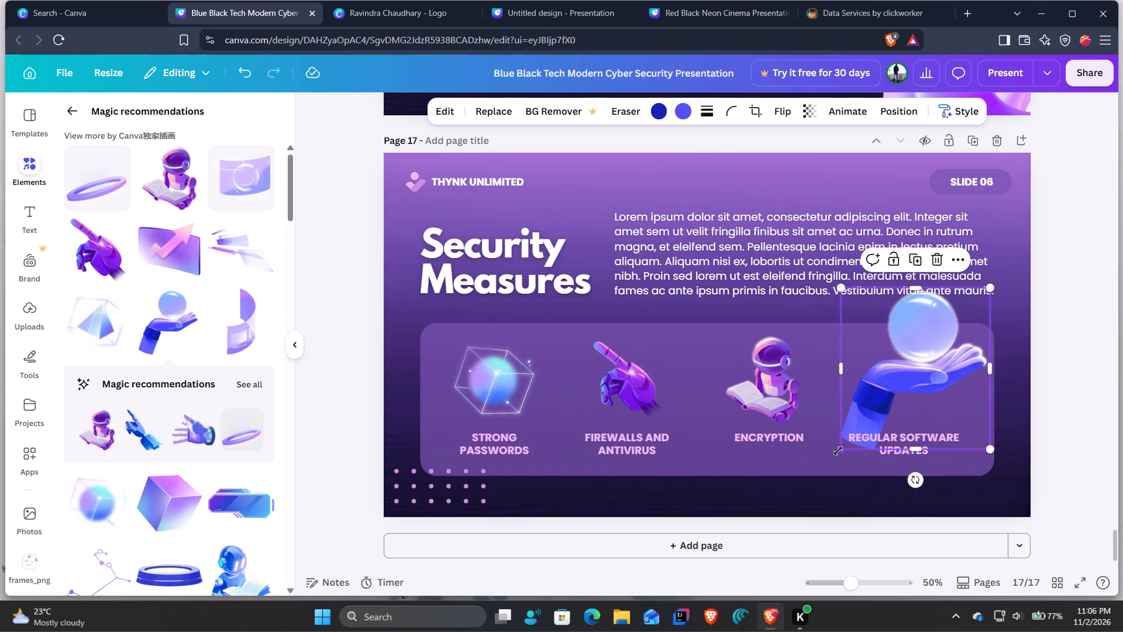
Shrink the graphic of a hand holding a sphere and place it above the REGULAR SOFTWARE UPDATES label on page 17.
drag(838, 451, 894, 391)
drag(943, 338, 899, 391)
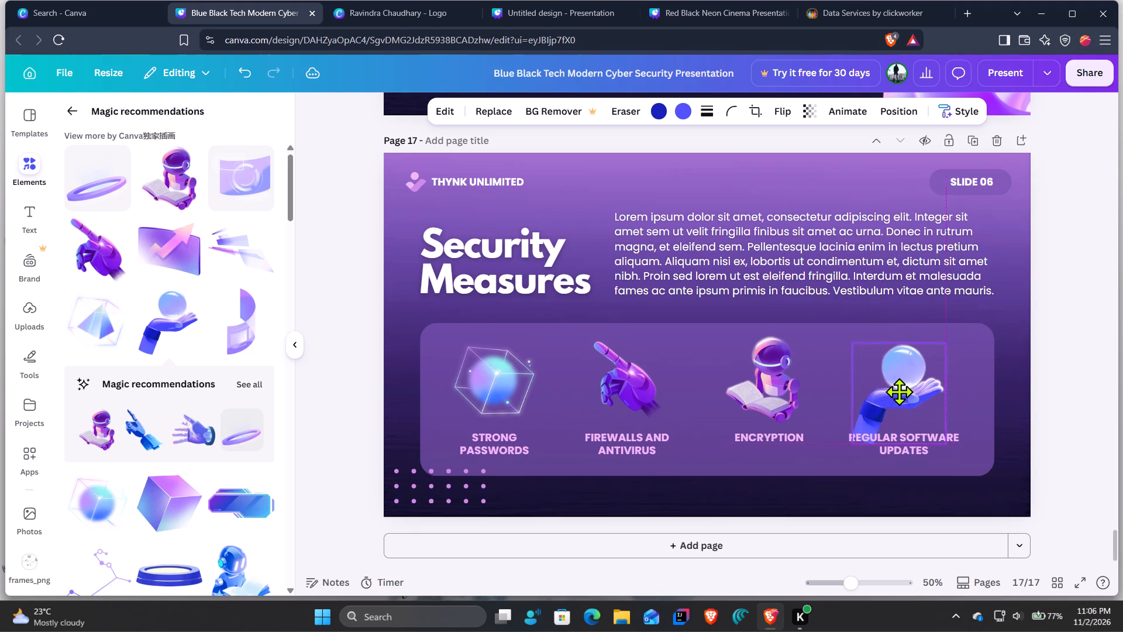
drag(899, 391, 903, 381)
drag(857, 435, 886, 411)
drag(905, 372, 877, 383)
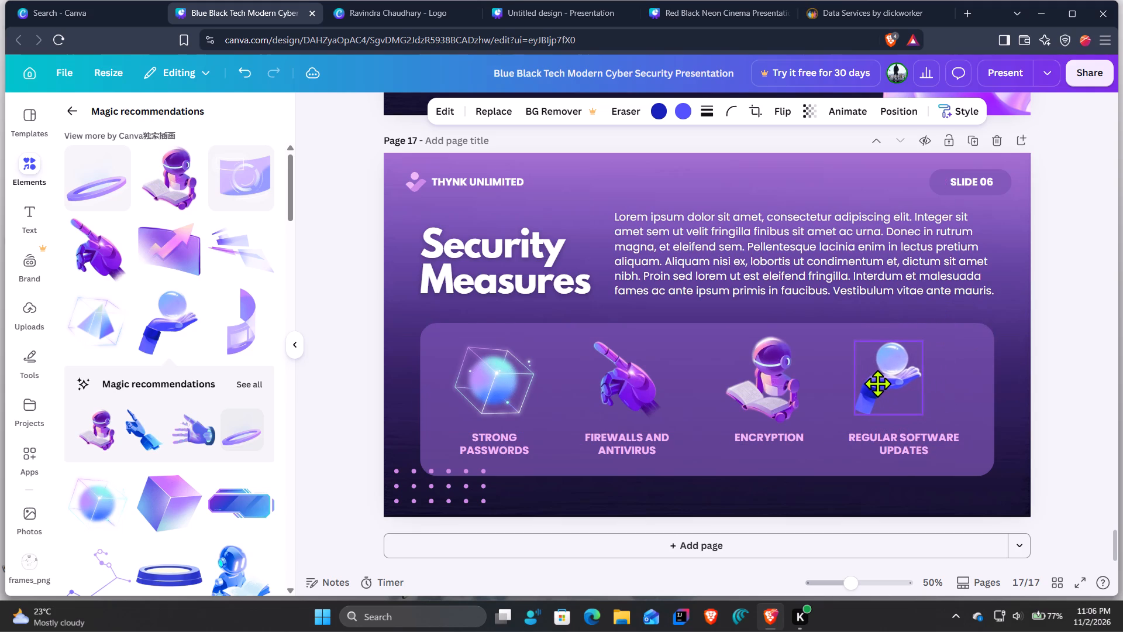
drag(877, 383, 885, 384)
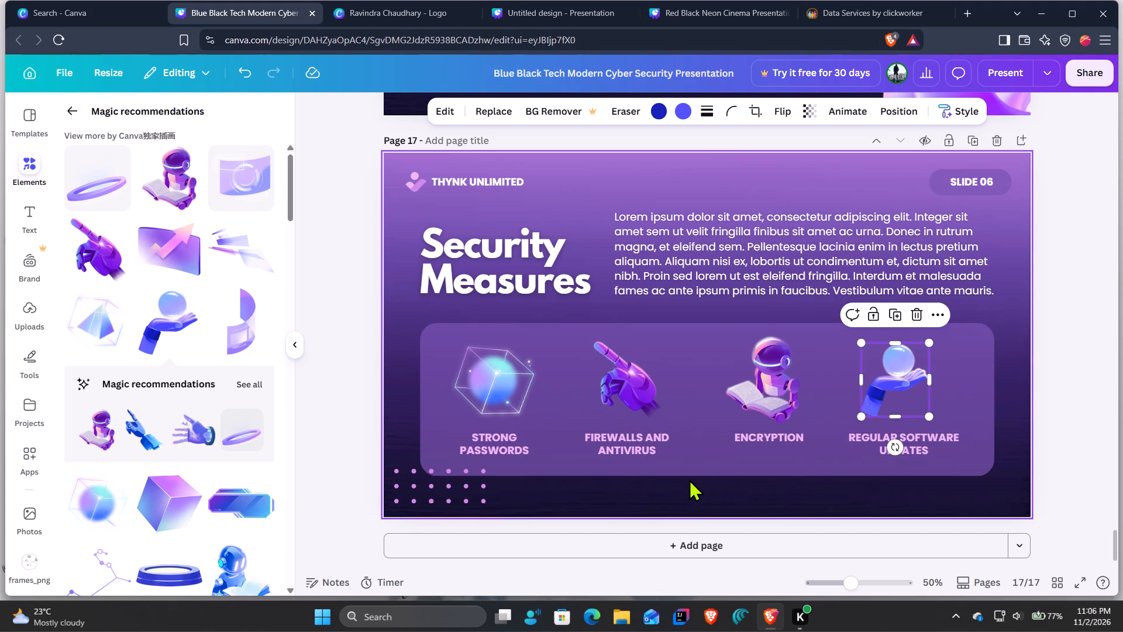
Delete the pink dot grid from the lower-left corner of page 17.
click(687, 492)
click(434, 493)
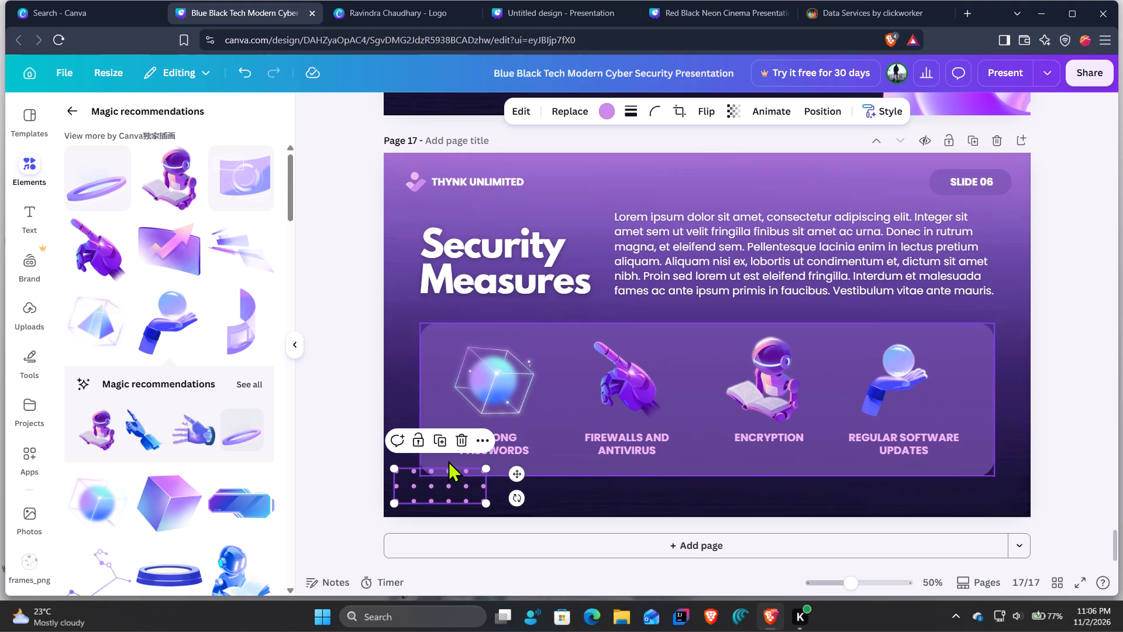
click(464, 441)
click(607, 499)
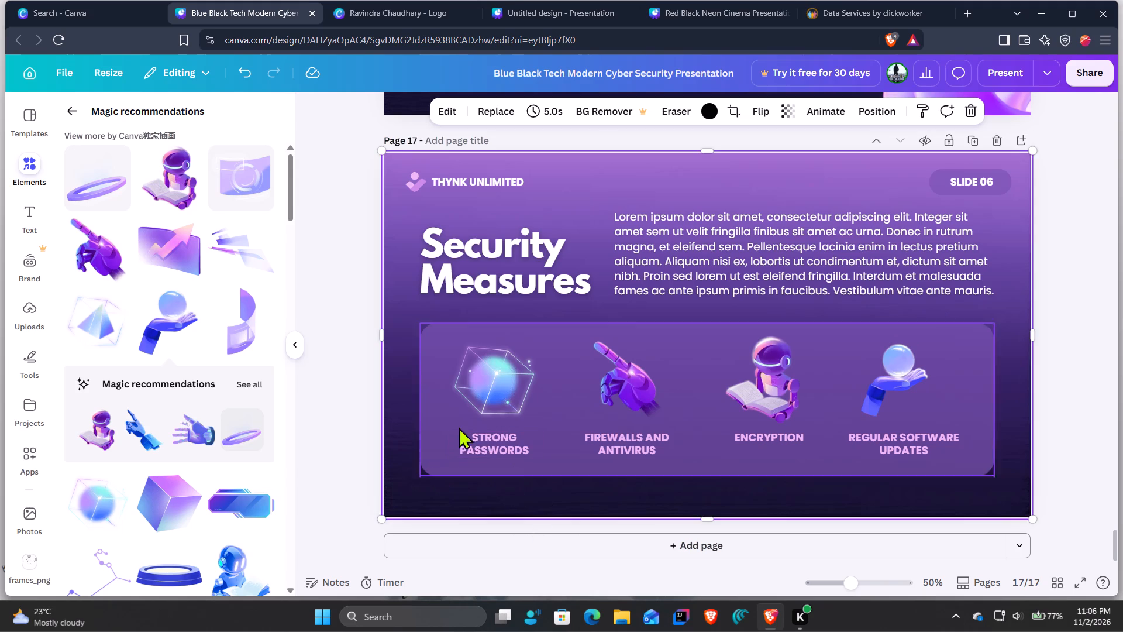
Delete the THYNK UNLIMITED name with its logo icon and the SLIDE 06 badge from the top of page 17.
drag(389, 160, 491, 194)
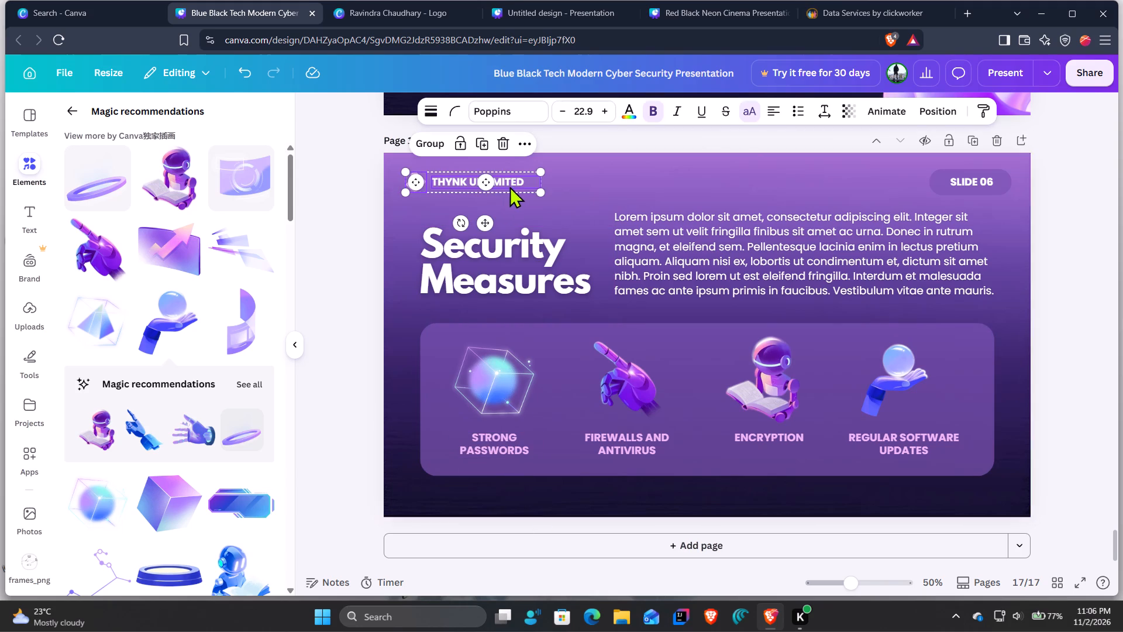
click(505, 147)
drag(941, 164, 969, 186)
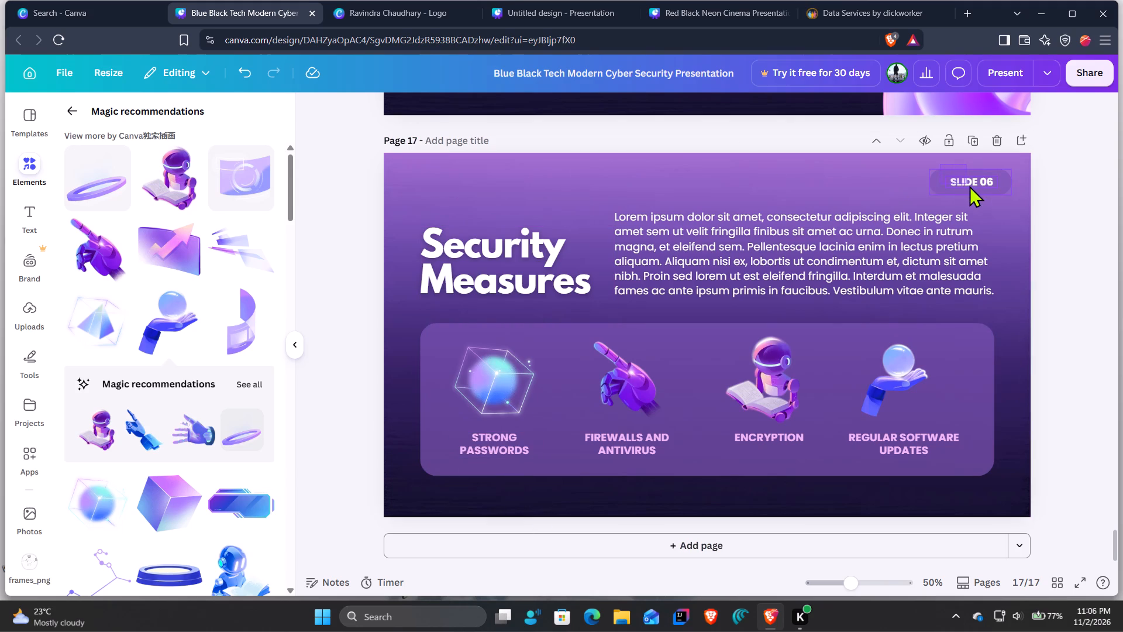
drag(969, 186, 976, 187)
click(1006, 221)
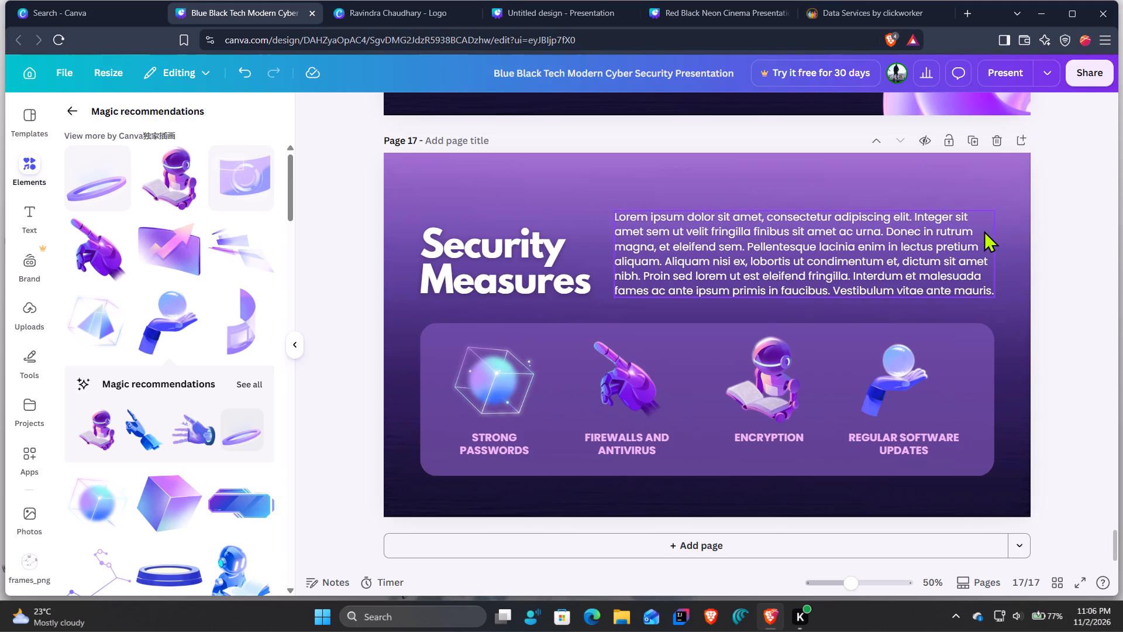
Review the presentation from the first page to page 17, checking the layout of every slide.
scroll(843, 406, up, 7)
scroll(843, 406, down, 2)
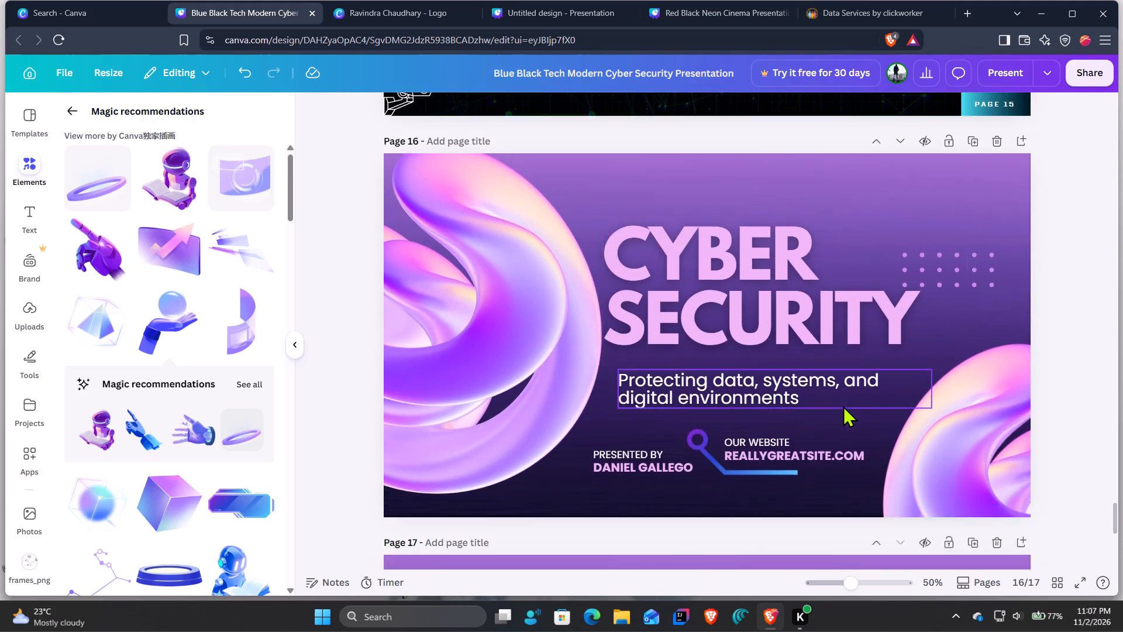
scroll(843, 406, down, 7)
scroll(674, 465, up, 15)
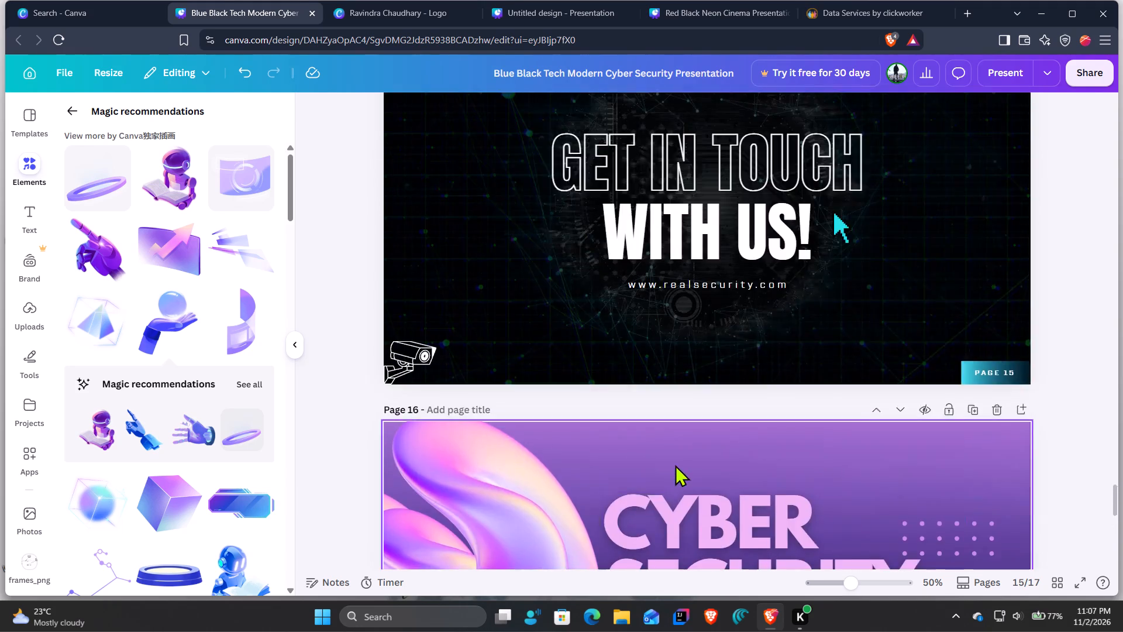
scroll(675, 465, up, 20)
scroll(675, 465, up, 14)
scroll(676, 464, down, 1)
scroll(676, 464, up, 7)
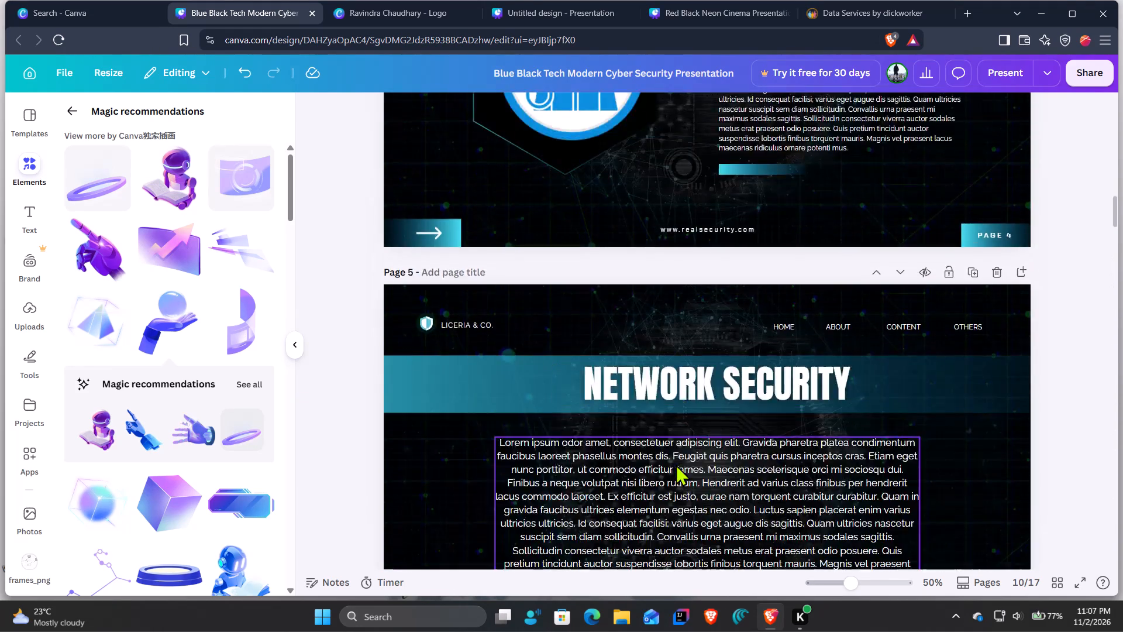
scroll(676, 464, up, 17)
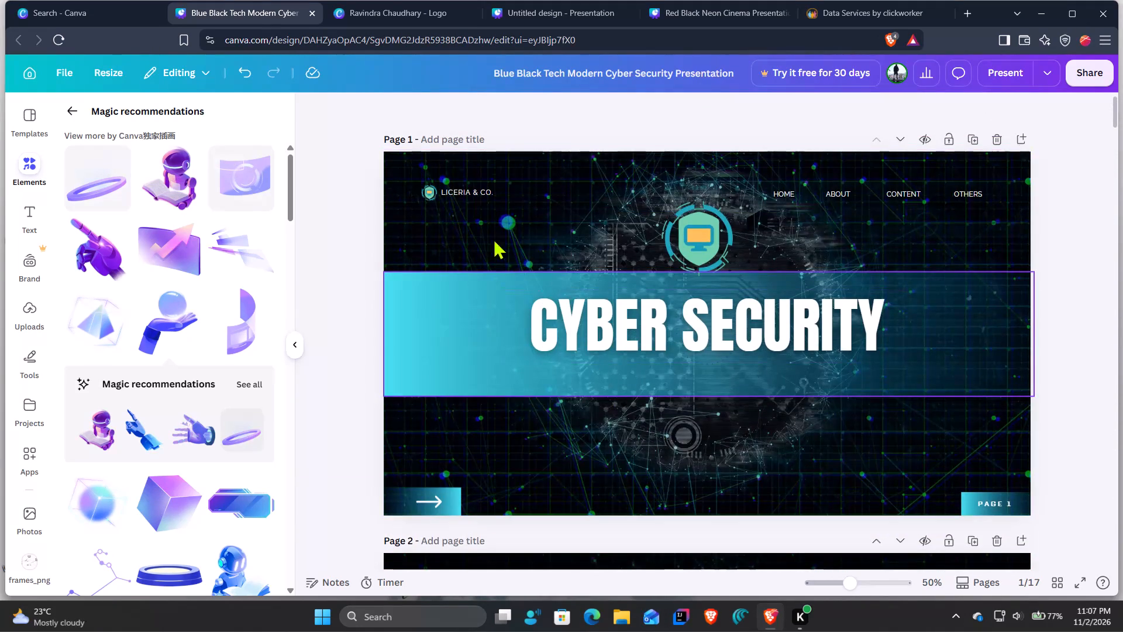
scroll(550, 369, down, 6)
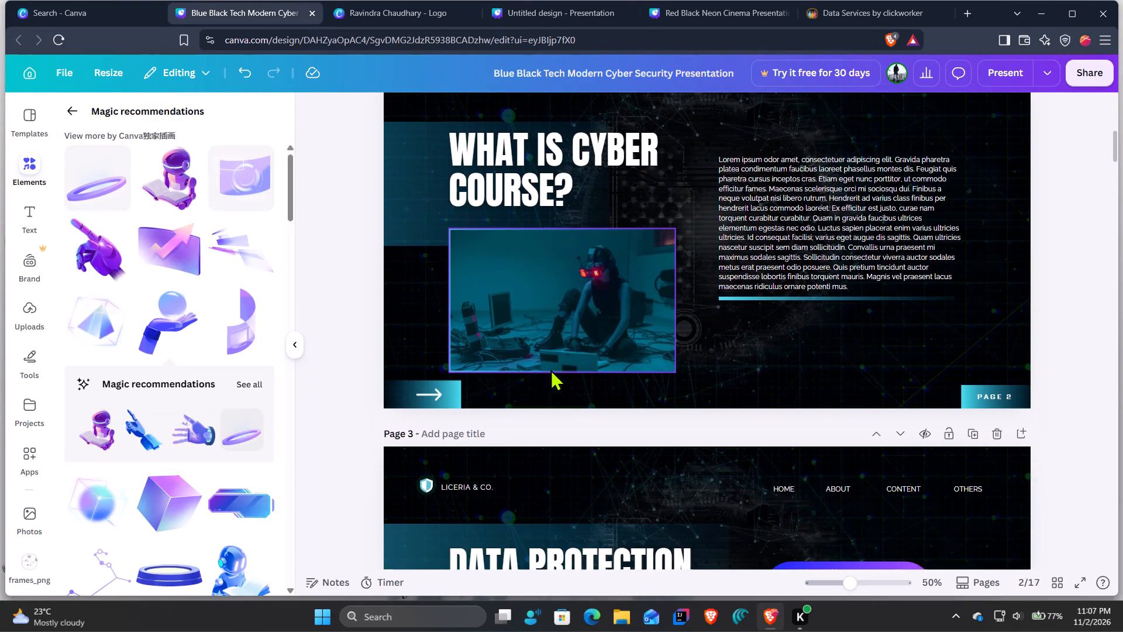
scroll(550, 369, down, 11)
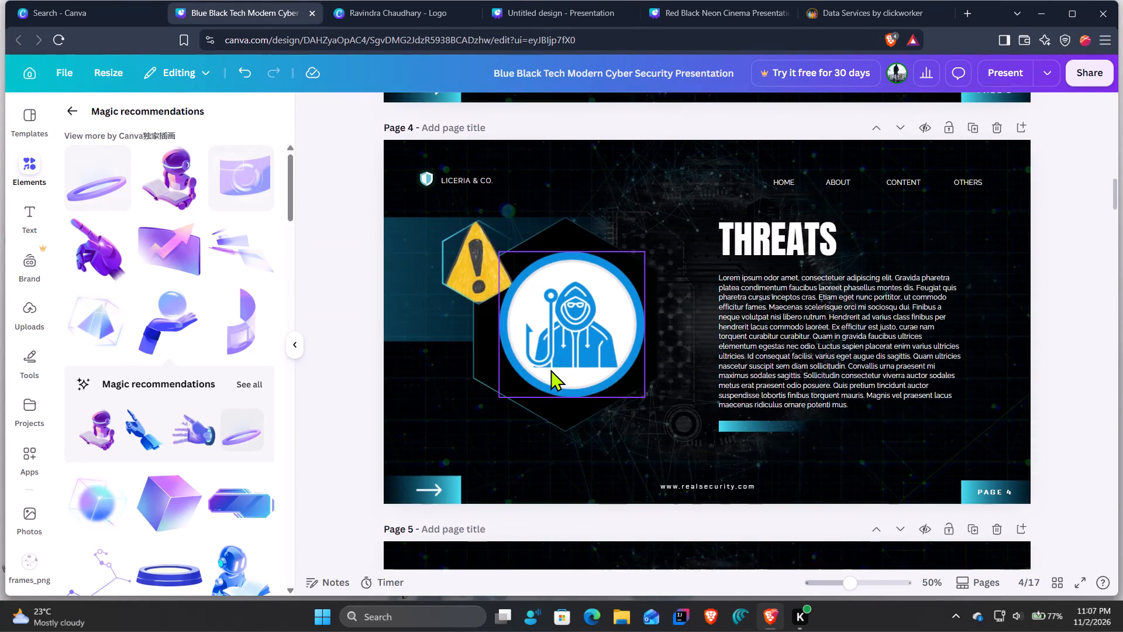
scroll(550, 369, down, 12)
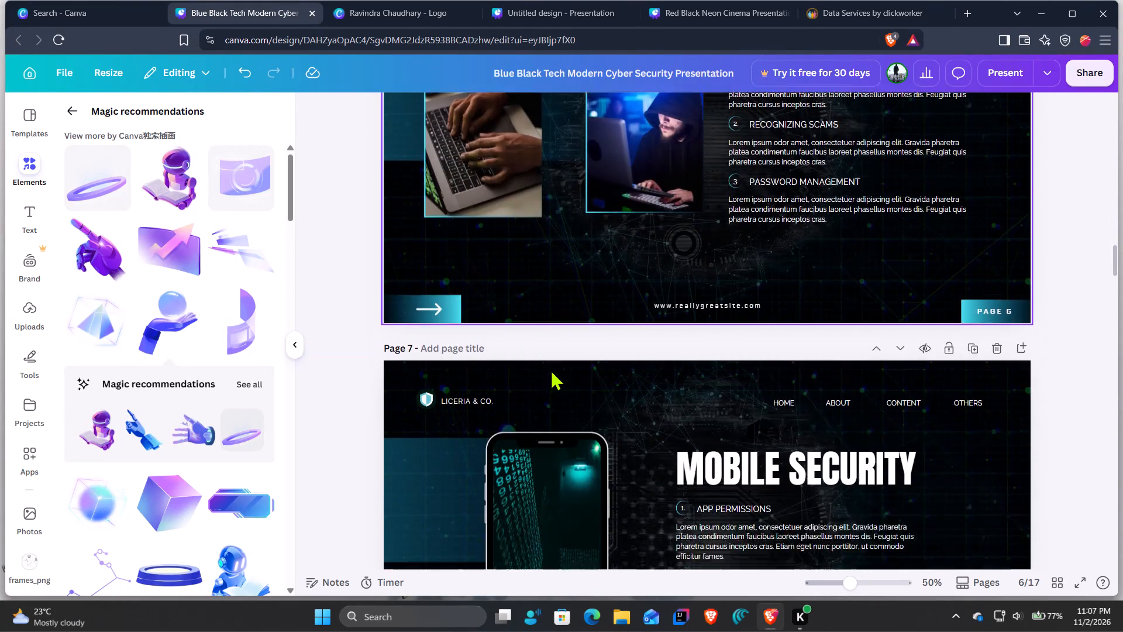
scroll(550, 369, down, 14)
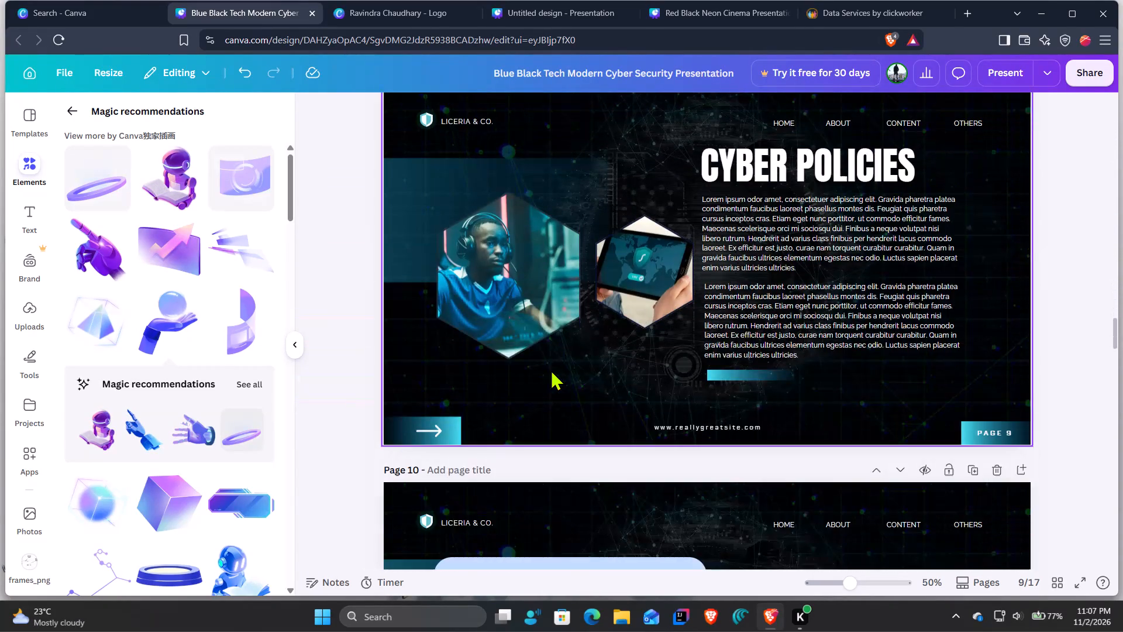
scroll(550, 369, down, 19)
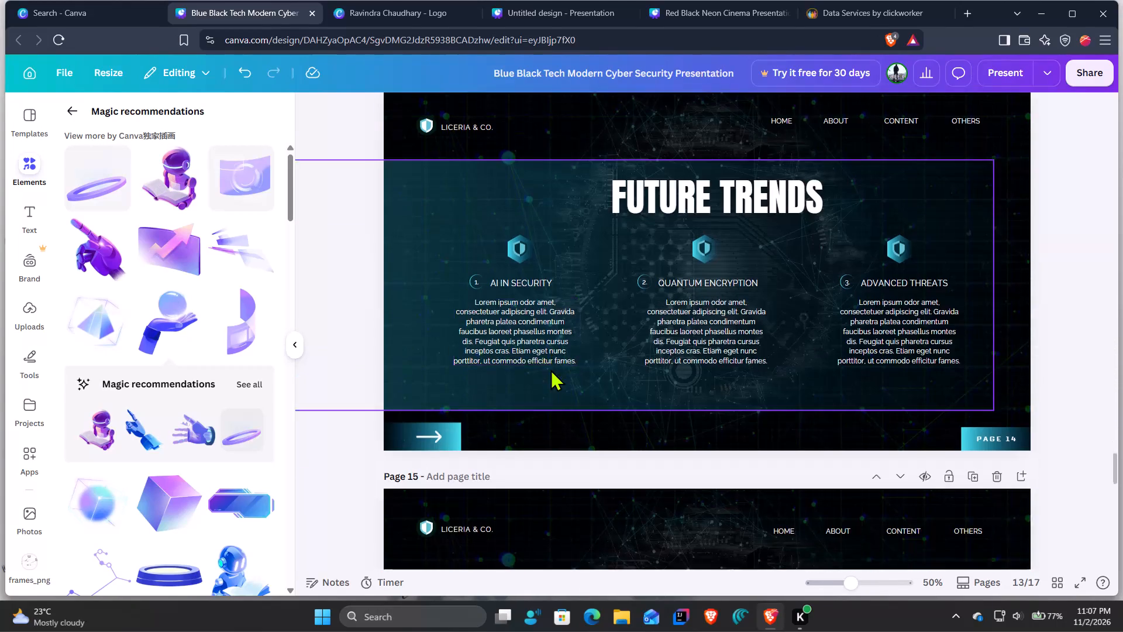
scroll(550, 369, down, 19)
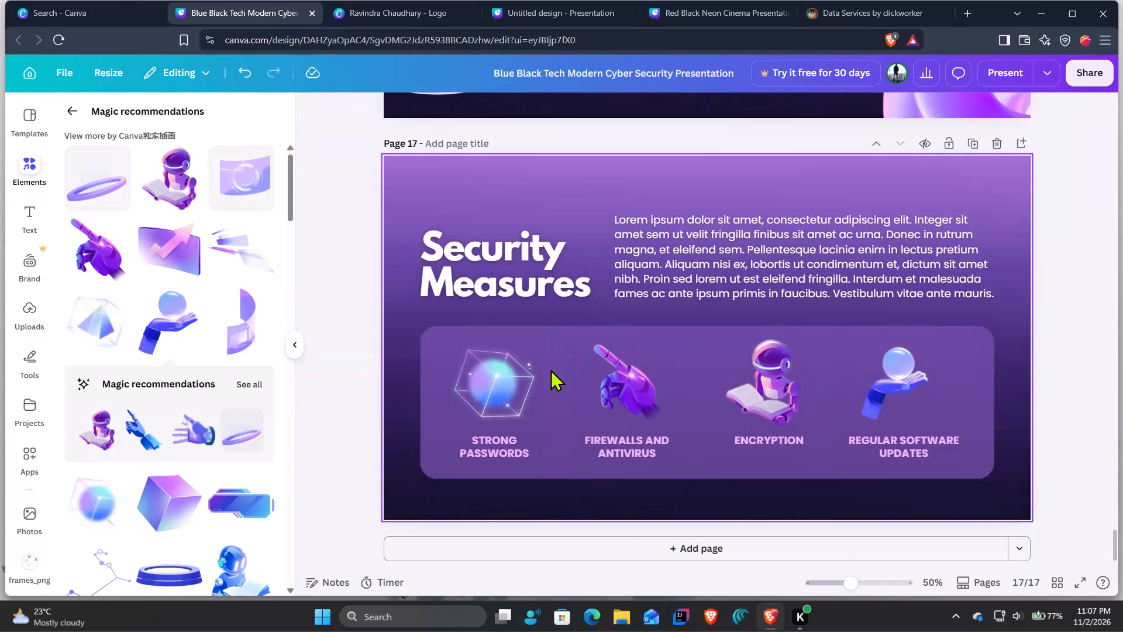
On page 17, slightly shrink and reposition the sphere-holding hand above REGULAR SOFTWARE UPDATES and the reading robot above ENCRYPTION.
click(863, 384)
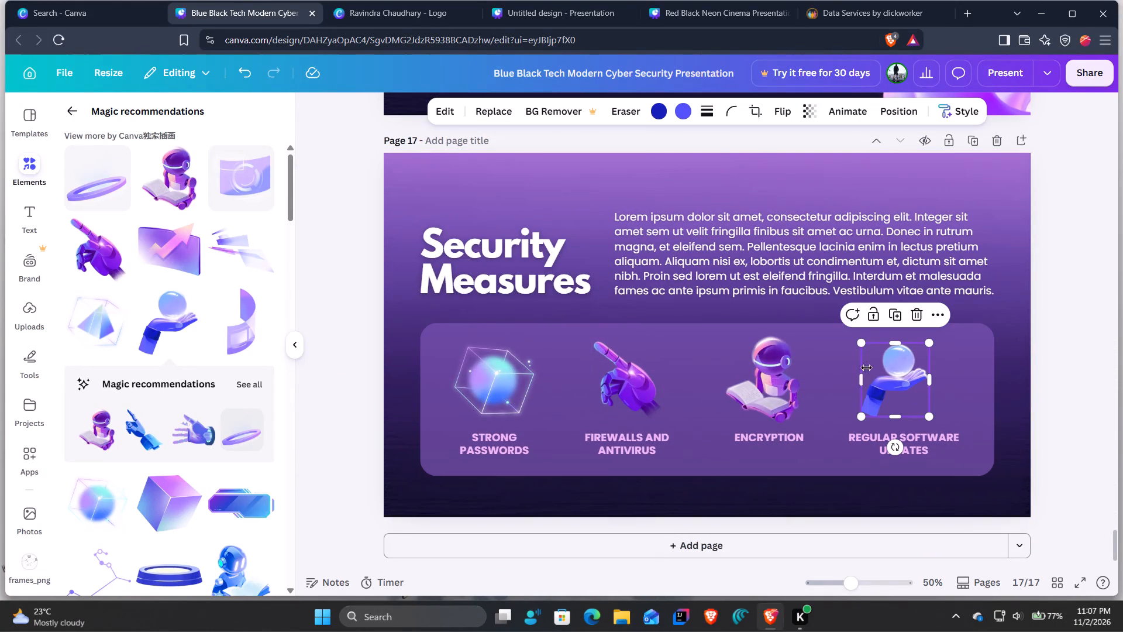
drag(864, 348, 869, 355)
drag(890, 396, 893, 389)
click(789, 369)
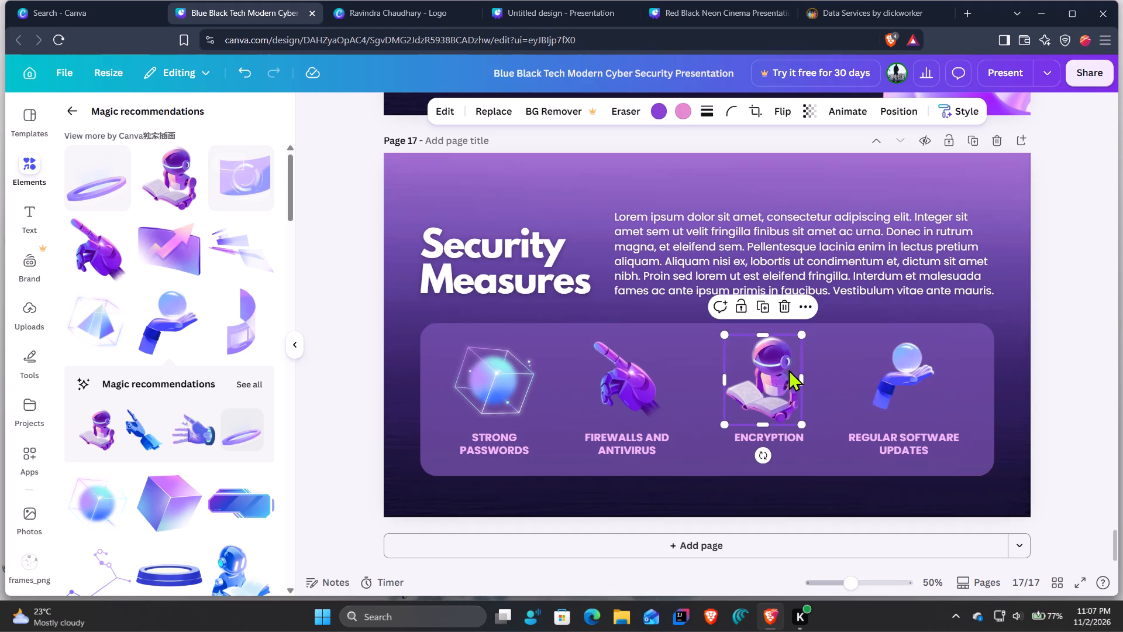
drag(725, 334, 733, 345)
drag(767, 398, 760, 386)
click(902, 408)
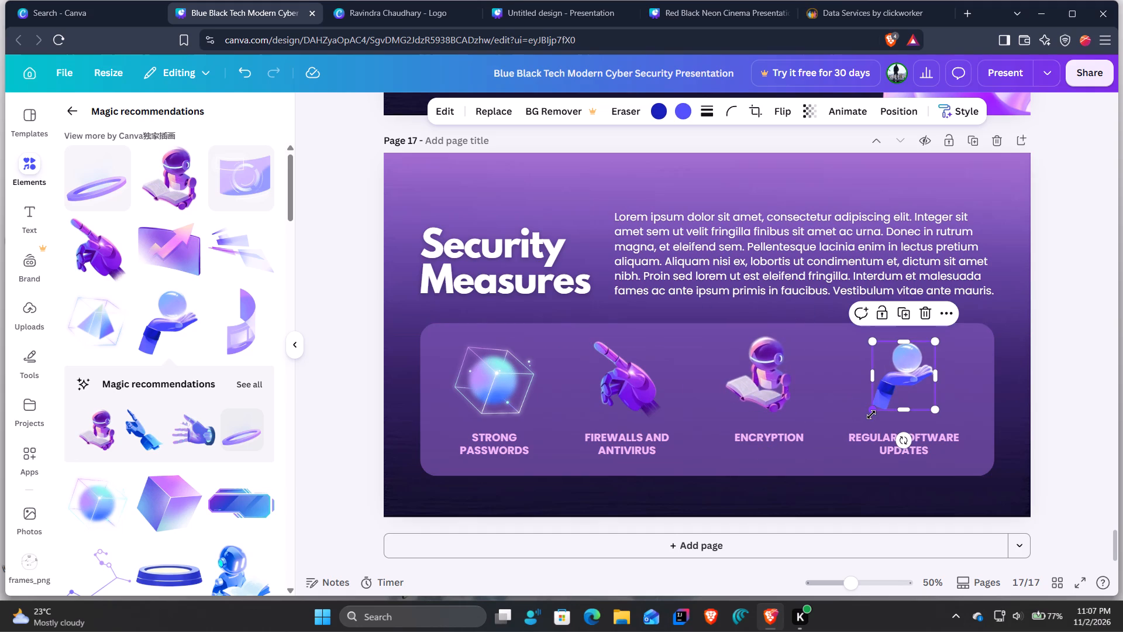
click(871, 414)
Shrink the pointing robotic hand on page 17 and adjust its position above the FIREWALLS AND ANTIVIRUS label.
click(647, 379)
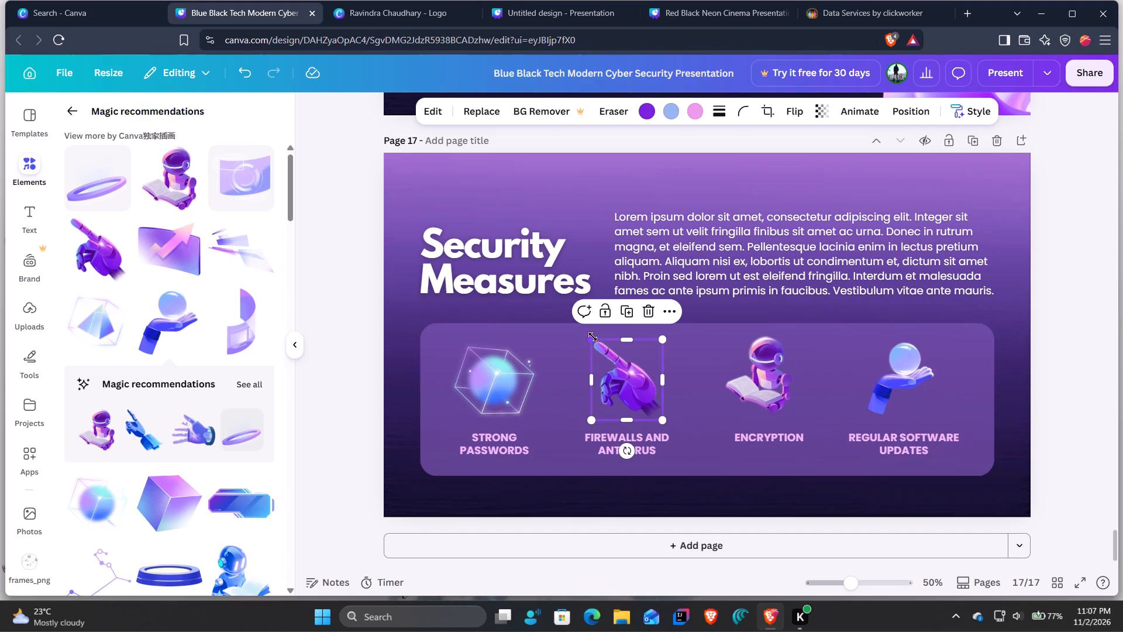
click(590, 334)
click(592, 344)
click(590, 341)
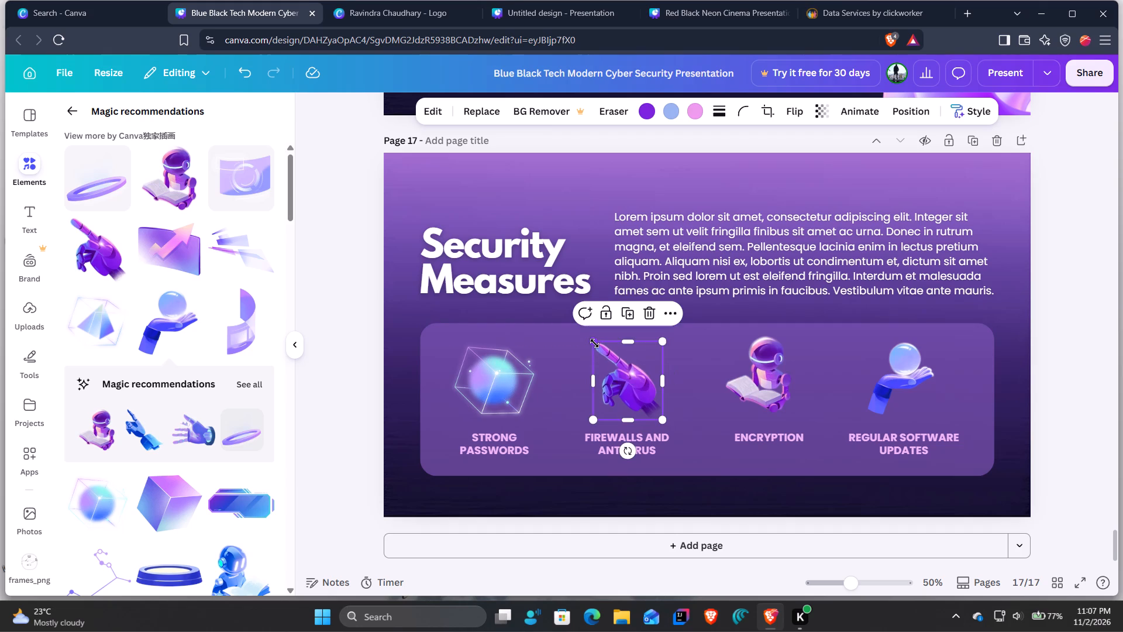
click(594, 343)
drag(594, 343, 600, 349)
drag(628, 393, 626, 384)
drag(598, 408, 607, 401)
click(631, 367)
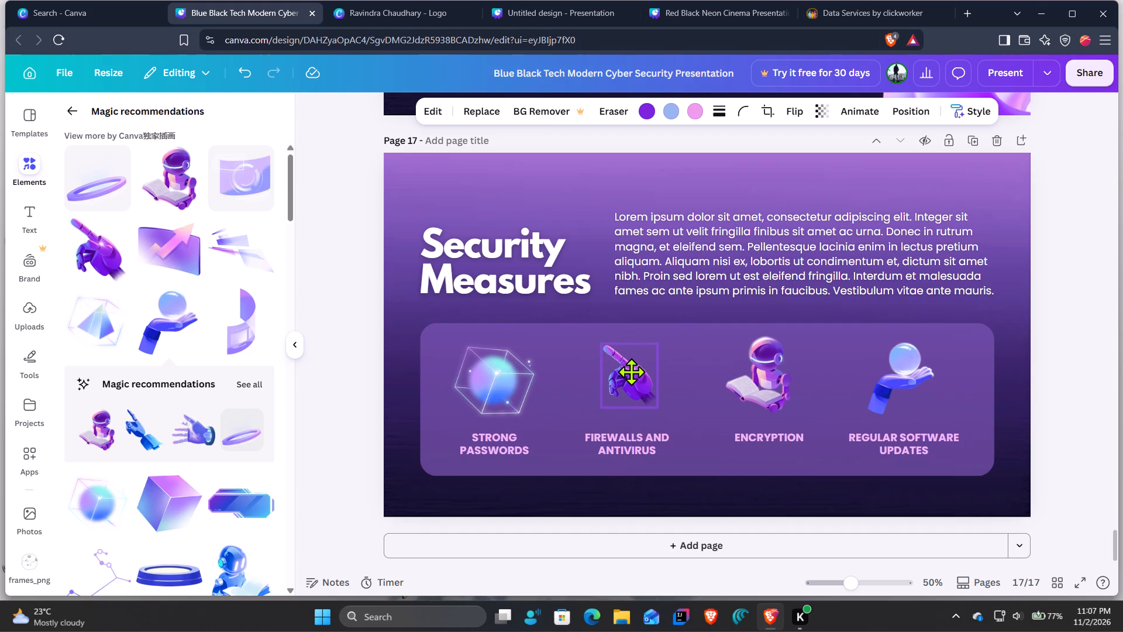
click(471, 384)
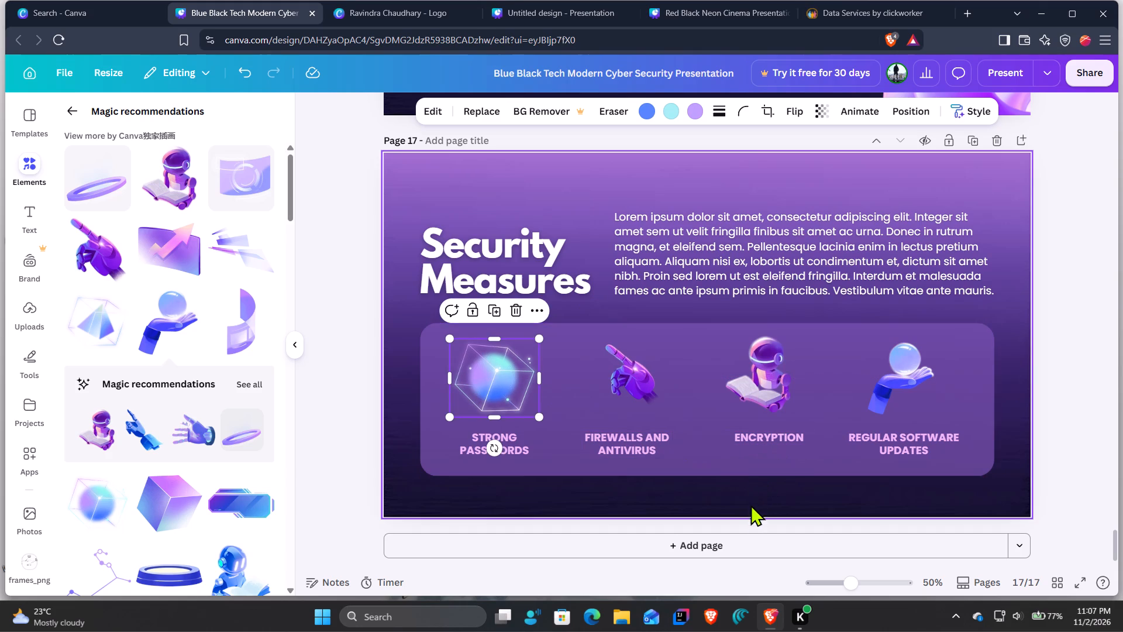
Add page 18 and apply the Conclusion layout from the Purple and Pink Gradient Cyber Security Presentation template.
click(747, 547)
click(13, 128)
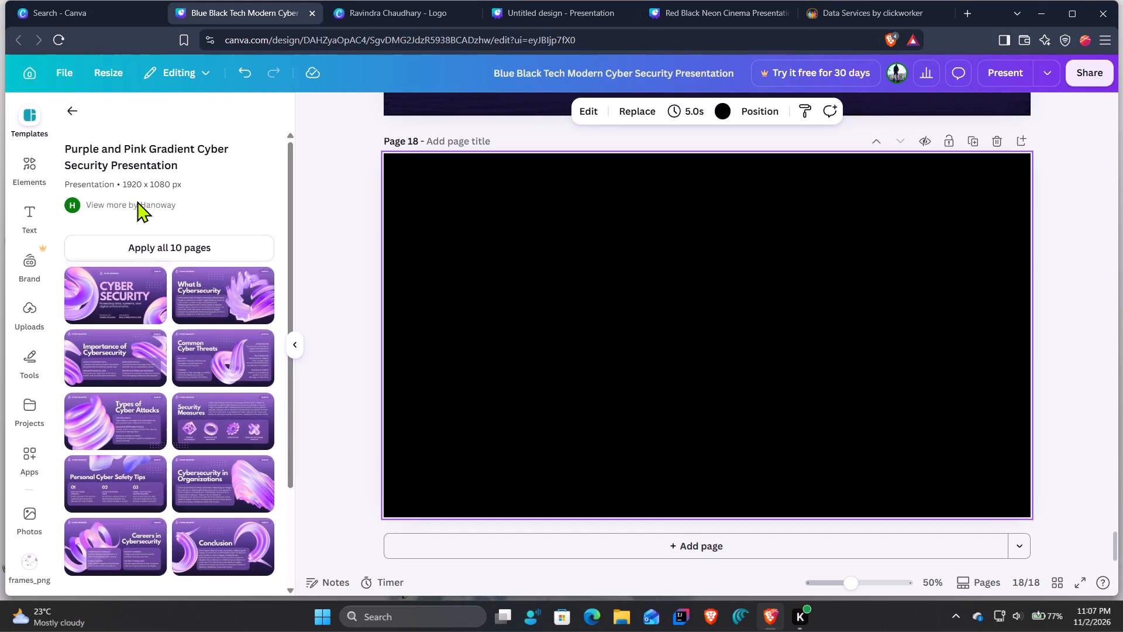
scroll(217, 455, down, 2)
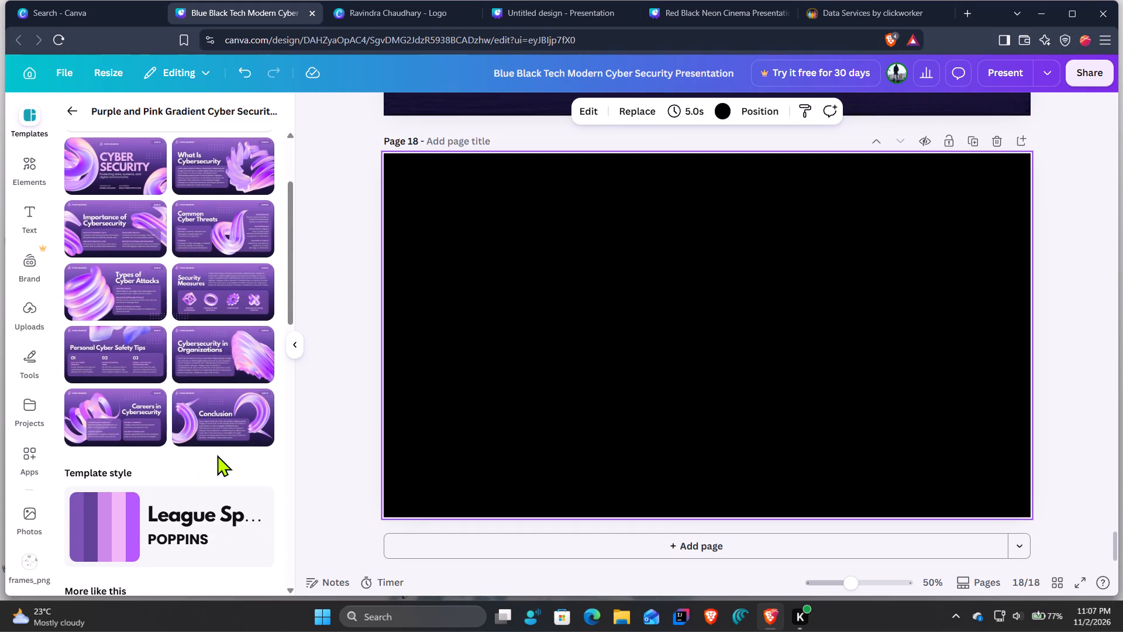
scroll(217, 455, down, 5)
scroll(217, 455, up, 4)
click(229, 346)
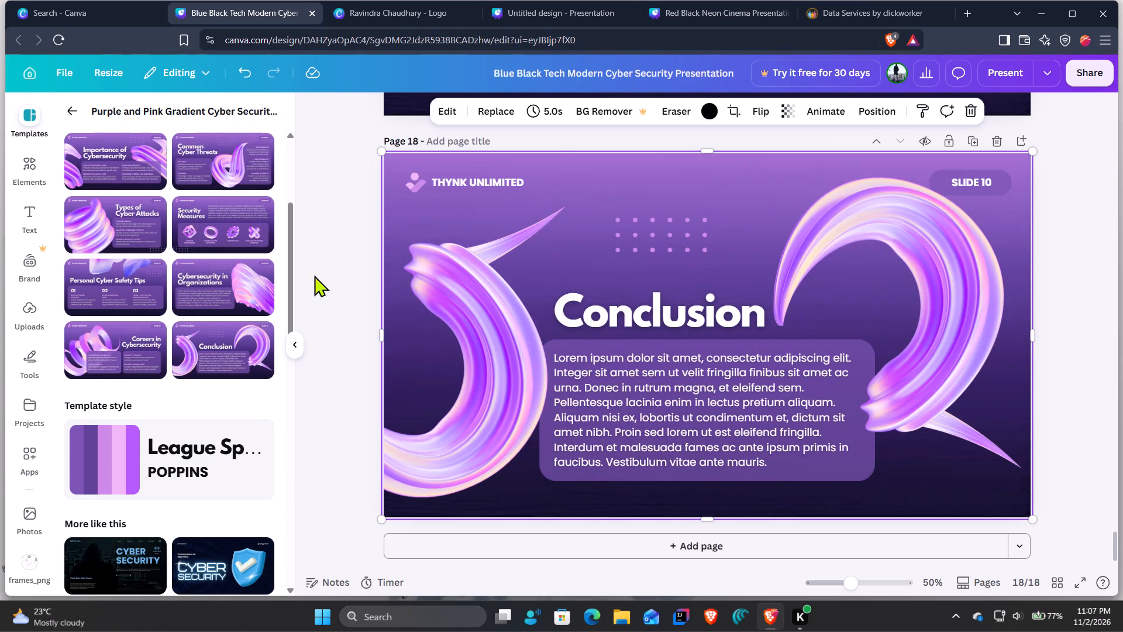
Insert the blue, purple and yellow gradient rounded shape on page 18, shrunk and placed in the slide's lower-left corner.
click(22, 172)
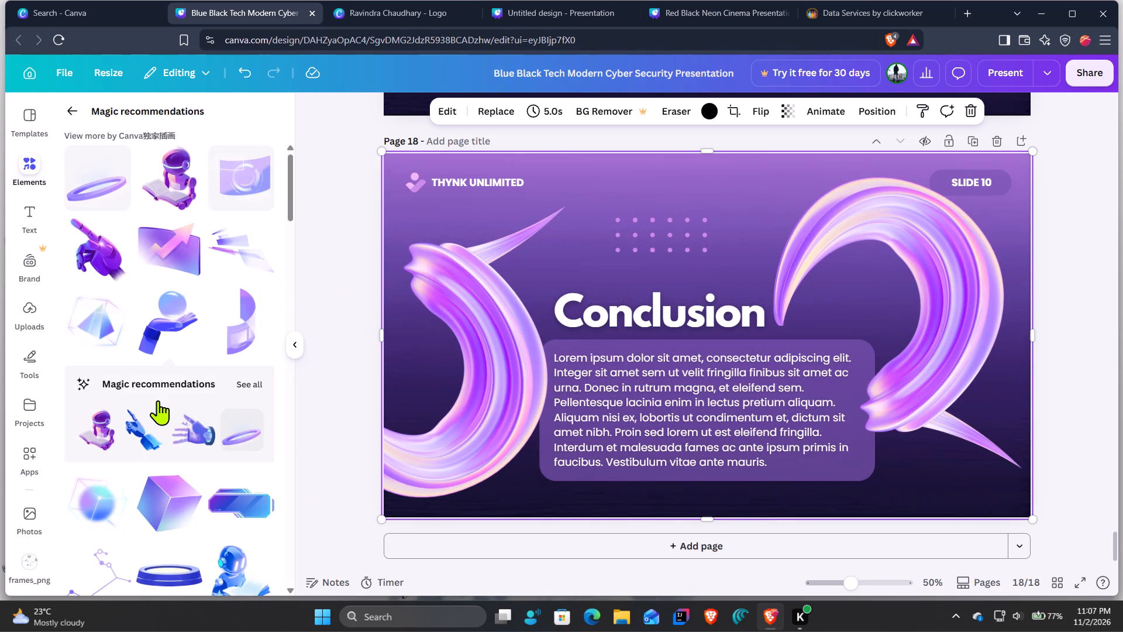
scroll(158, 400, up, 2)
scroll(158, 400, down, 6)
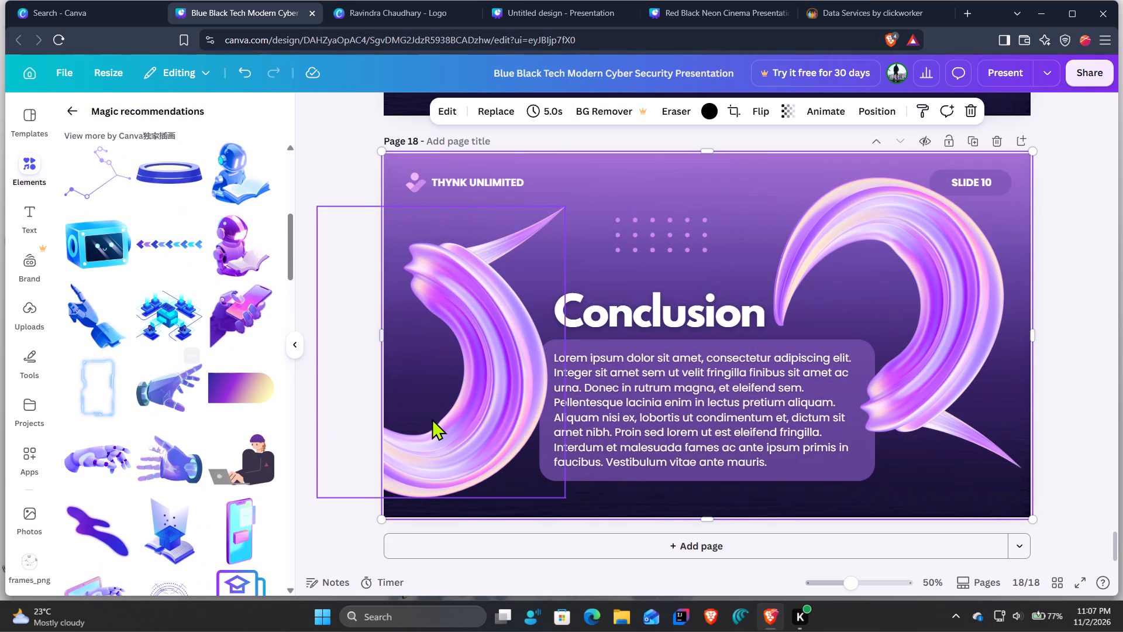
click(255, 399)
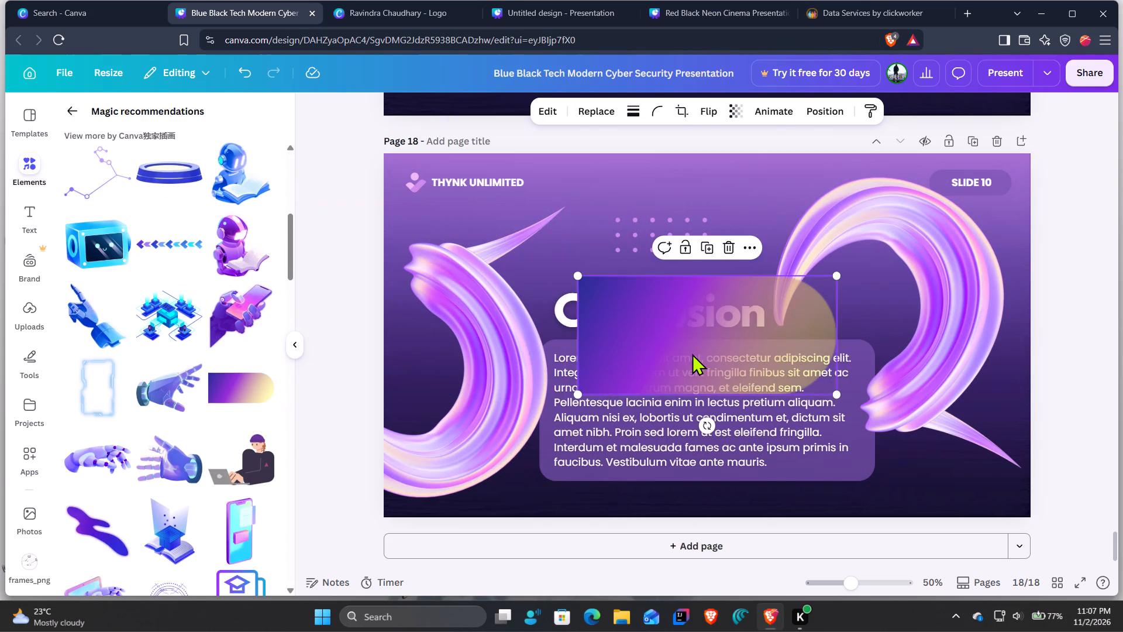
drag(669, 349, 443, 503)
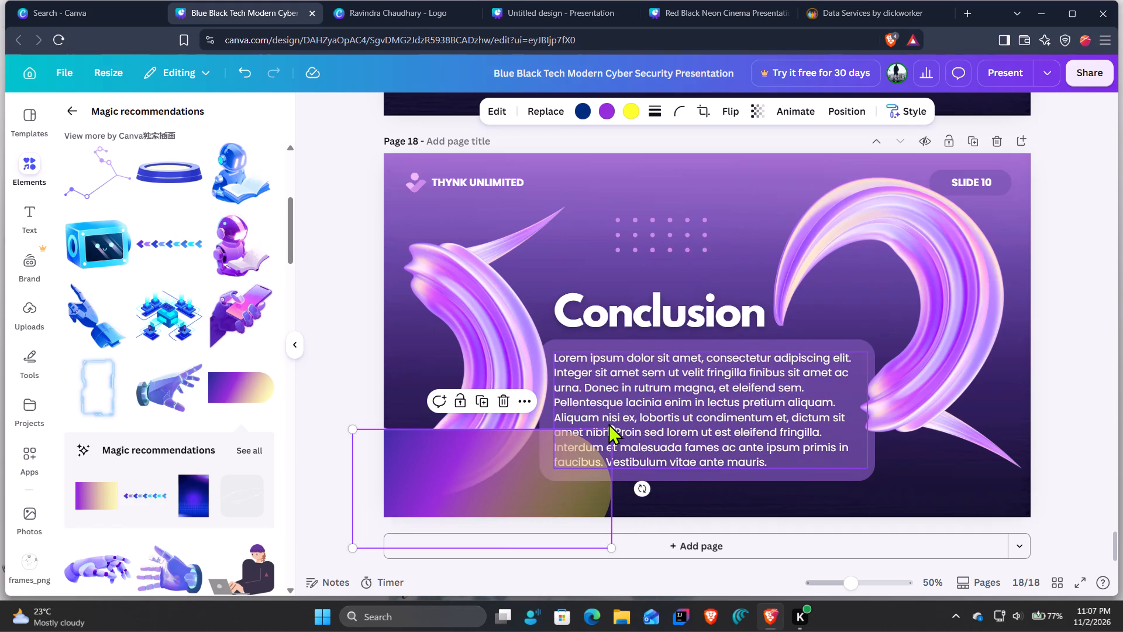
drag(611, 431, 553, 509)
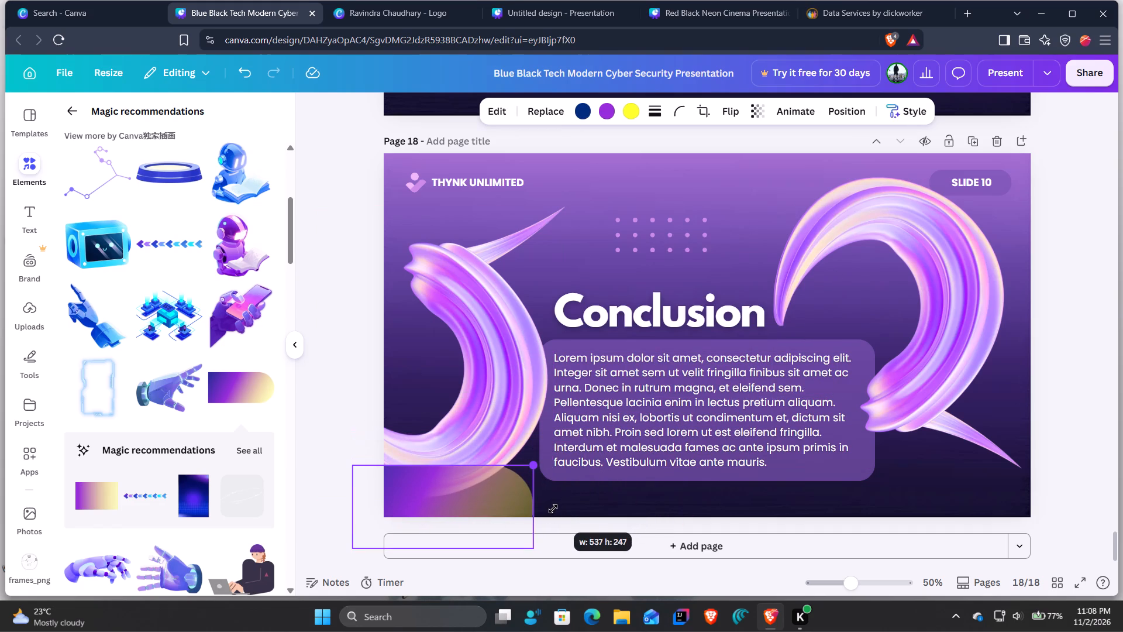
drag(553, 509, 536, 514)
Move the left ribbon graphic clear of page 18's header and delete the THYNK UNLIMITED name with its logo icon.
drag(497, 430, 490, 381)
click(405, 178)
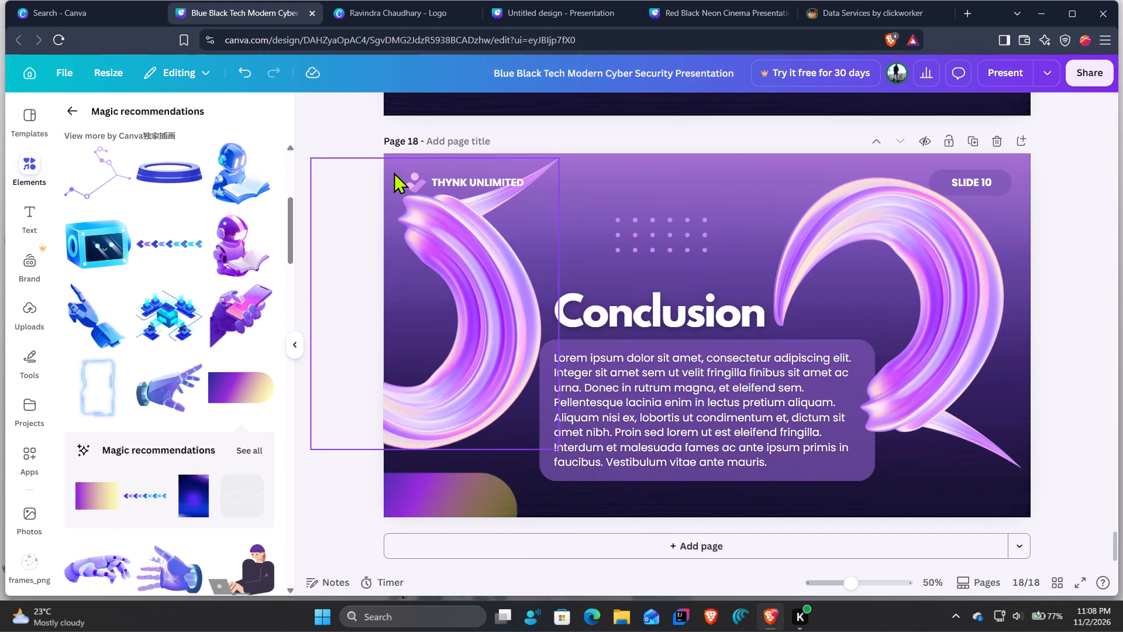
drag(414, 229, 419, 326)
drag(396, 168, 471, 194)
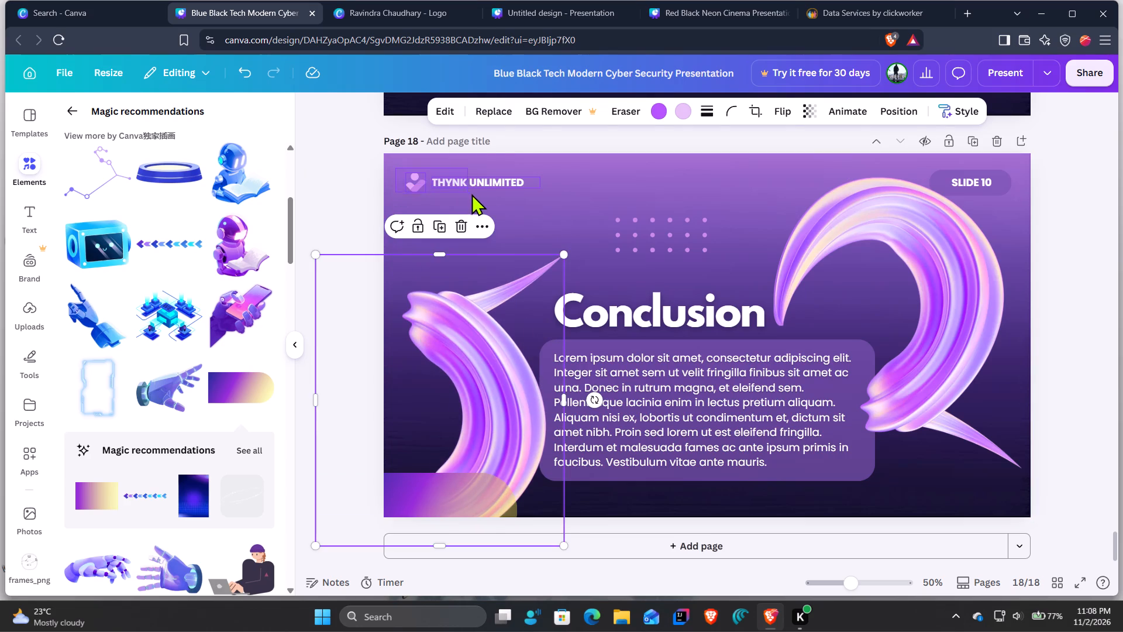
drag(471, 194, 488, 196)
click(503, 143)
Move page 18's left ribbon graphic up to the slide's top edge and the other ribbon outward past the right edge.
drag(476, 346, 473, 248)
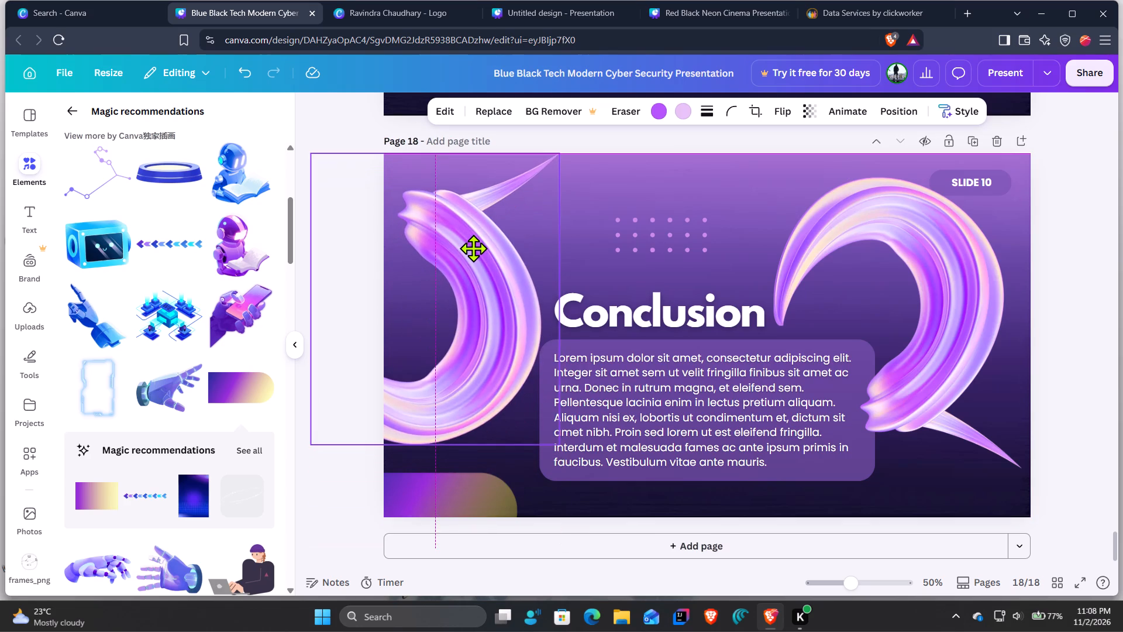
drag(473, 248, 463, 239)
drag(884, 262, 900, 267)
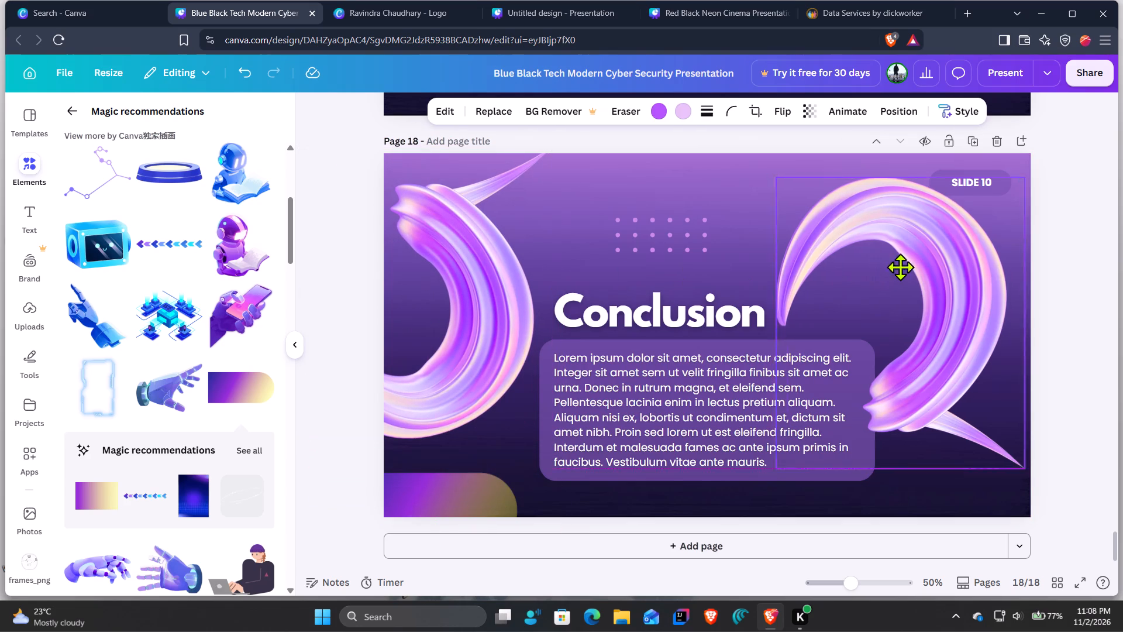
drag(900, 267, 914, 270)
Delete the SLIDE 10 text with its badge shape and the pink dot grid from page 18.
click(947, 213)
click(959, 185)
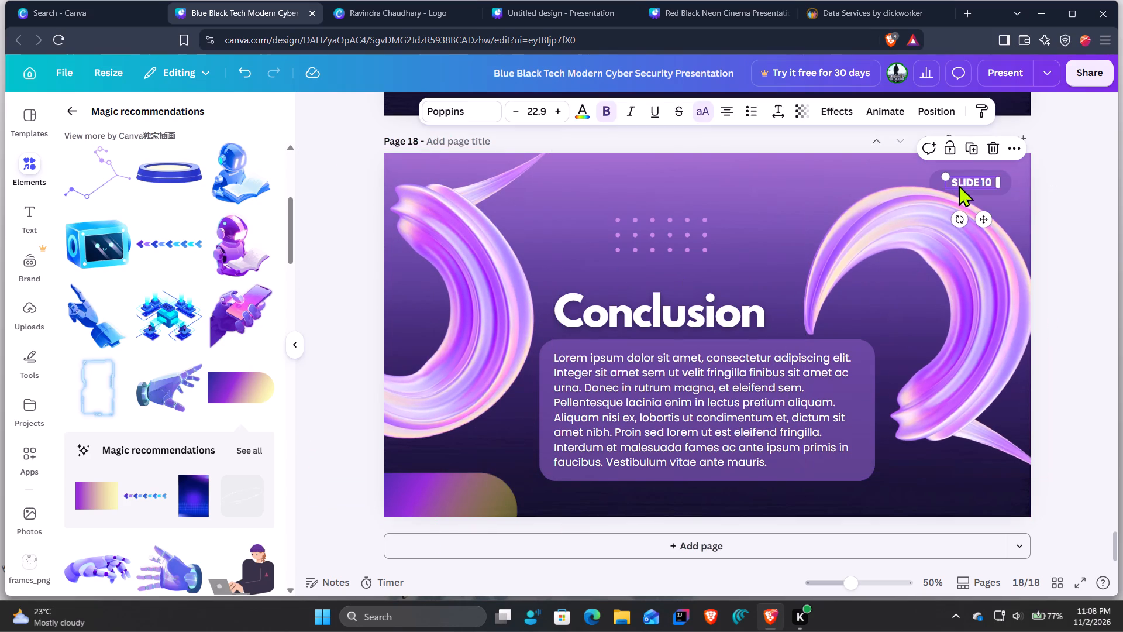
click(990, 152)
click(983, 174)
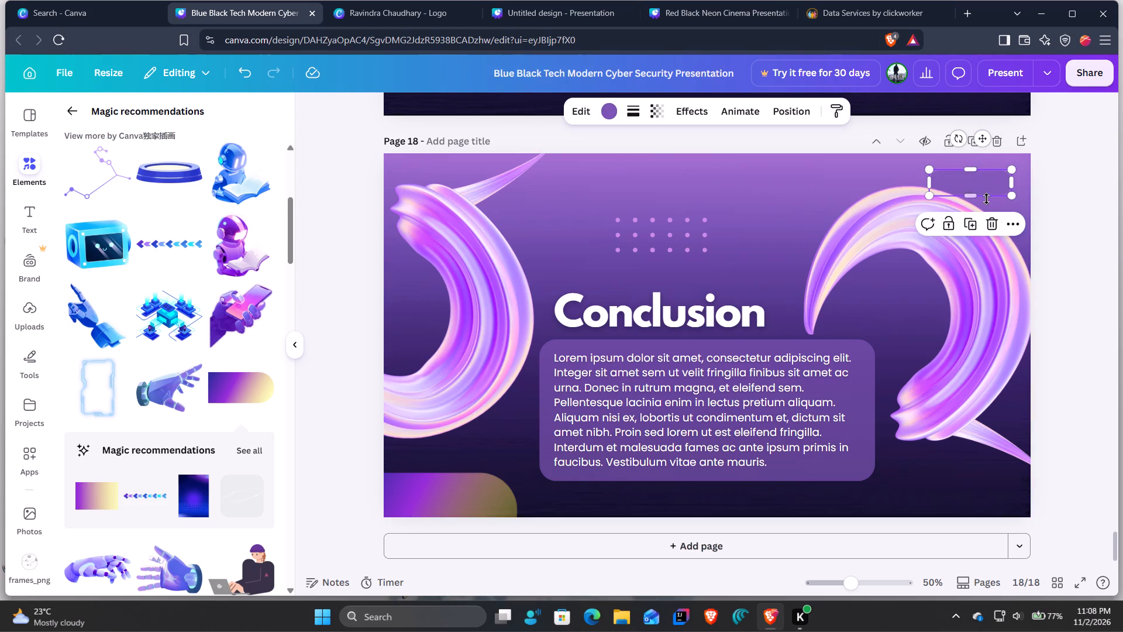
click(990, 223)
click(669, 235)
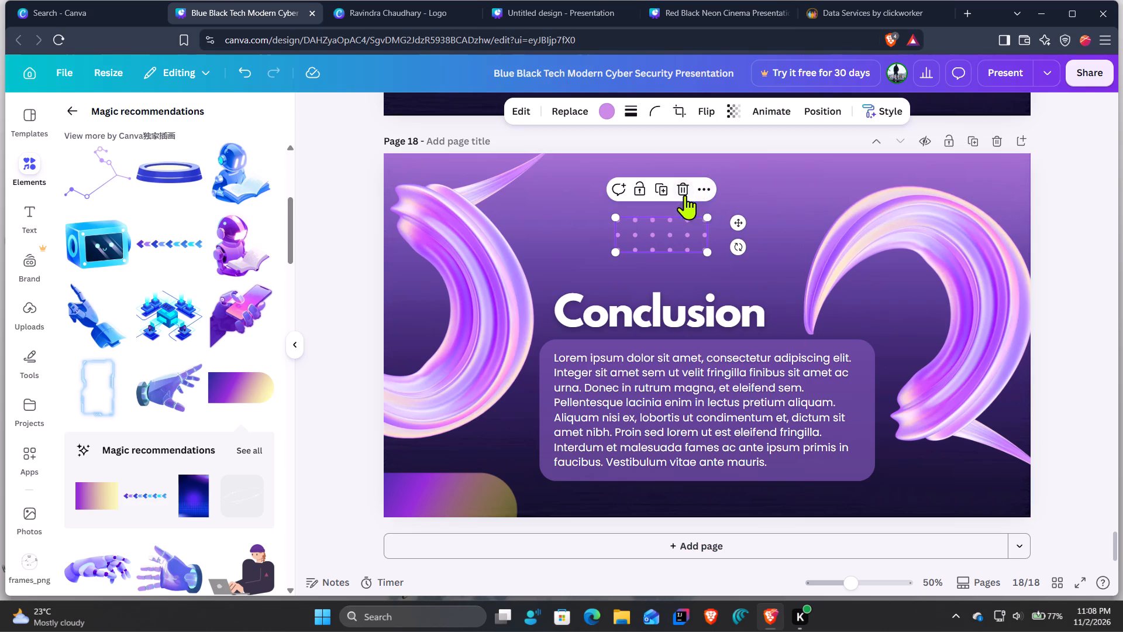
click(685, 195)
Move the Conclusion title, its paragraph and the rounded purple panel higher on page 18, keeping the panel behind the paragraph.
drag(677, 311, 677, 242)
drag(685, 366, 681, 314)
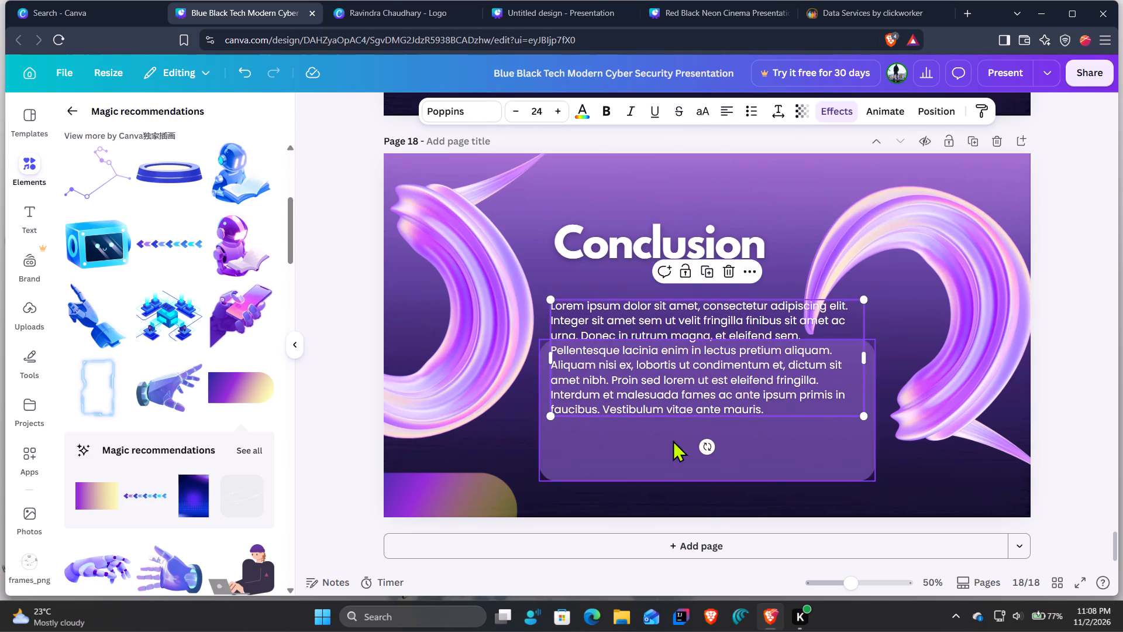
drag(669, 451, 660, 399)
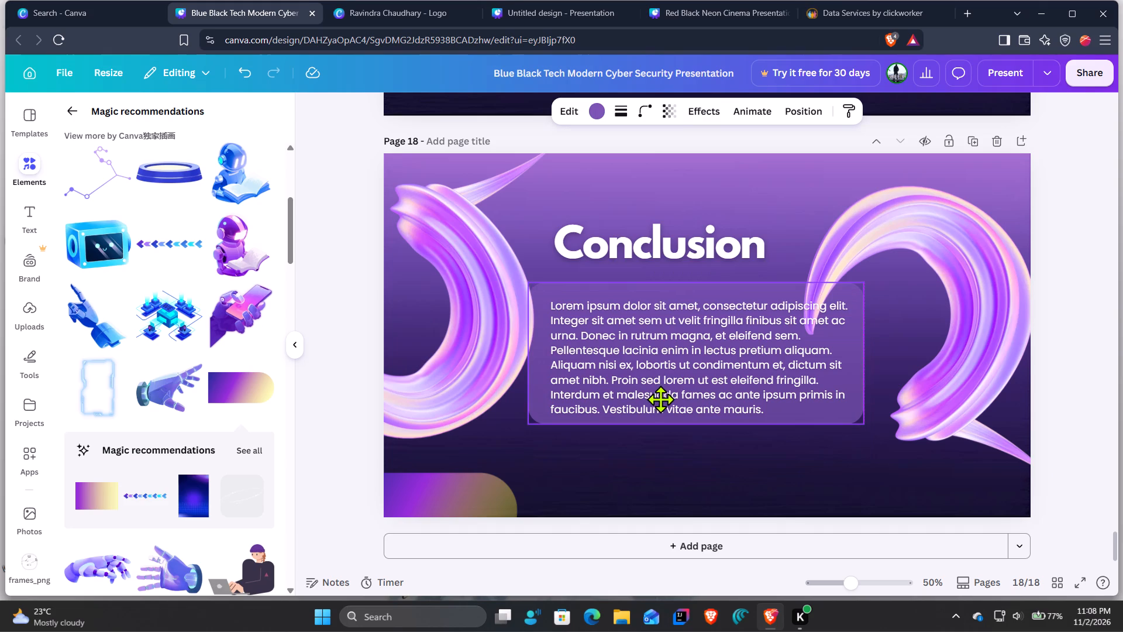
drag(660, 399, 665, 398)
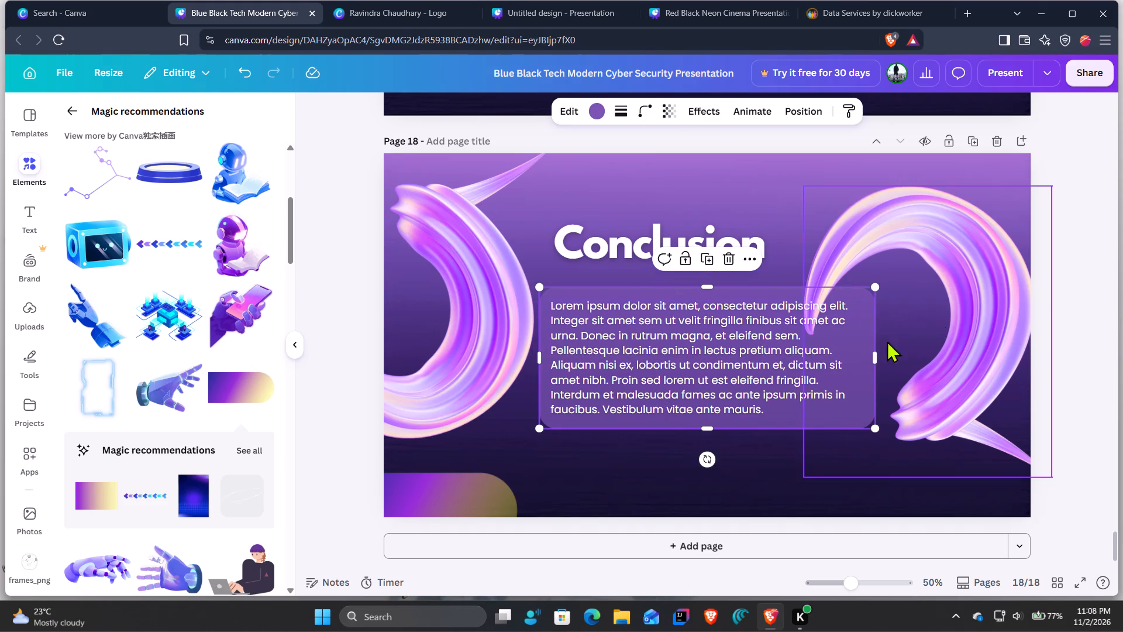
Move page 18's right ribbon graphic up to the slide's top edge and slightly further past the right edge.
drag(967, 305, 980, 270)
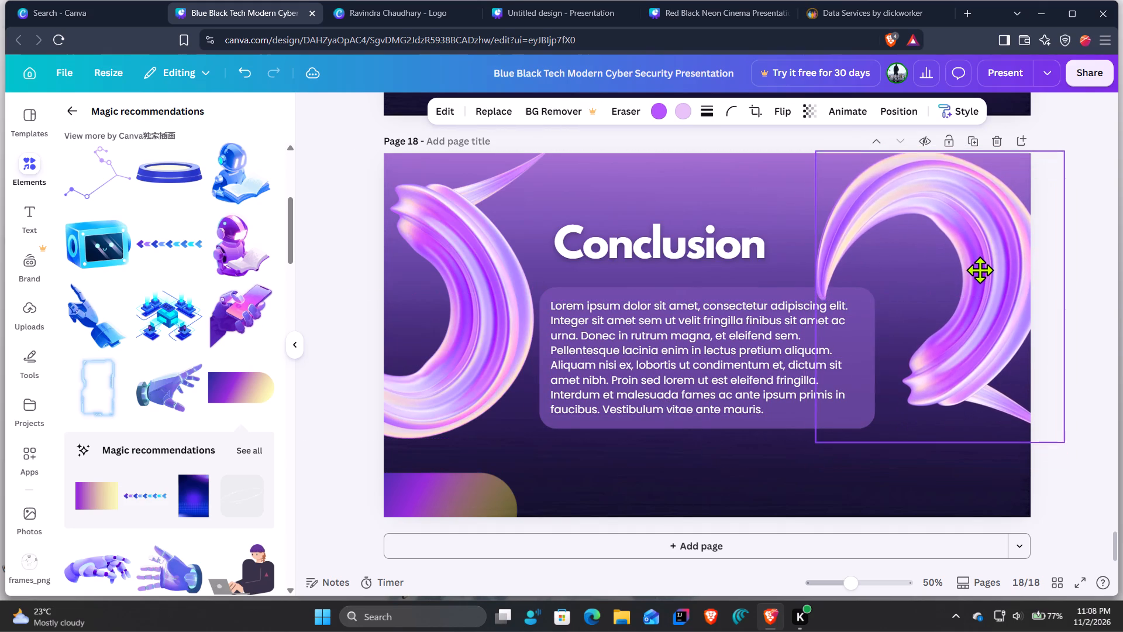
drag(980, 270, 980, 274)
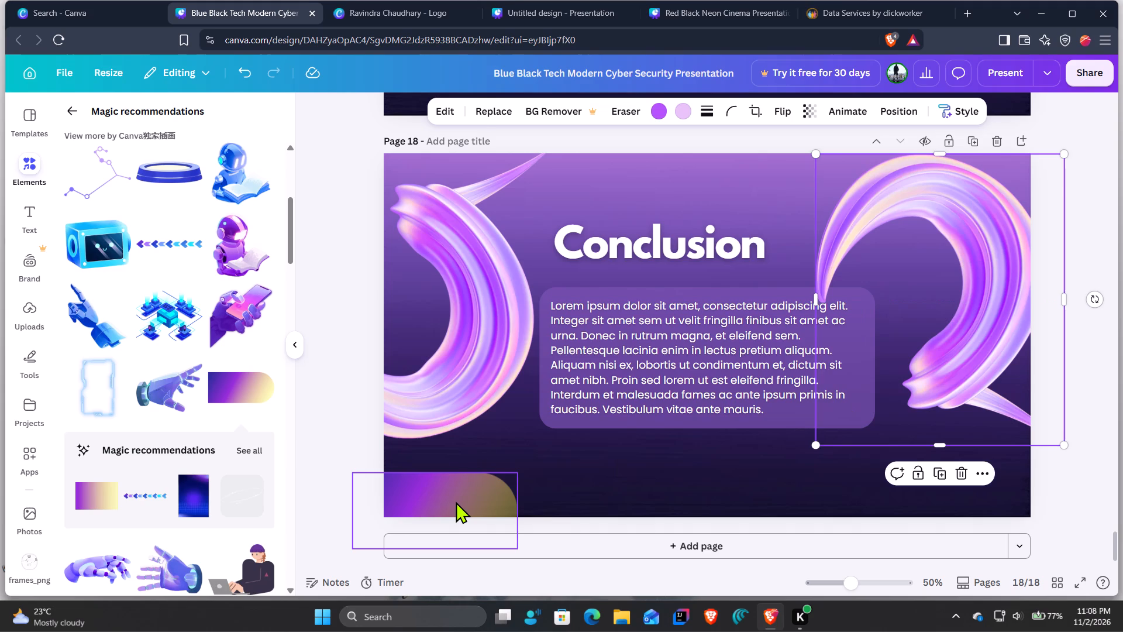
Duplicate page 18's gradient corner shape, place the copy at the bottom-right corner and flip it horizontally.
click(456, 502)
click(438, 447)
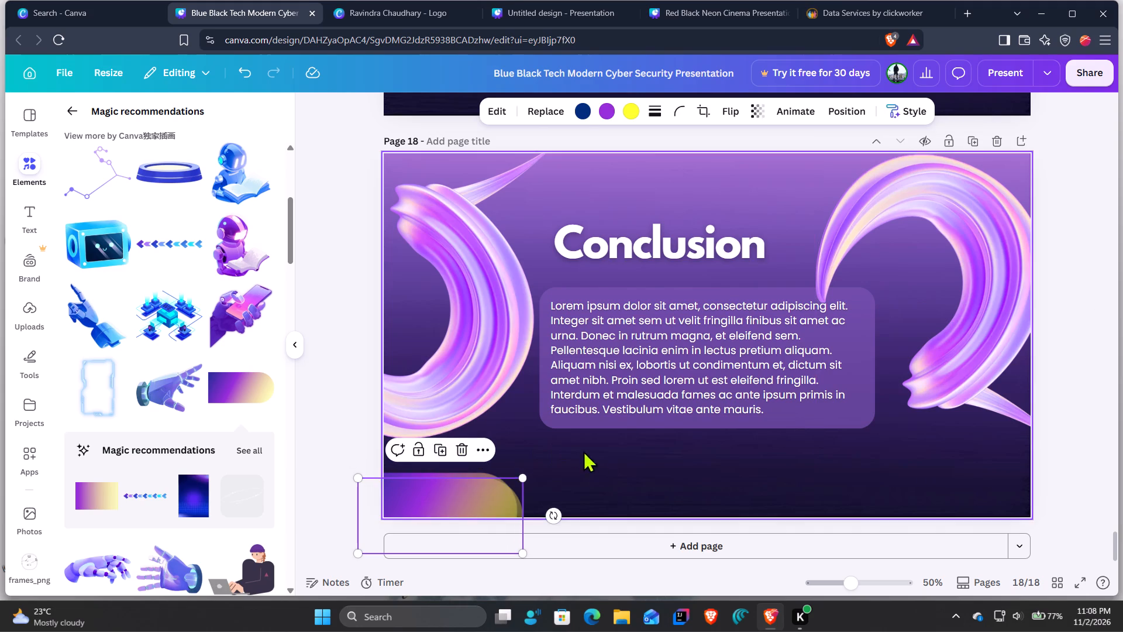
drag(484, 500, 1037, 490)
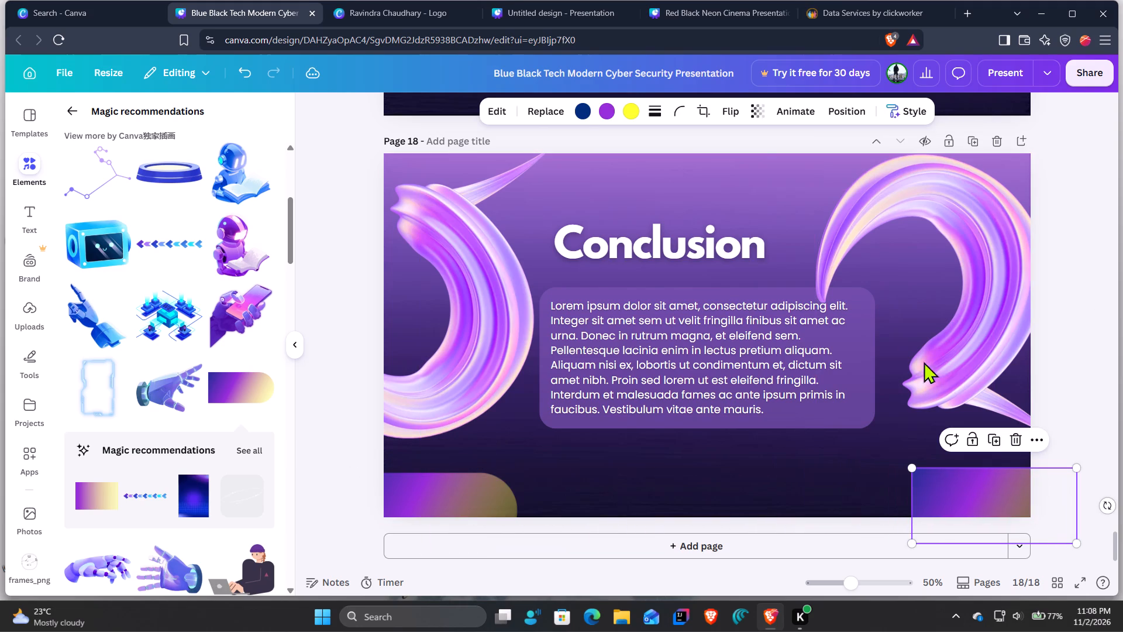
click(724, 116)
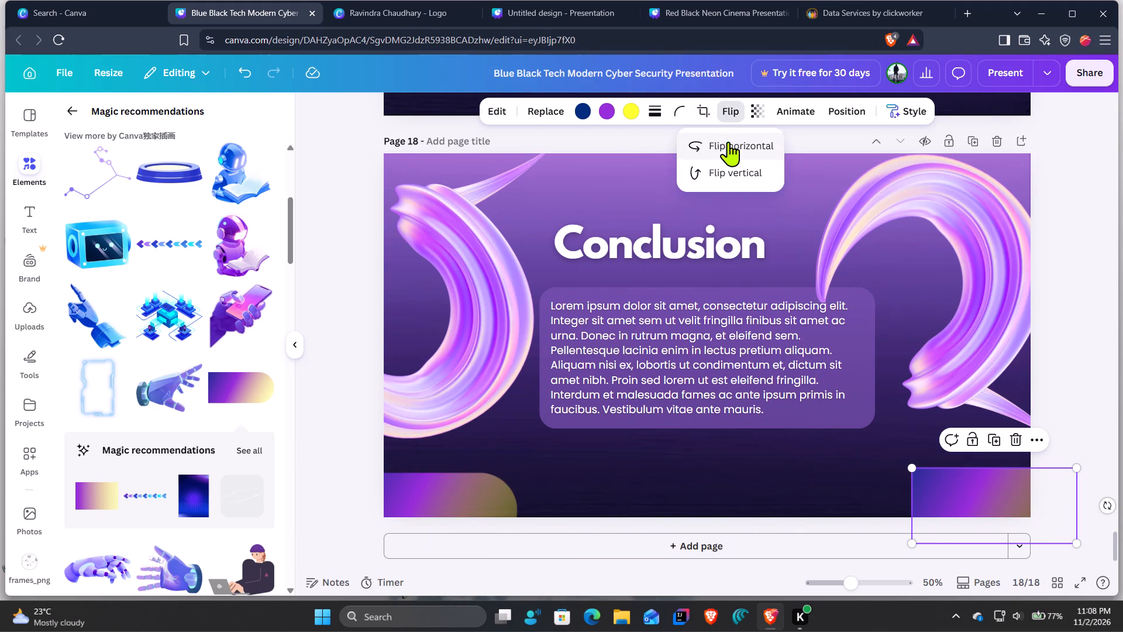
click(728, 142)
Align the flipped gradient shape level with the original and shift it further onto page 18 from the right edge.
click(954, 493)
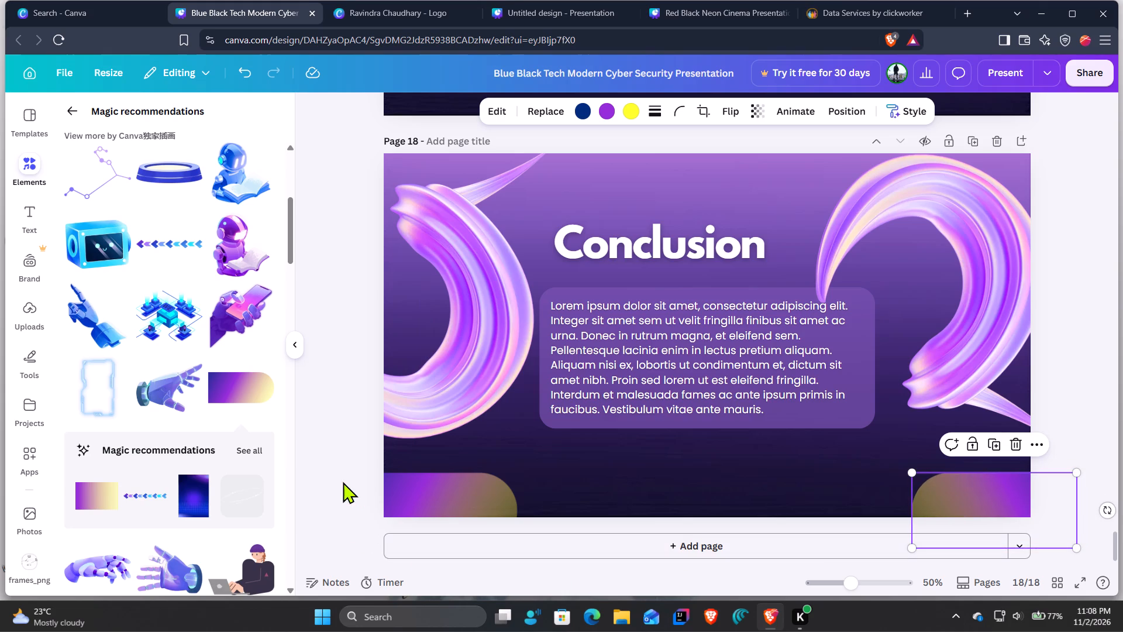
click(949, 493)
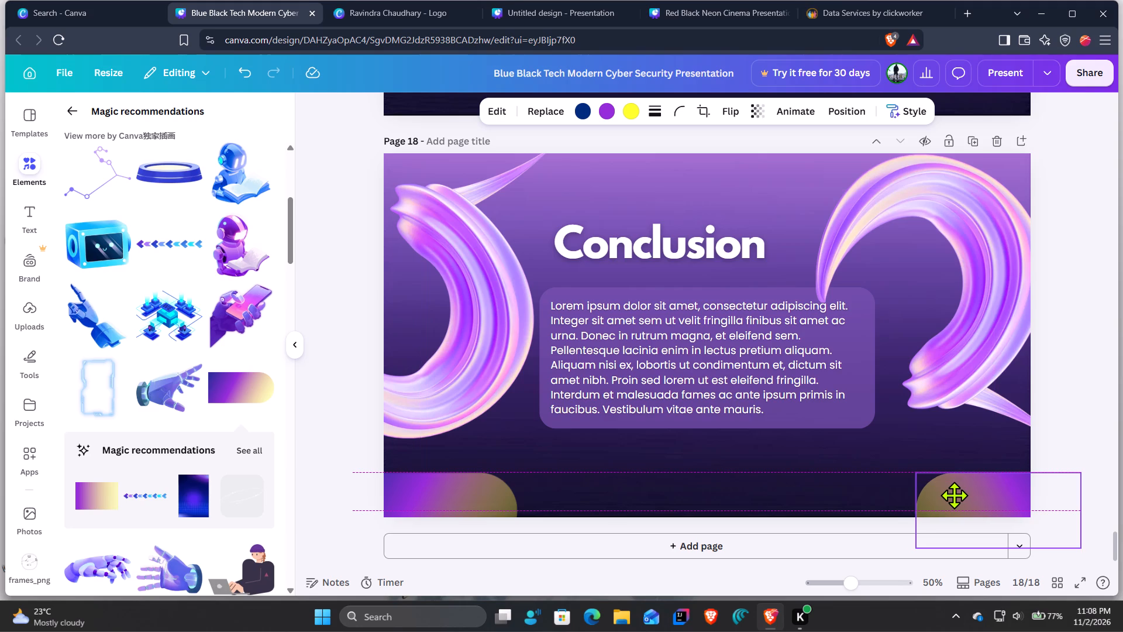
click(339, 489)
drag(935, 502, 933, 504)
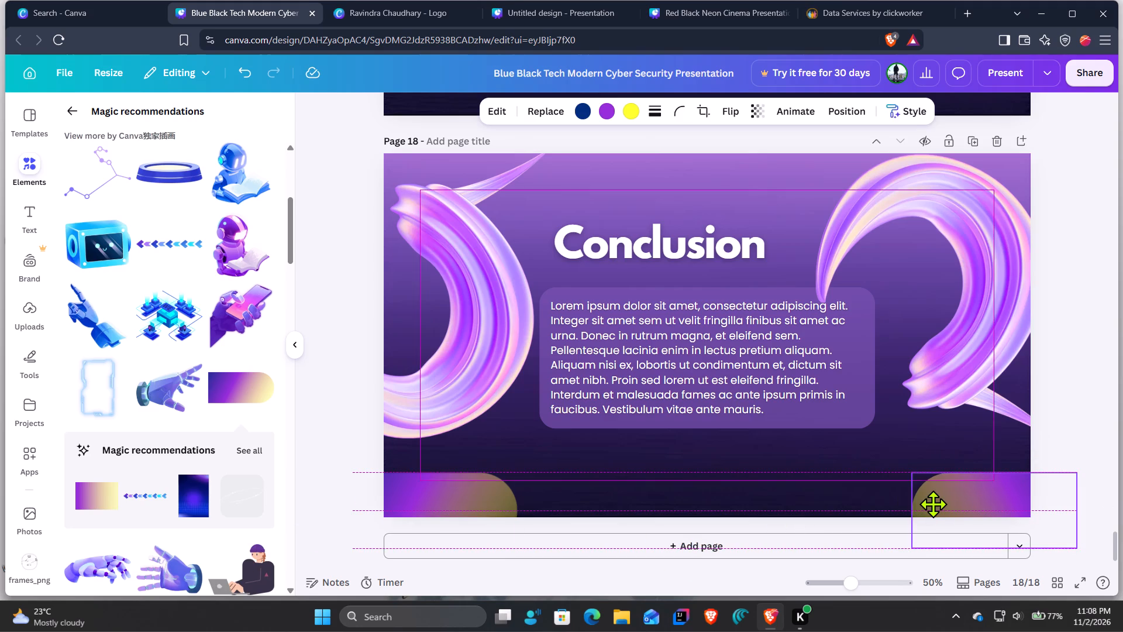
drag(933, 504, 922, 506)
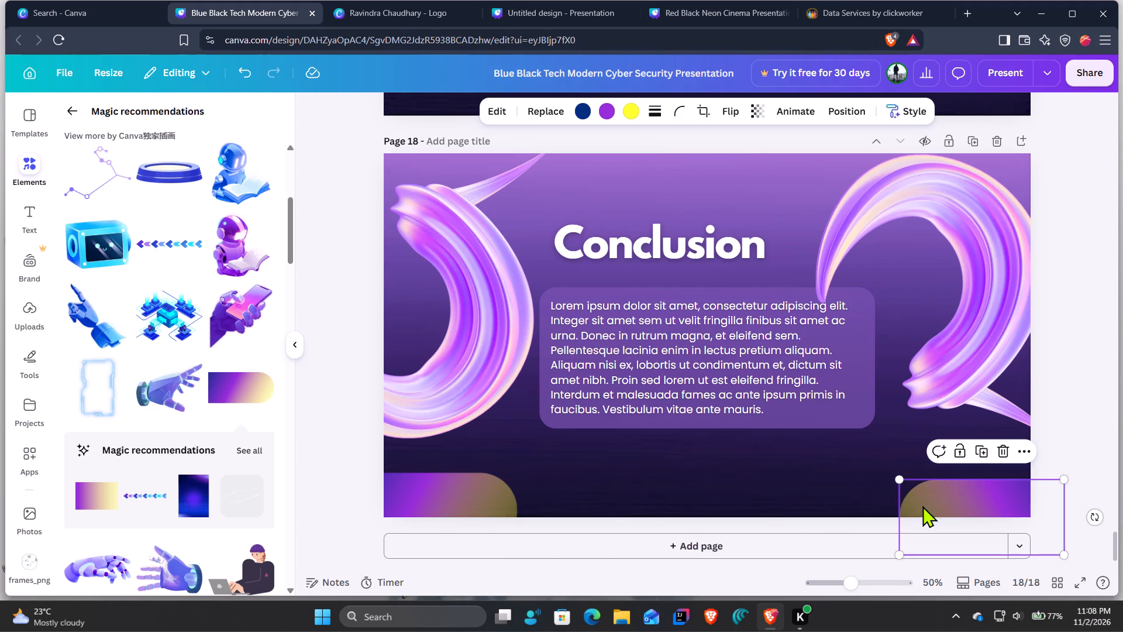
click(355, 467)
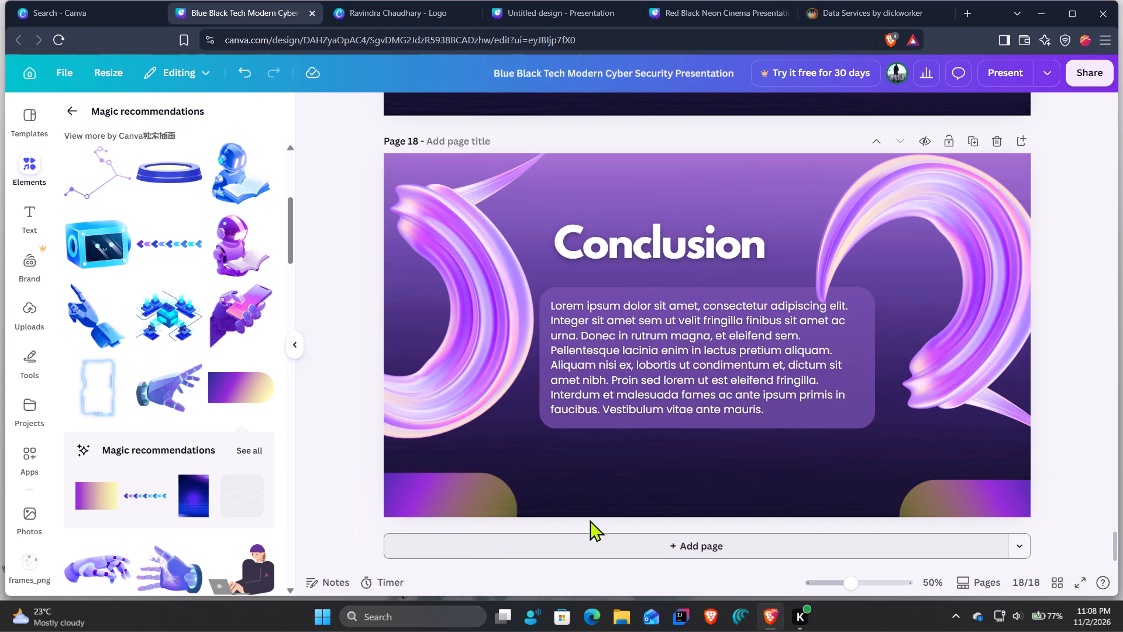
drag(921, 499, 919, 494)
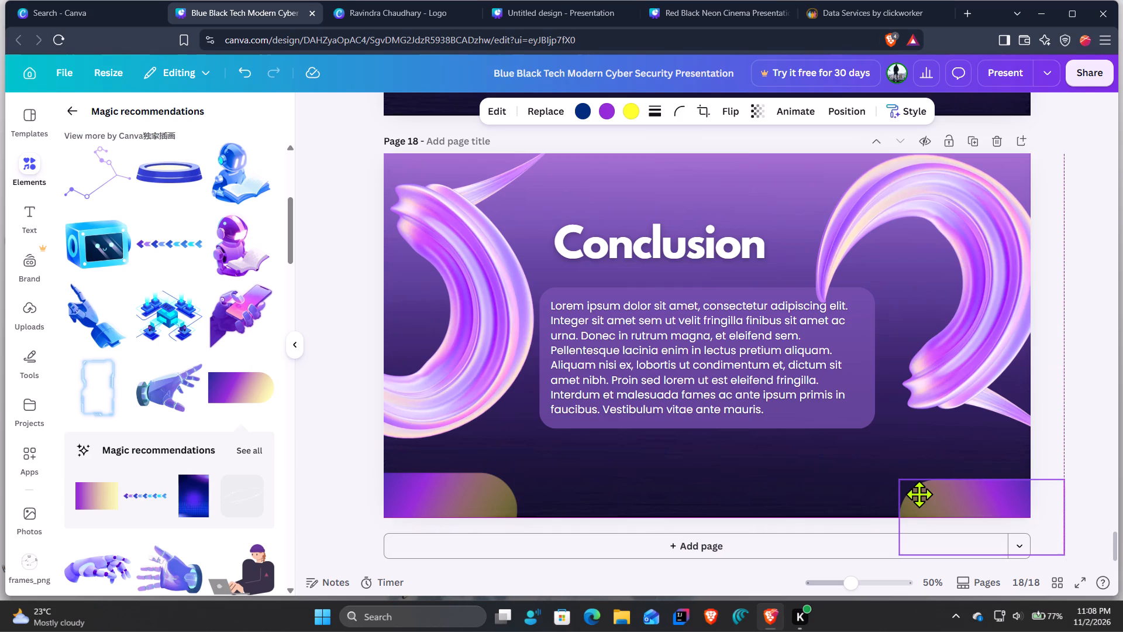
drag(919, 494, 917, 489)
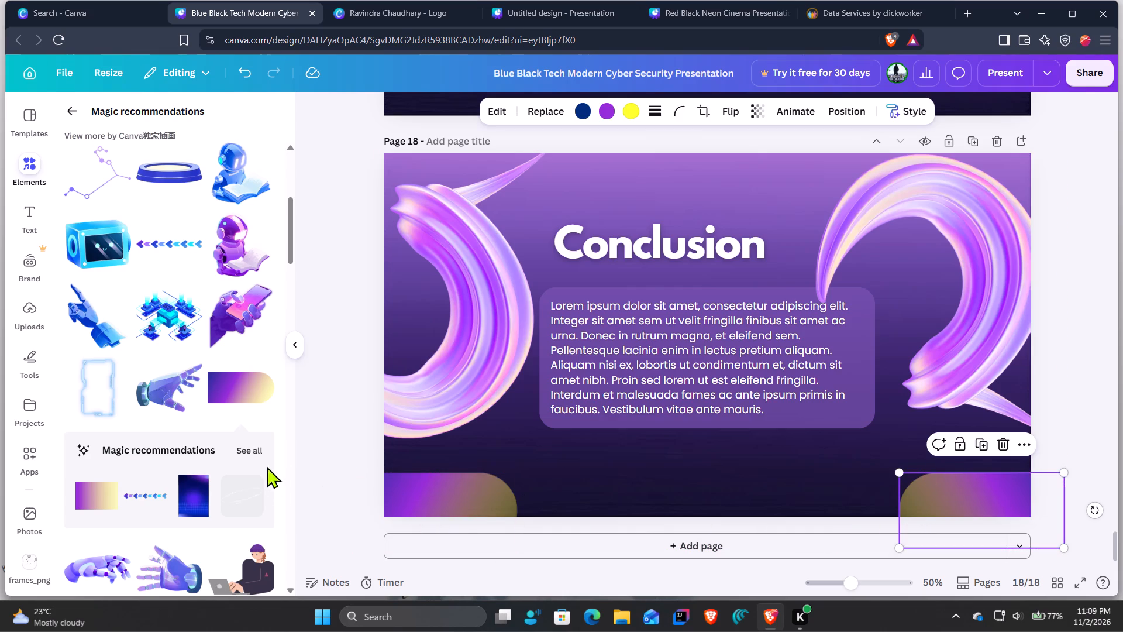
click(326, 443)
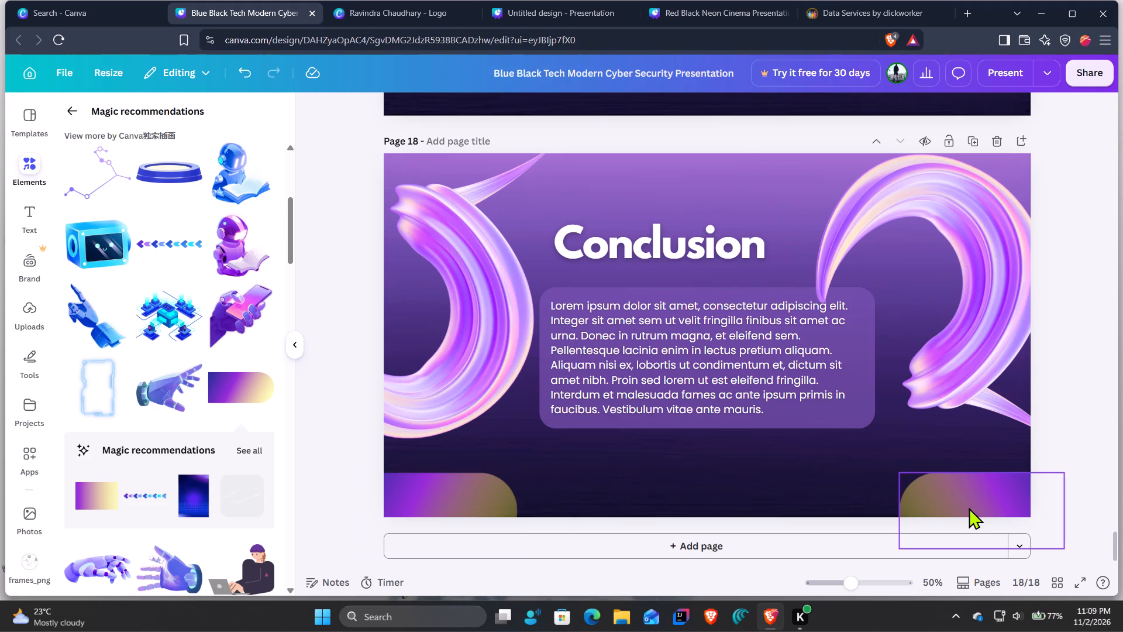
drag(969, 507, 960, 510)
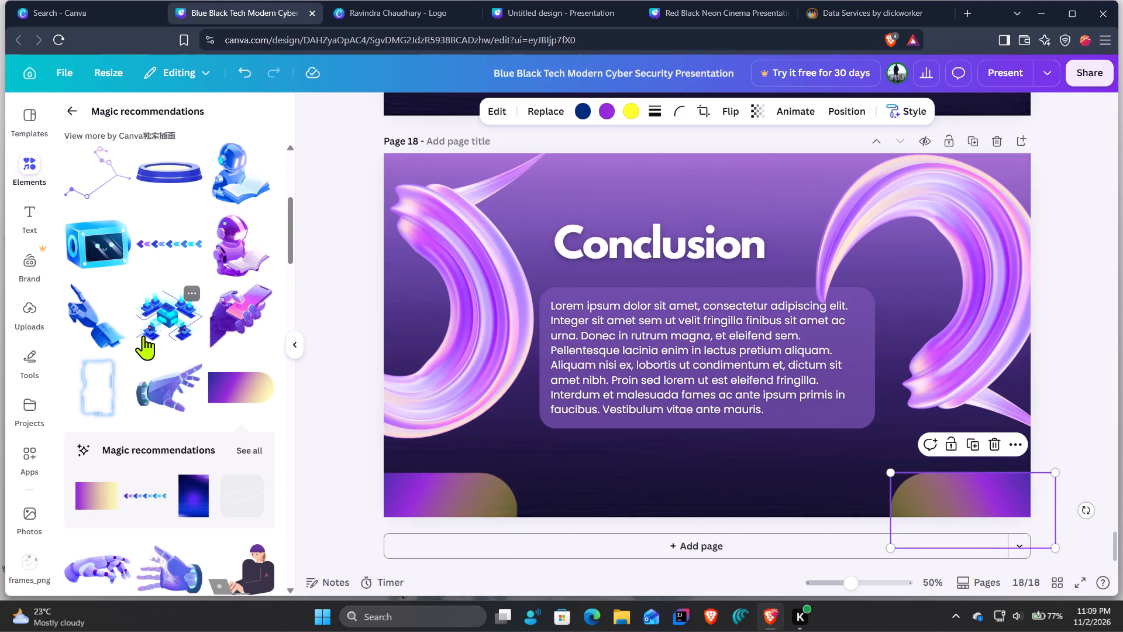
Add the glowing blue tech frame graphic to page 18, enlarge it and move it left of centre.
click(92, 394)
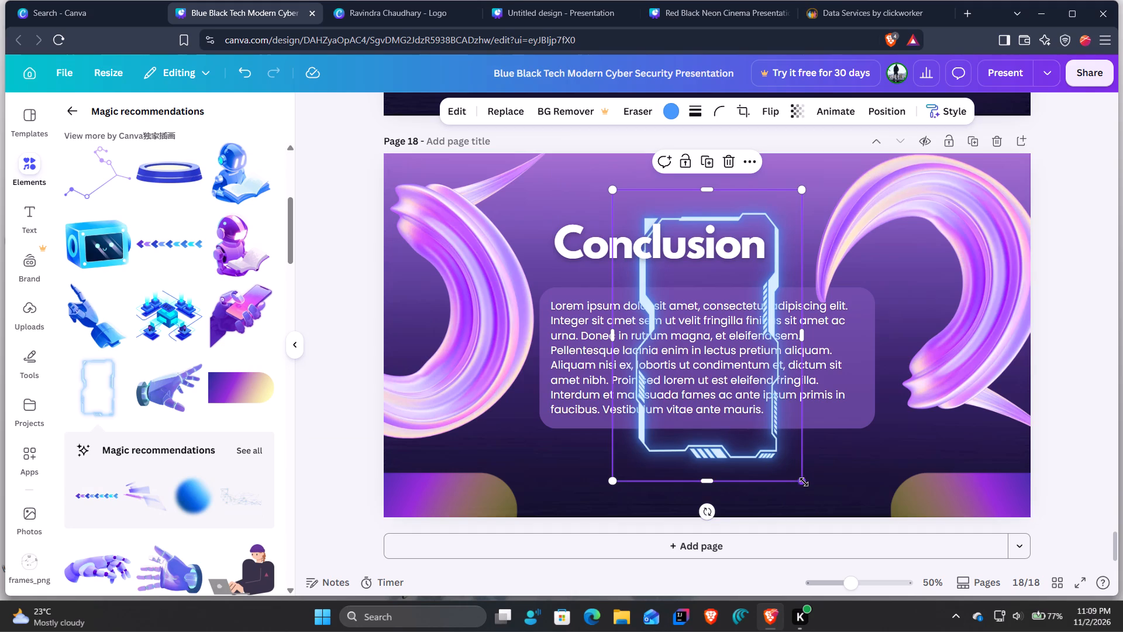
drag(805, 482, 885, 514)
drag(775, 468, 684, 420)
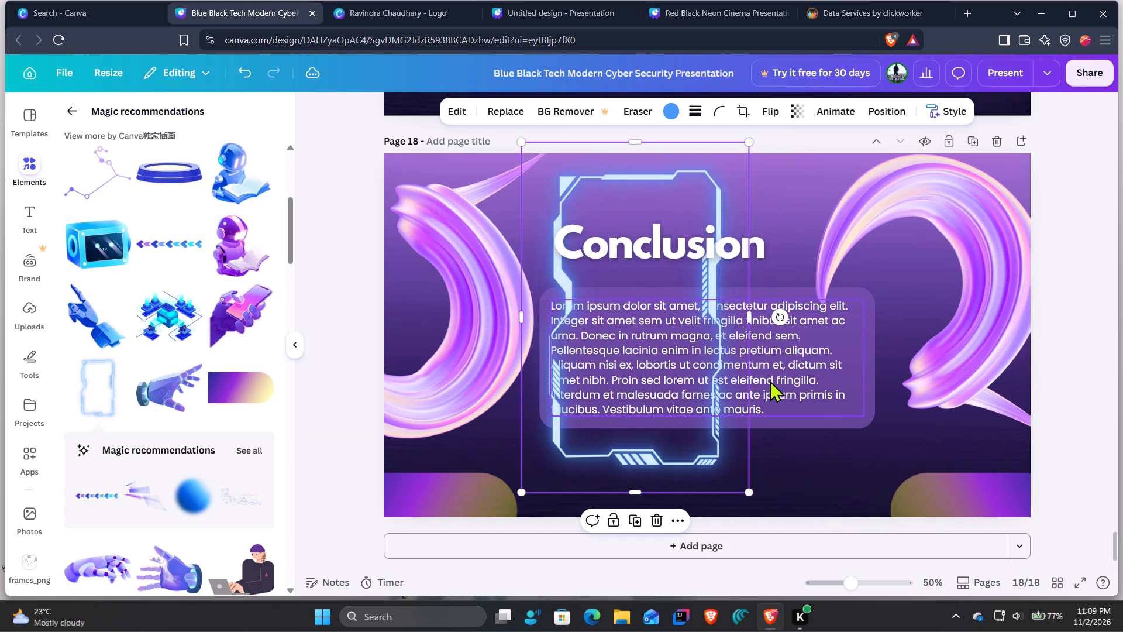
Move the lorem ipsum paragraph down off the rounded purple panel and delete the panel.
drag(755, 324, 780, 342)
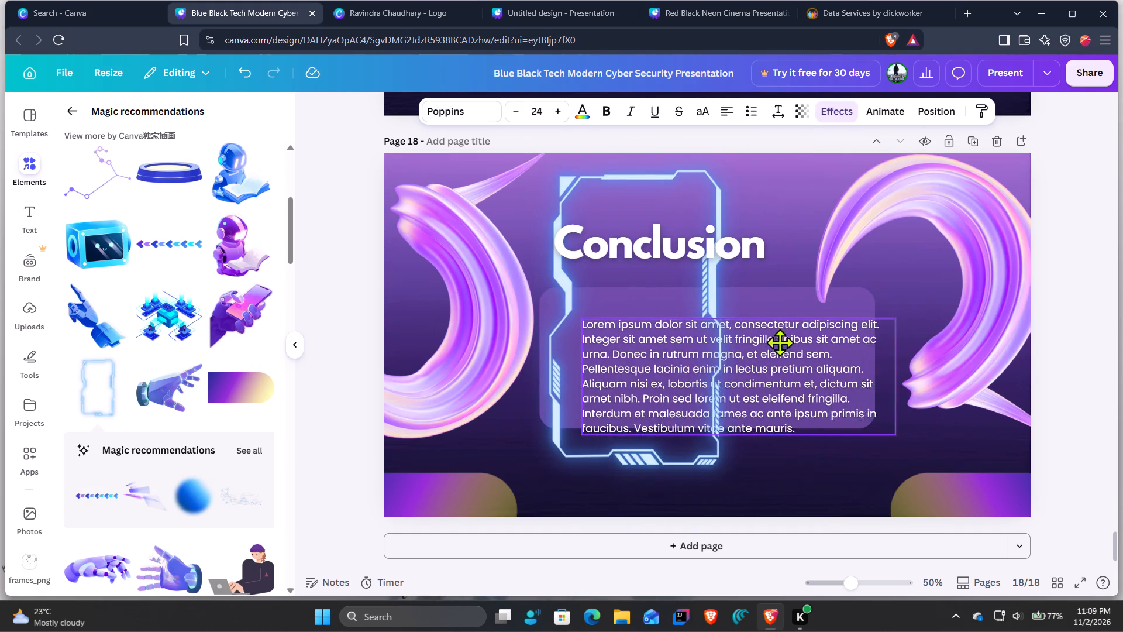
drag(780, 342, 765, 342)
drag(825, 343, 825, 441)
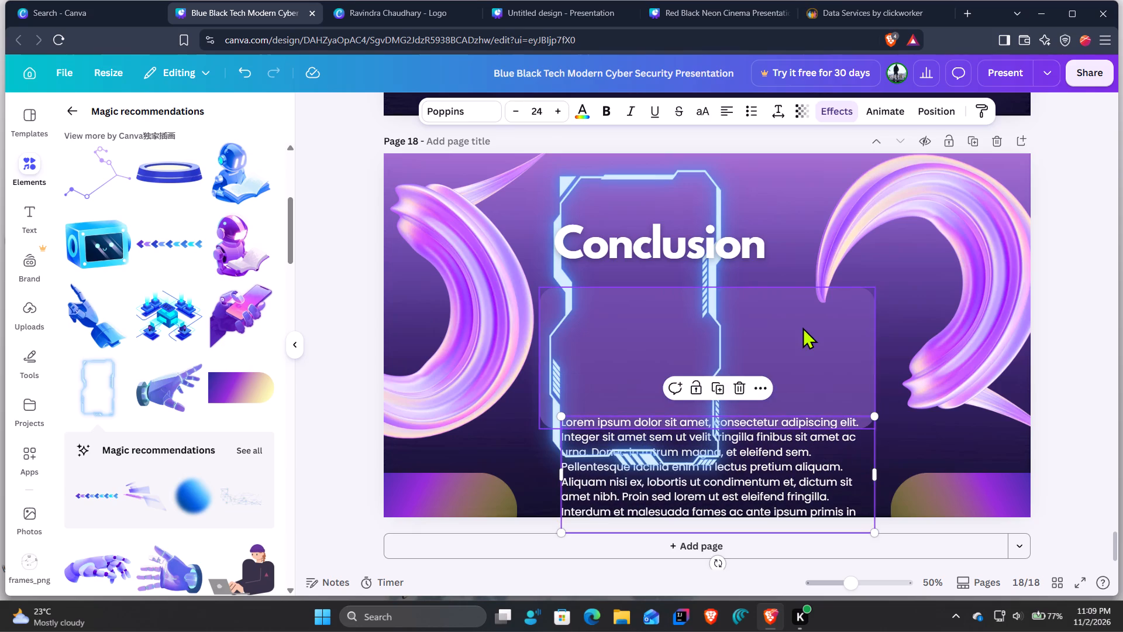
click(802, 327)
click(732, 260)
Enlarge the glowing blue frame to span nearly the full slide height and position it around the Conclusion title area.
click(722, 348)
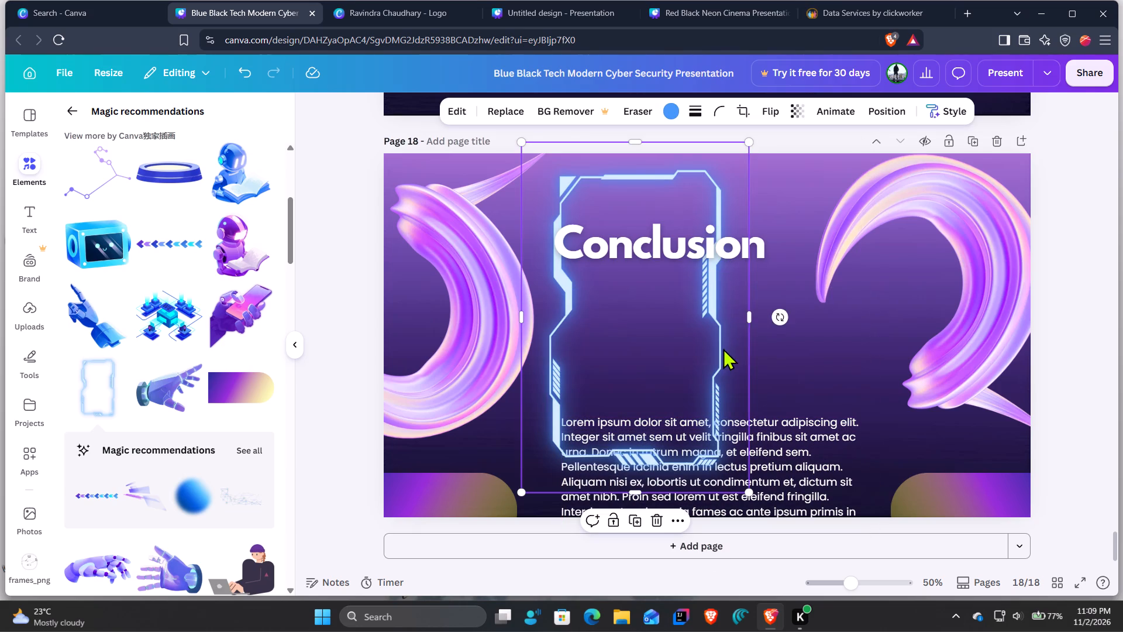
click(747, 320)
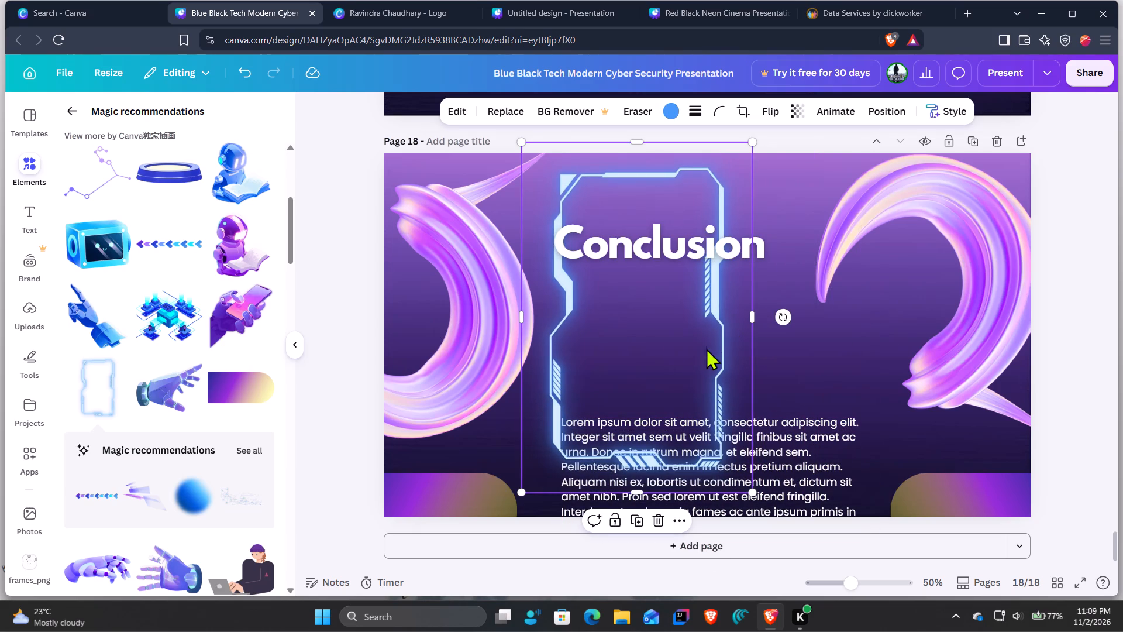
drag(751, 494, 791, 504)
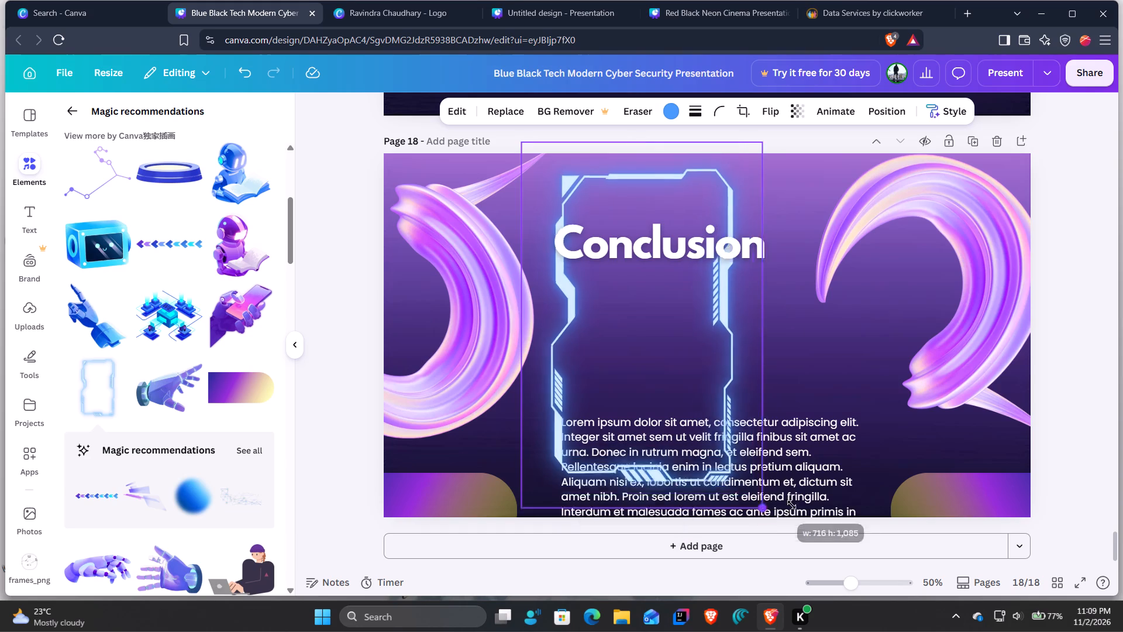
drag(791, 504, 818, 514)
drag(692, 380, 712, 381)
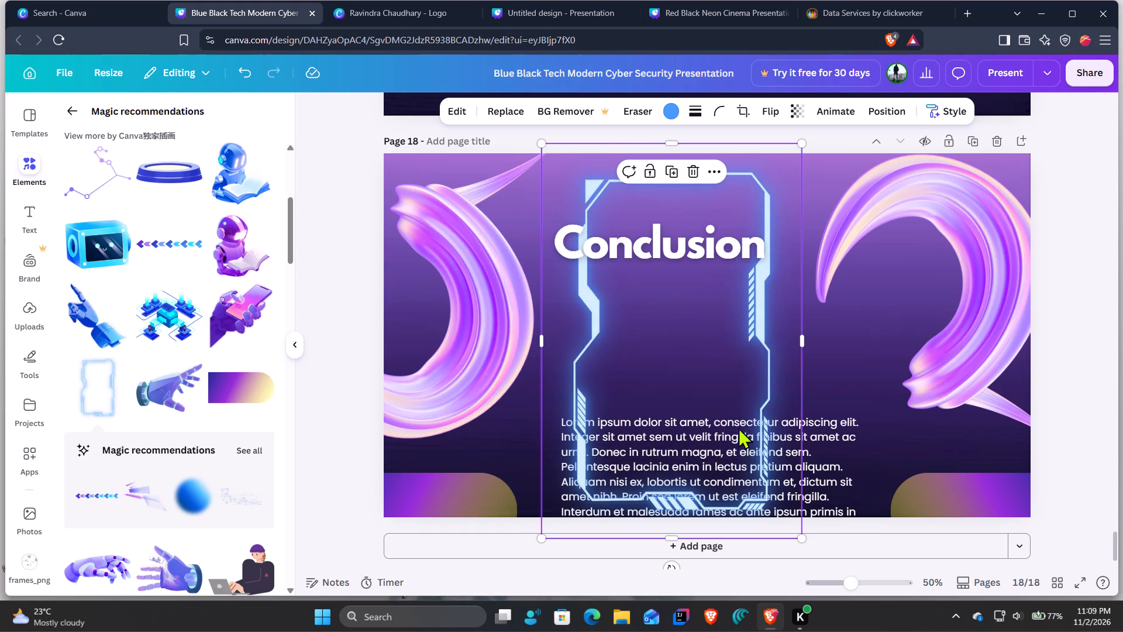
click(730, 459)
drag(698, 392, 688, 394)
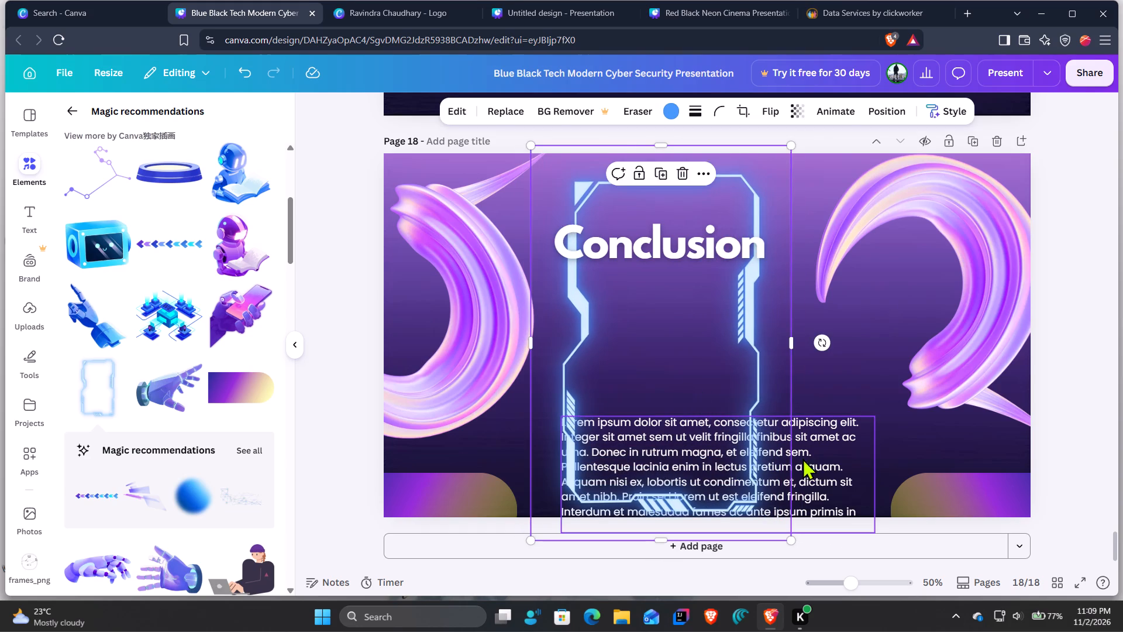
Shrink the lorem ipsum paragraph to a font size of about 19, narrow it into a column and place it inside the frame.
click(810, 459)
drag(874, 530, 860, 533)
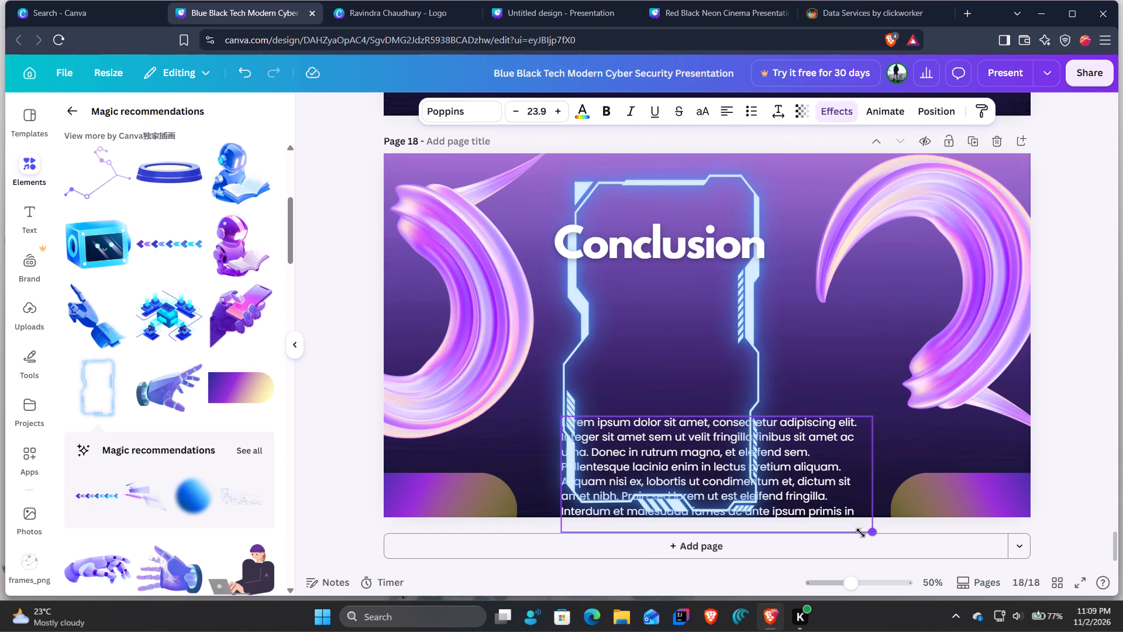
drag(860, 533, 763, 496)
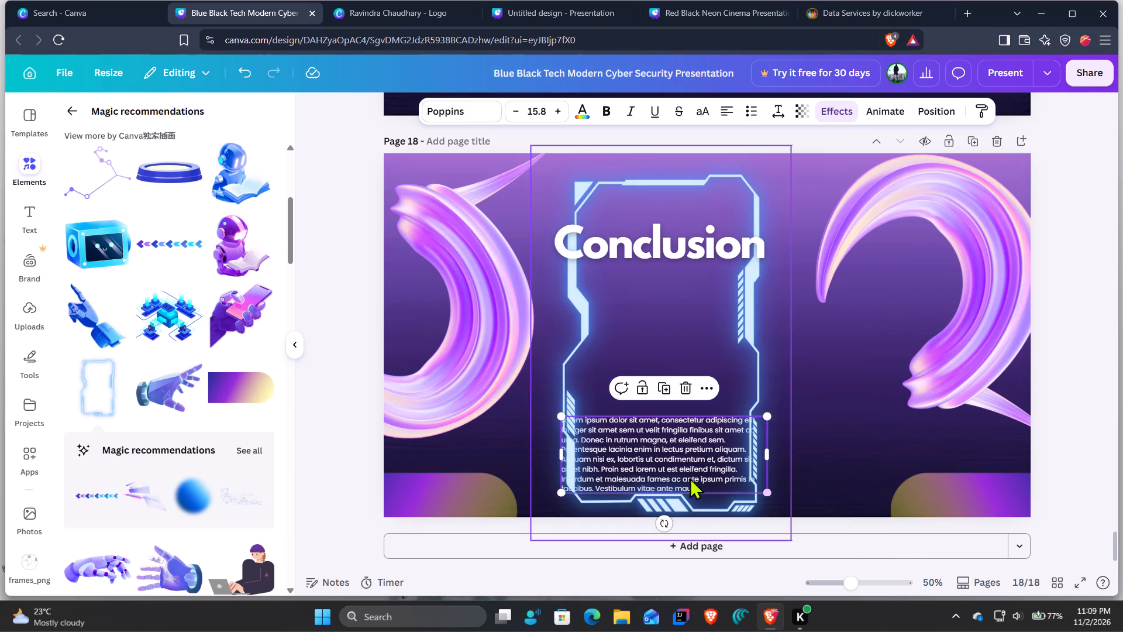
drag(769, 447, 685, 452)
drag(643, 476, 688, 389)
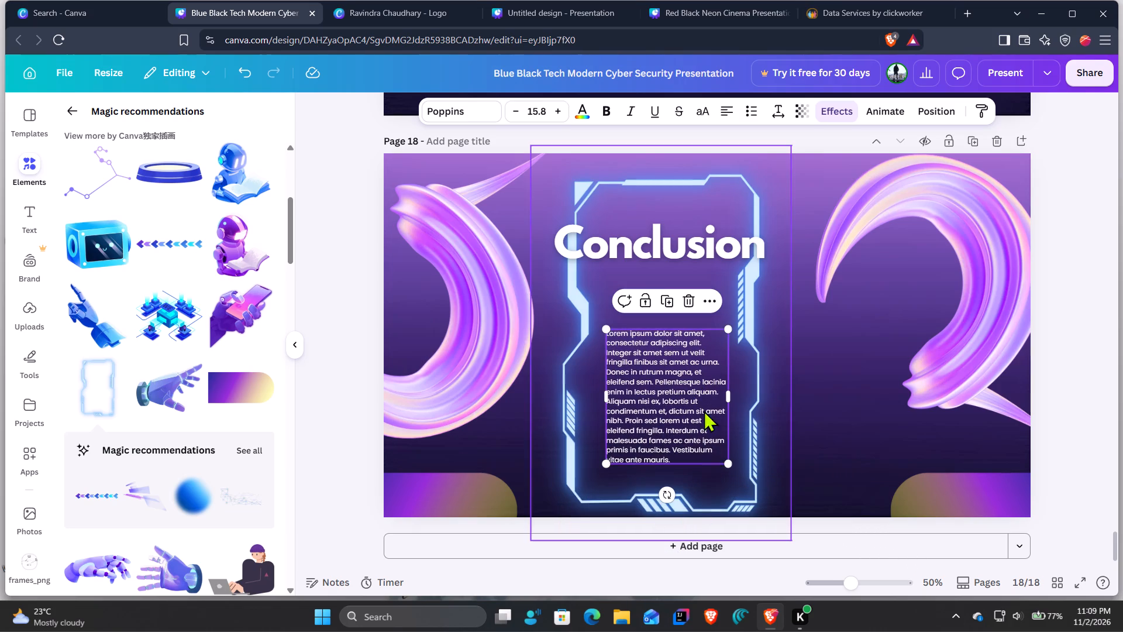
click(722, 459)
click(704, 453)
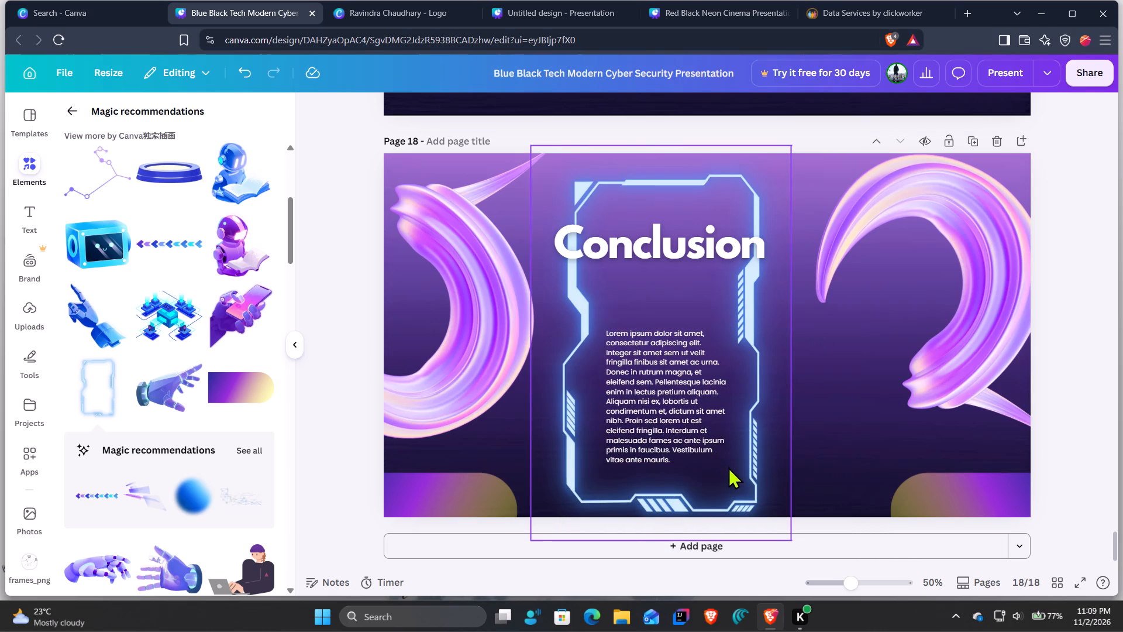
click(686, 424)
ctrl+click(660, 415)
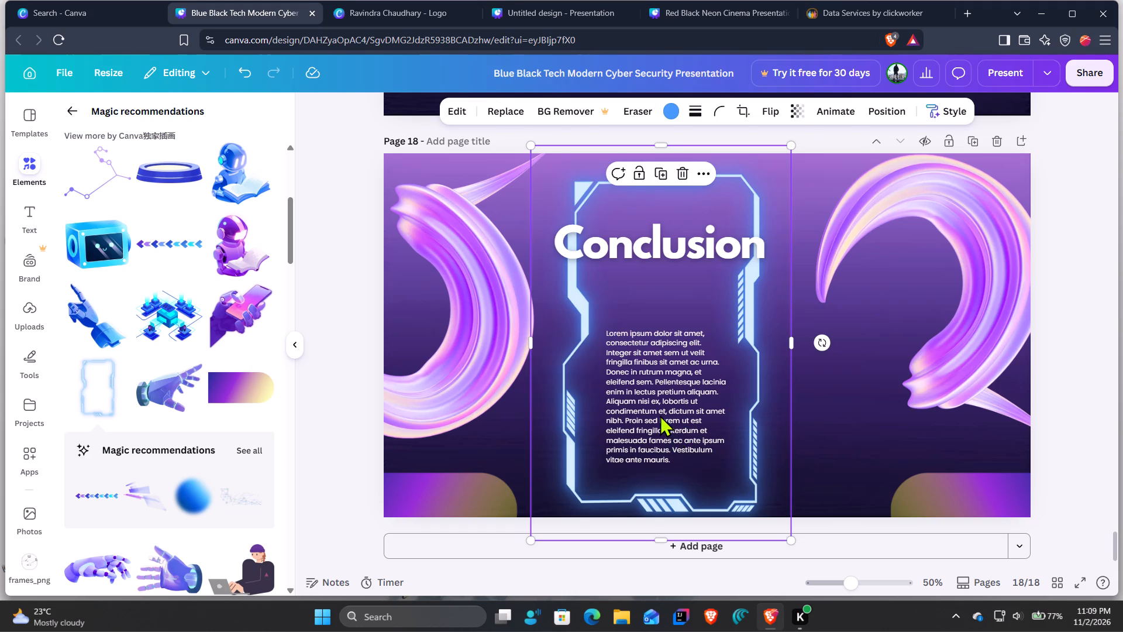
drag(725, 466, 765, 503)
drag(688, 445, 678, 425)
drag(754, 478, 734, 473)
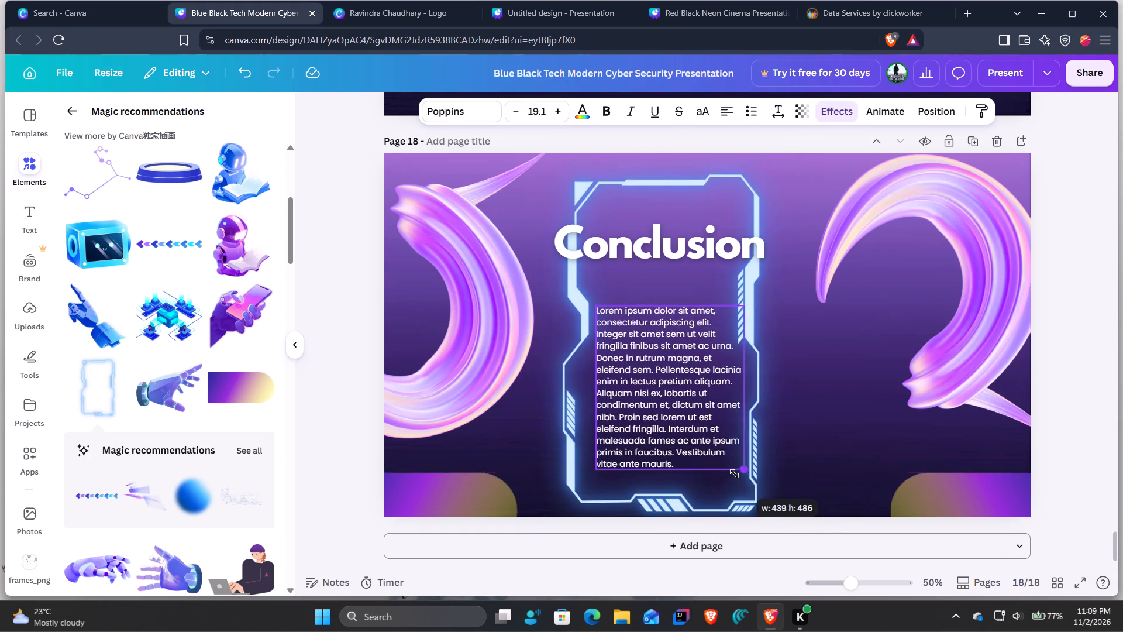
drag(734, 473, 732, 472)
Shrink the Conclusion title to fit the frame's width and place it inside the frame above the paragraph.
click(638, 228)
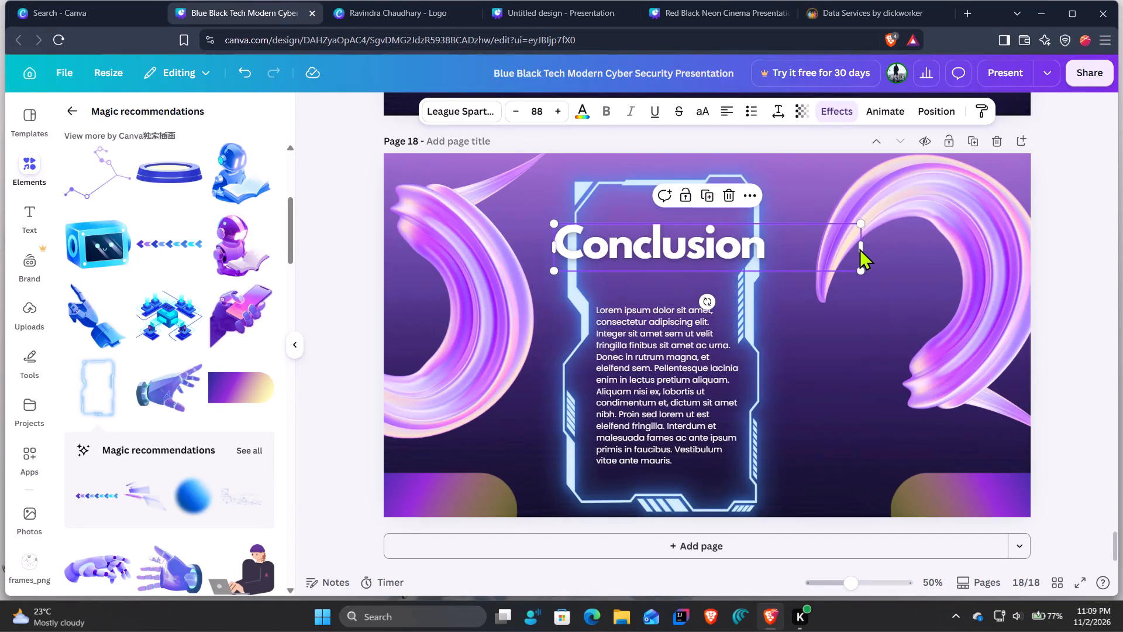
drag(860, 248, 846, 251)
drag(852, 274, 782, 261)
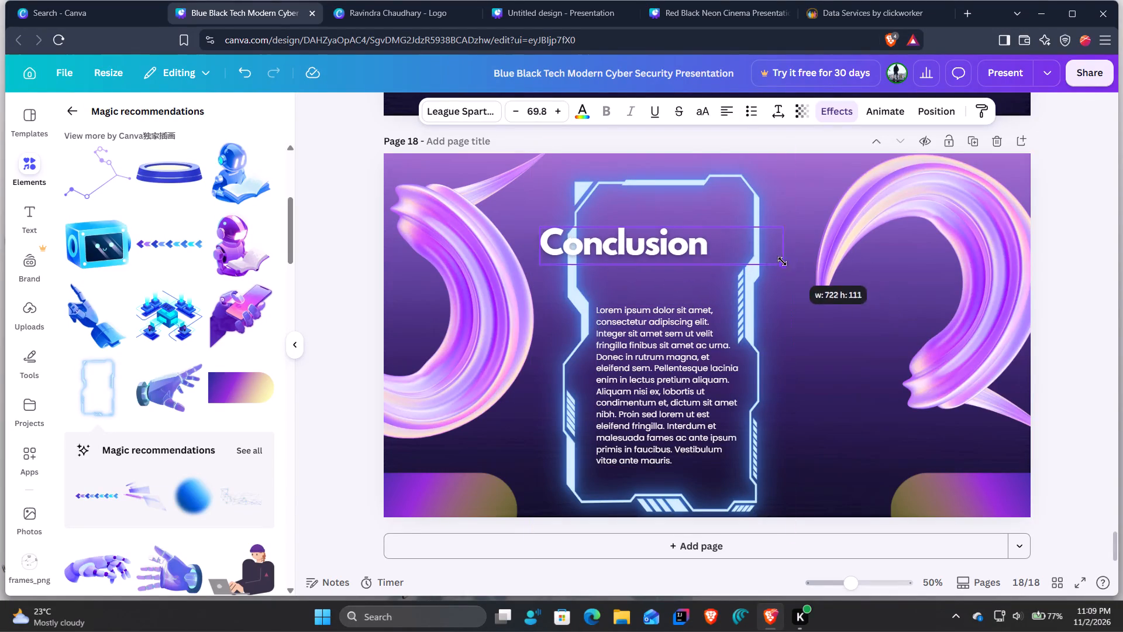
drag(782, 261, 773, 259)
drag(724, 240, 766, 226)
Move the glowing blue frame up, centre it horizontally on the Conclusion slide and reposition the Conclusion title inside it.
drag(747, 407, 746, 407)
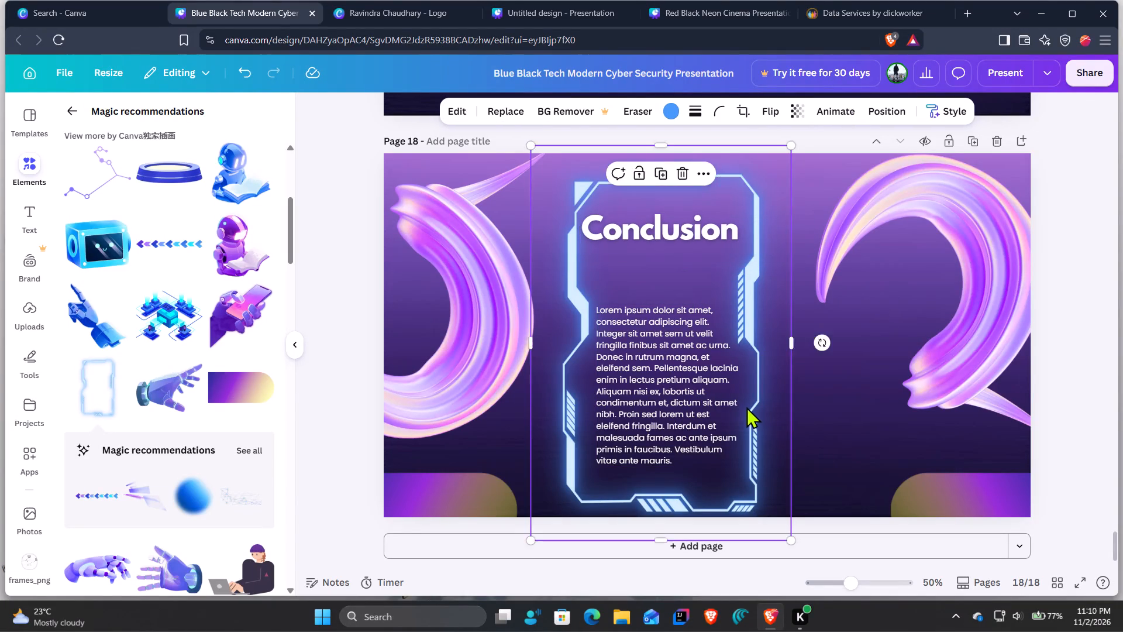
drag(746, 407, 744, 392)
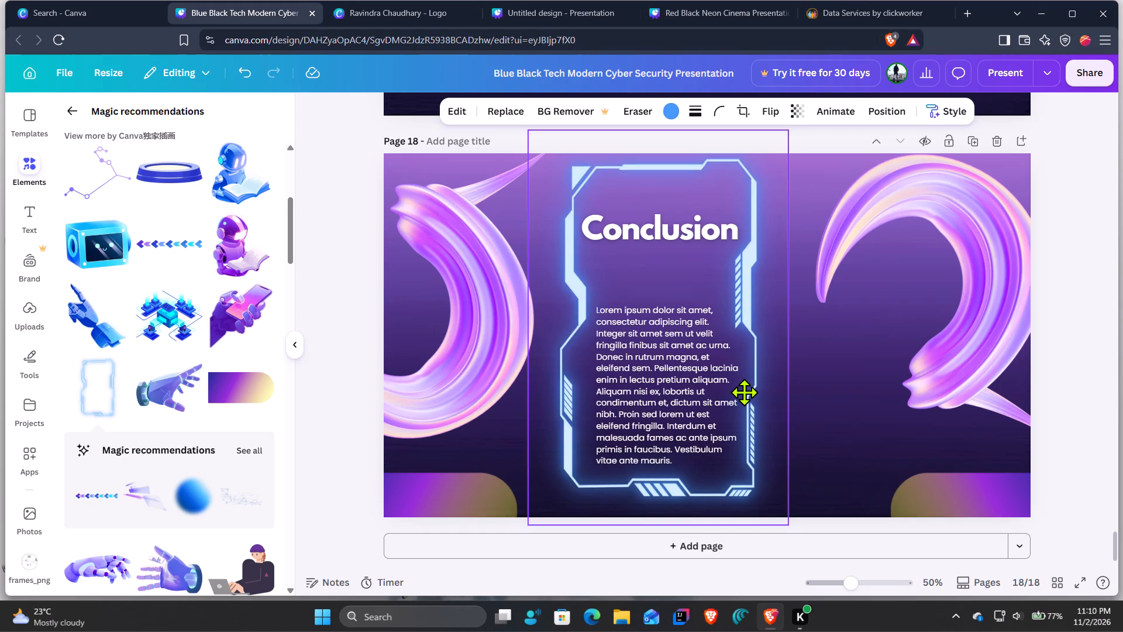
drag(744, 392, 765, 392)
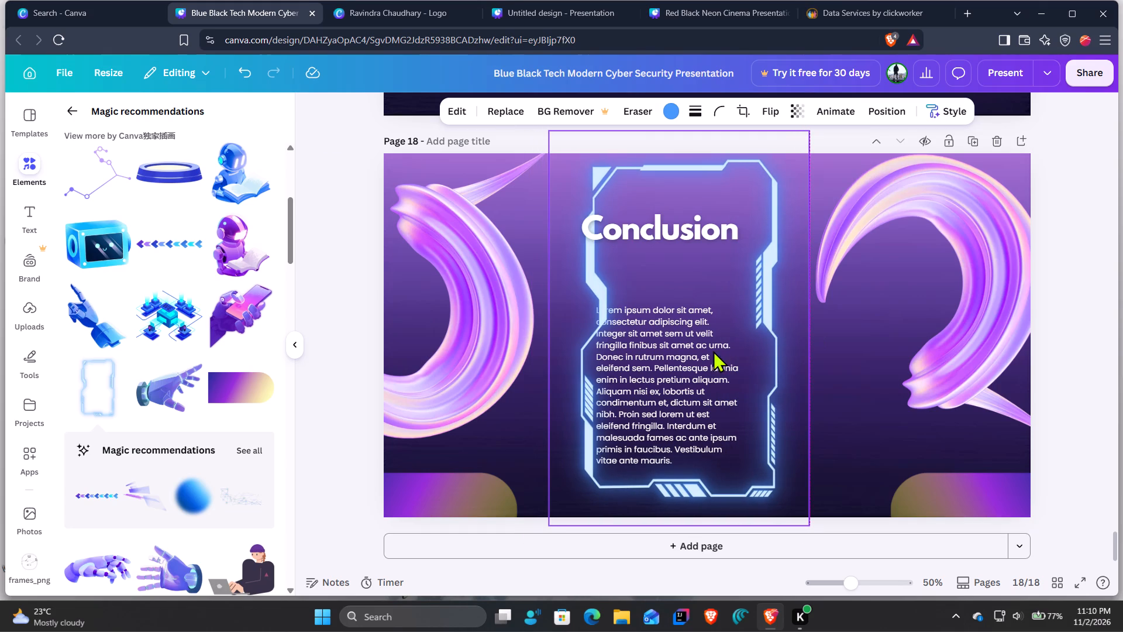
click(766, 365)
click(688, 230)
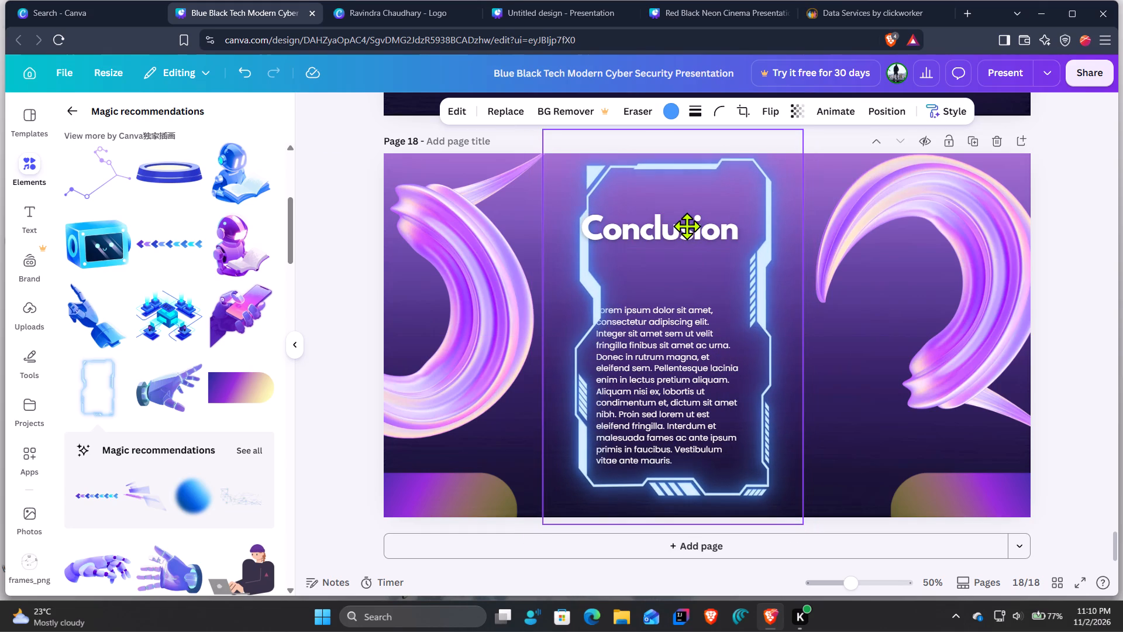
ctrl+click(704, 238)
ctrl+drag(698, 235, 716, 229)
click(698, 379)
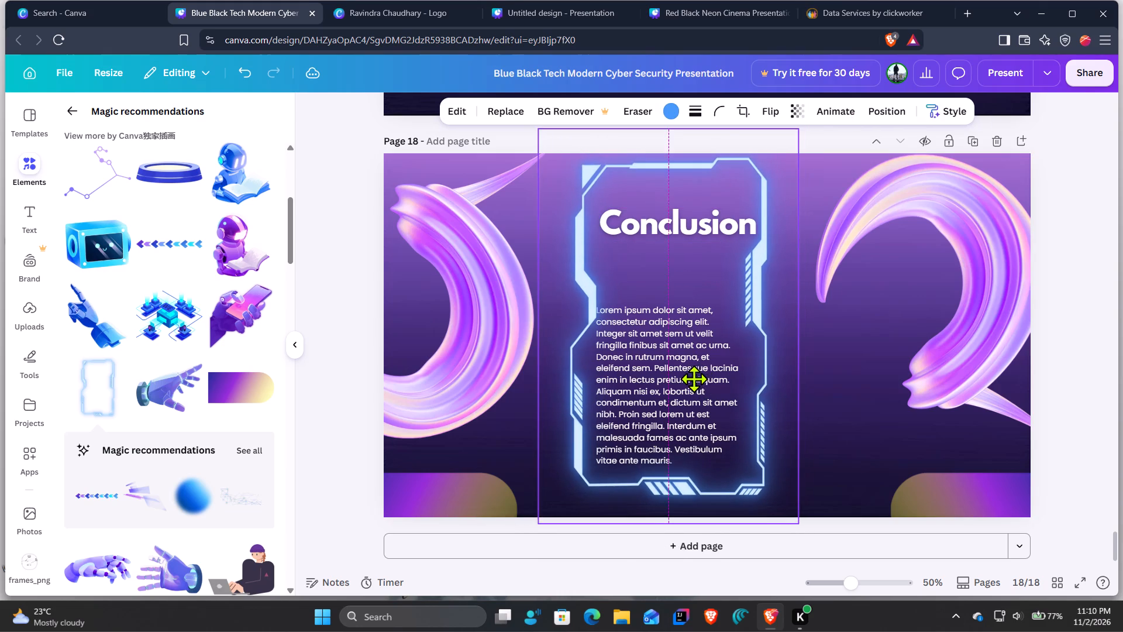
ctrl+click(694, 379)
Narrow the lorem ipsum paragraph slightly and position it inside the frame just below the Conclusion title.
ctrl+drag(676, 387, 686, 358)
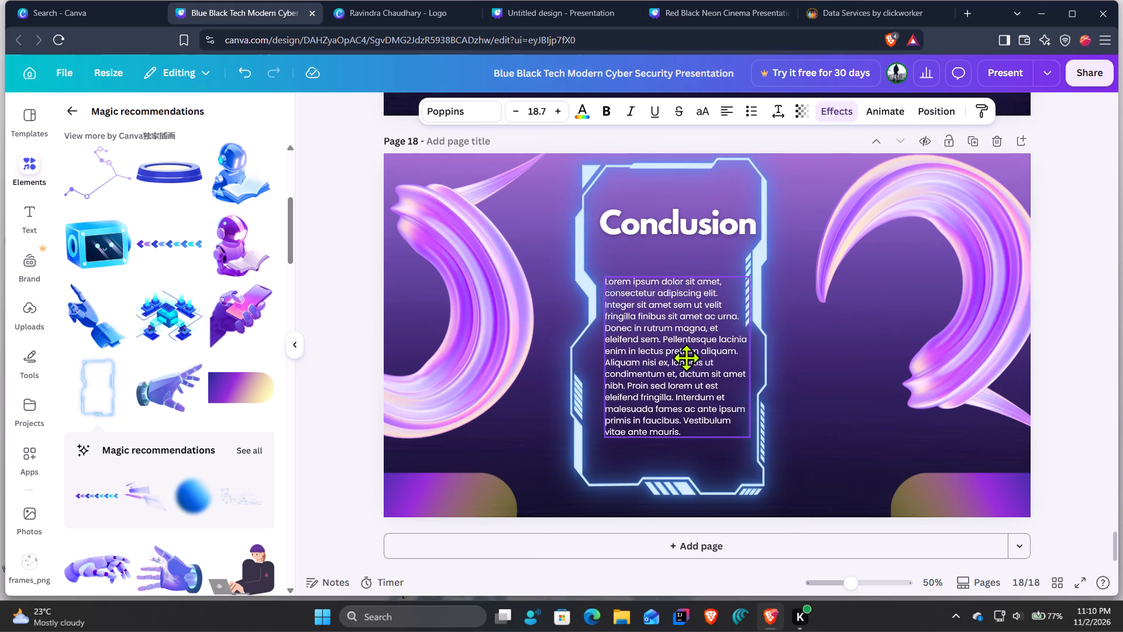
ctrl+drag(686, 358, 686, 356)
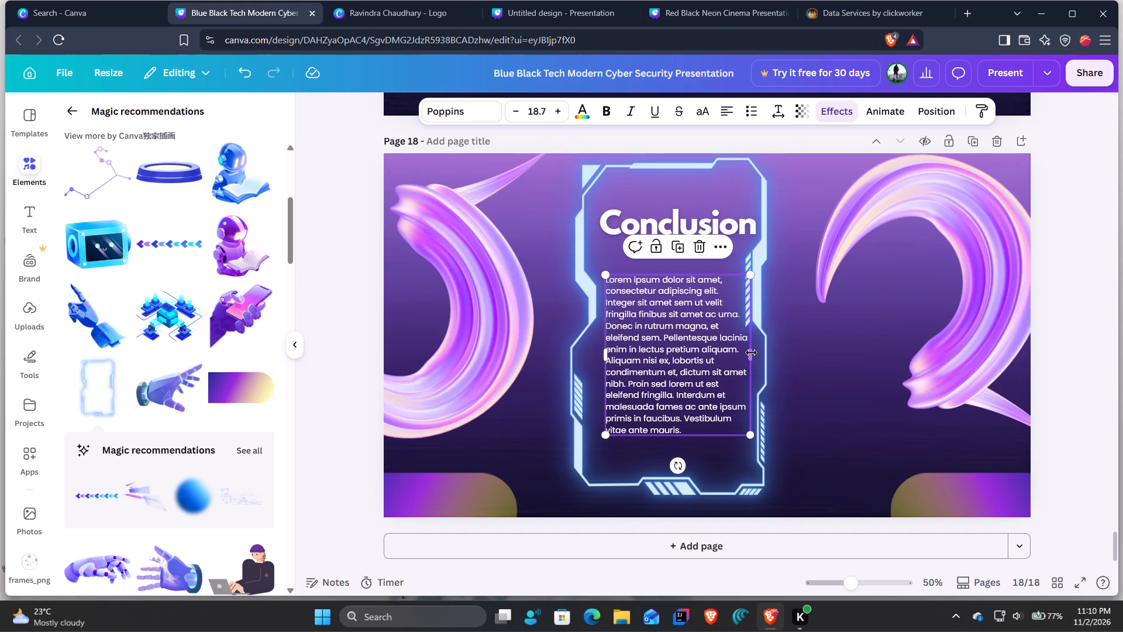
drag(753, 353, 741, 355)
ctrl+drag(670, 367, 688, 364)
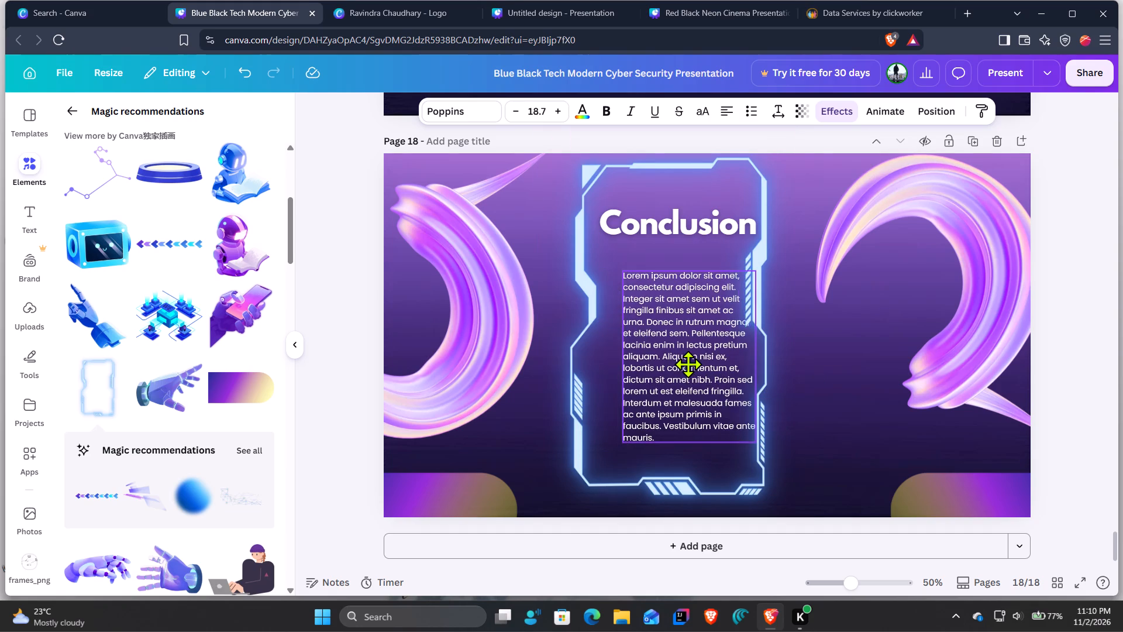
ctrl+drag(688, 364, 676, 346)
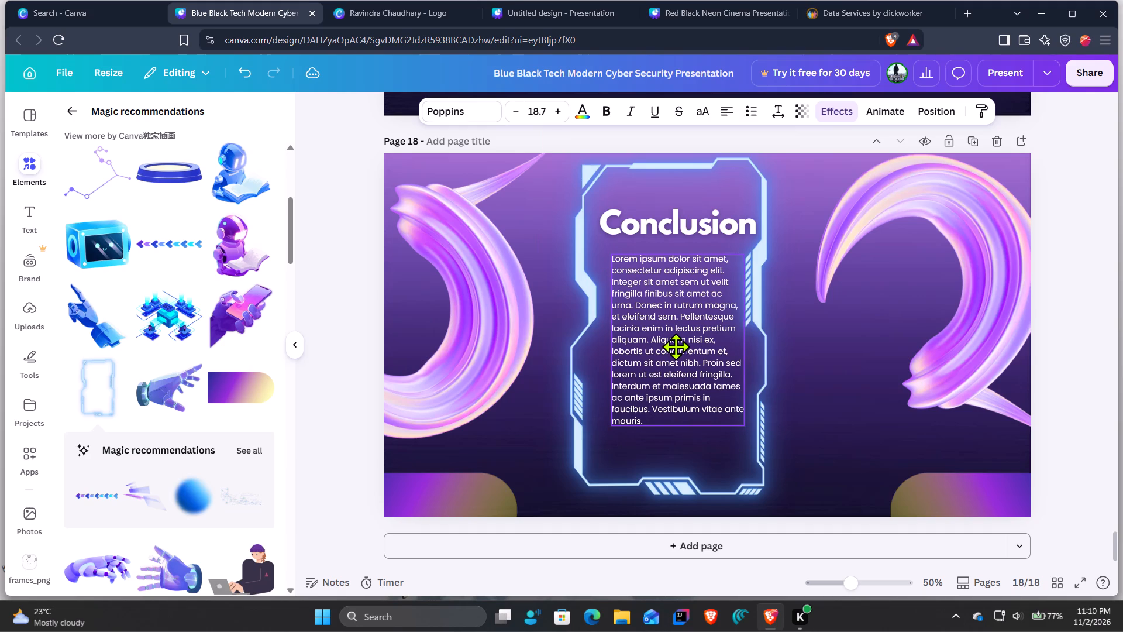
ctrl+drag(676, 346, 676, 365)
Narrow the Conclusion title's text box, shrink the title to font size 58.2 and place it above the paragraph.
ctrl+click(738, 223)
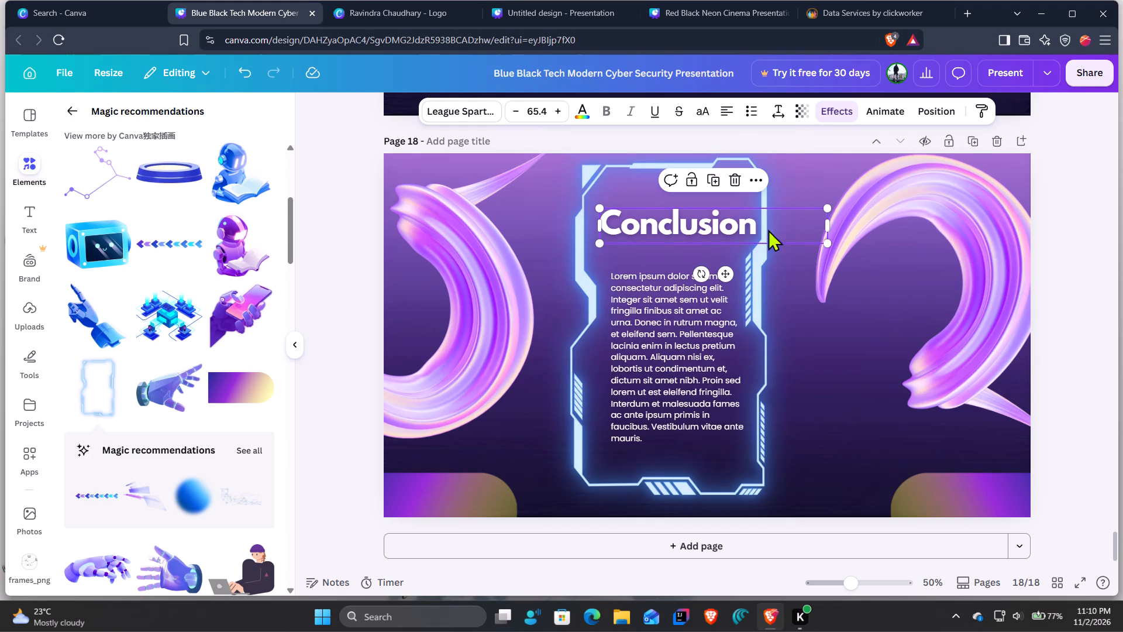
click(825, 226)
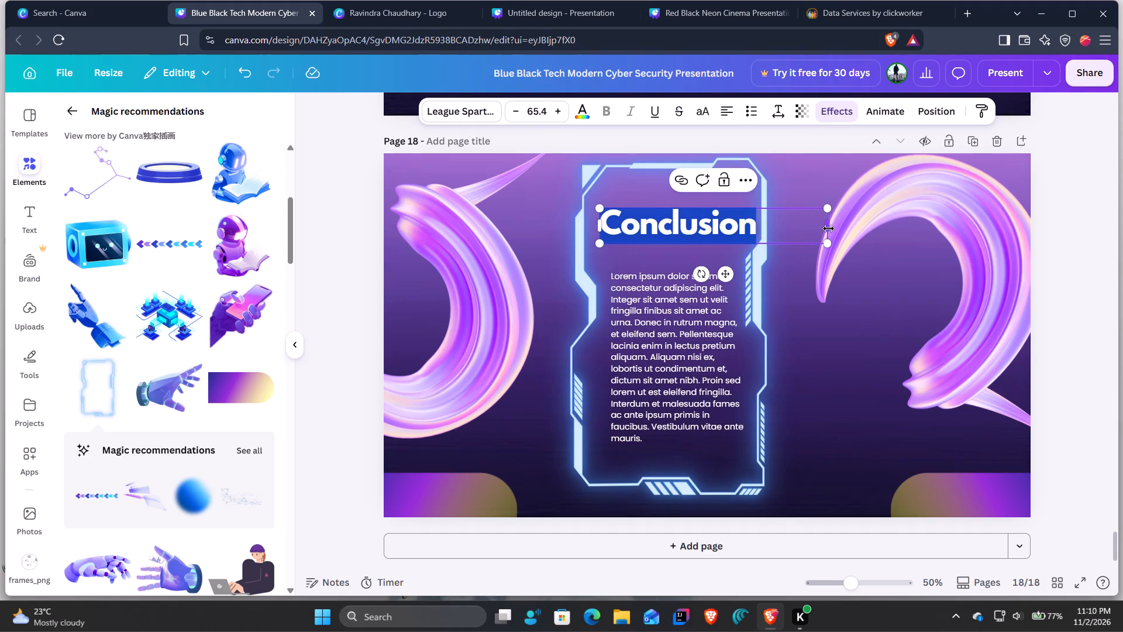
drag(828, 228, 774, 231)
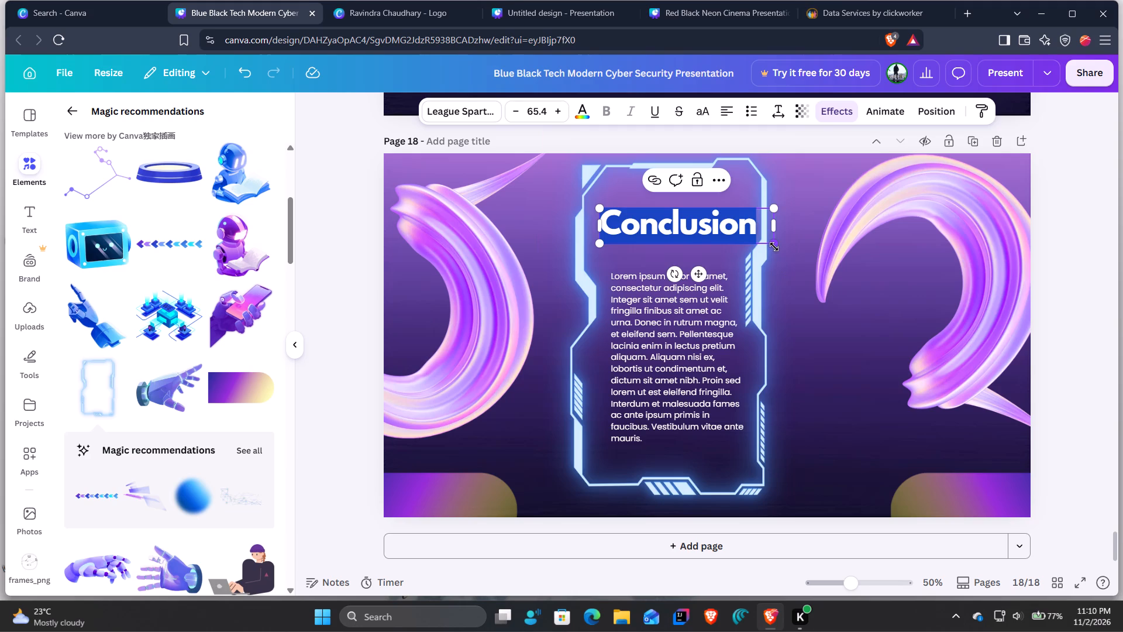
drag(774, 246, 755, 245)
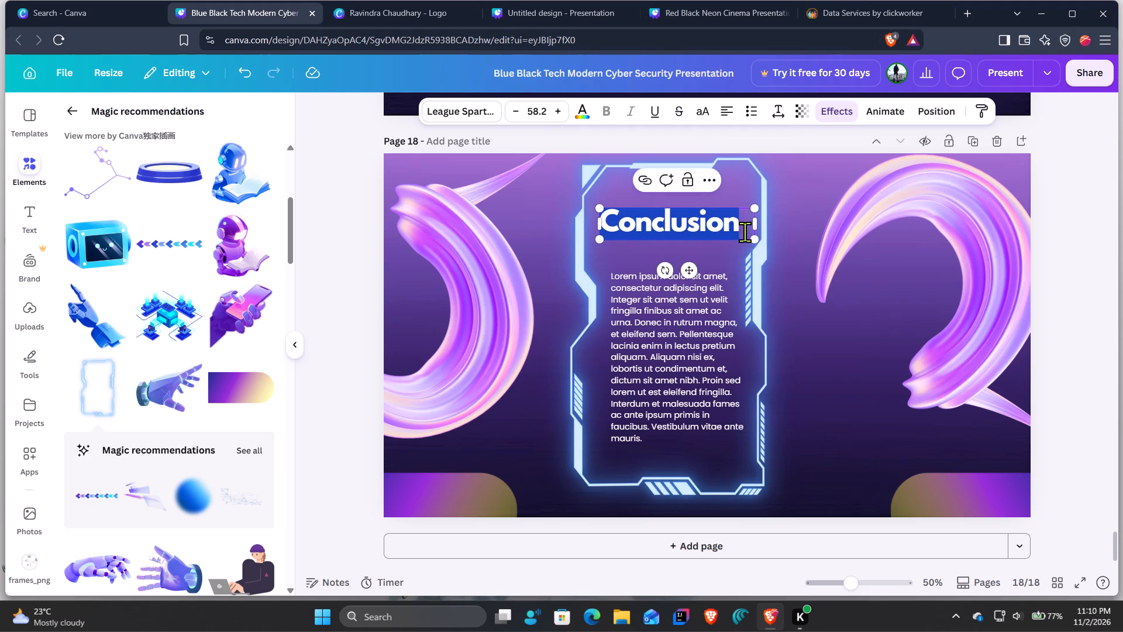
click(745, 232)
click(818, 245)
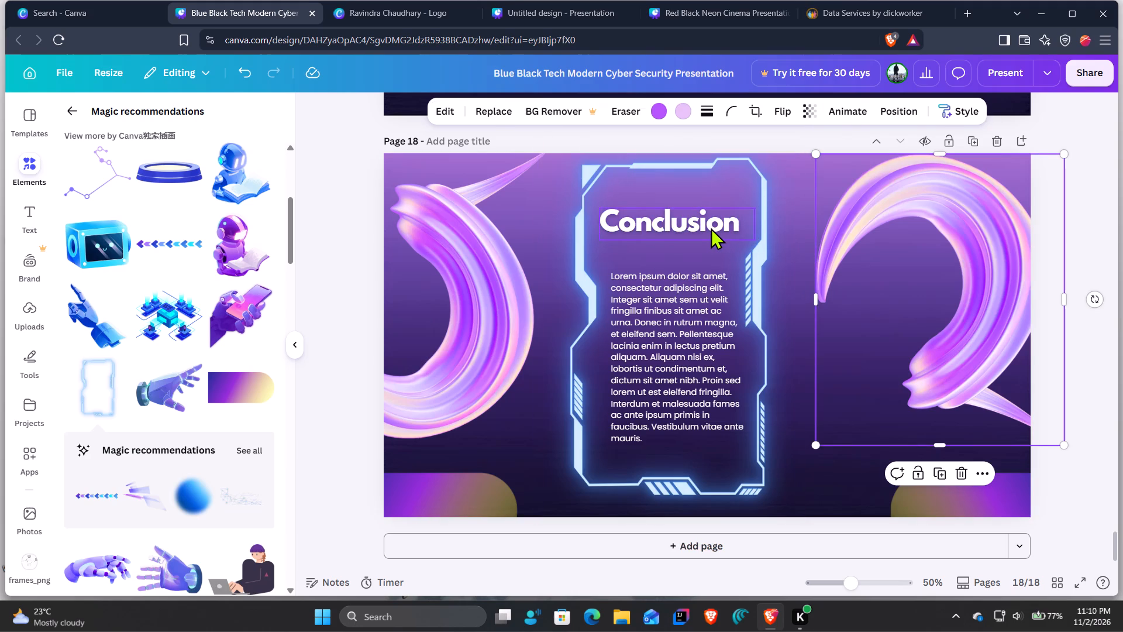
ctrl+click(705, 225)
ctrl+drag(701, 224, 700, 231)
click(834, 378)
click(817, 470)
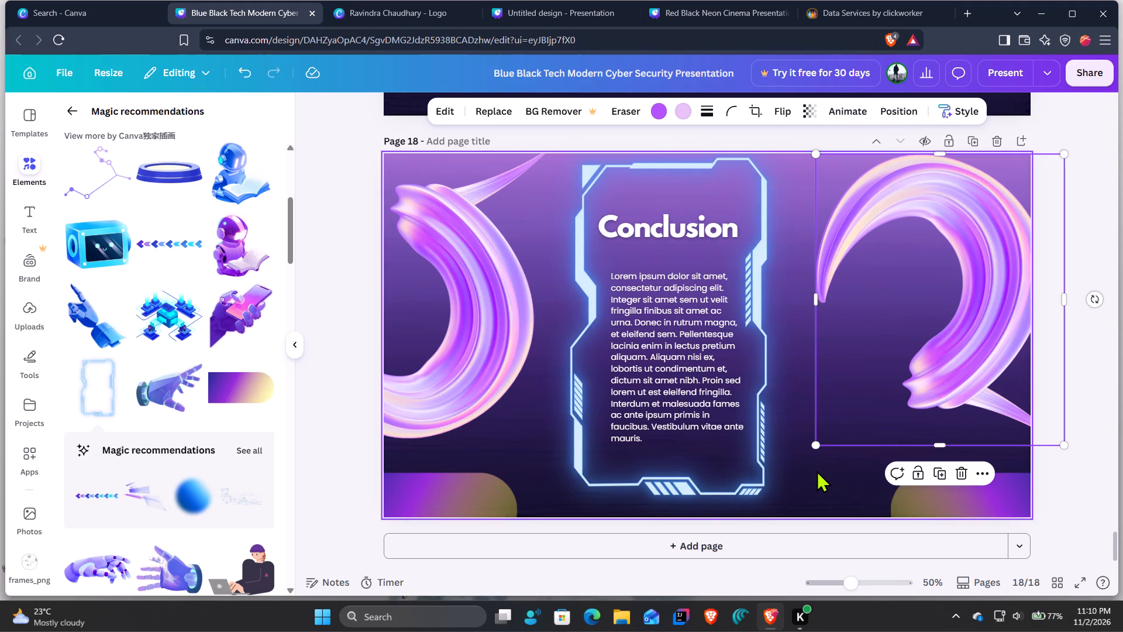
Add the blue-purple chevron arrow strip, flip it horizontally, shrink it and place it on the slide's bottom-left gradient shape.
scroll(197, 460, down, 2)
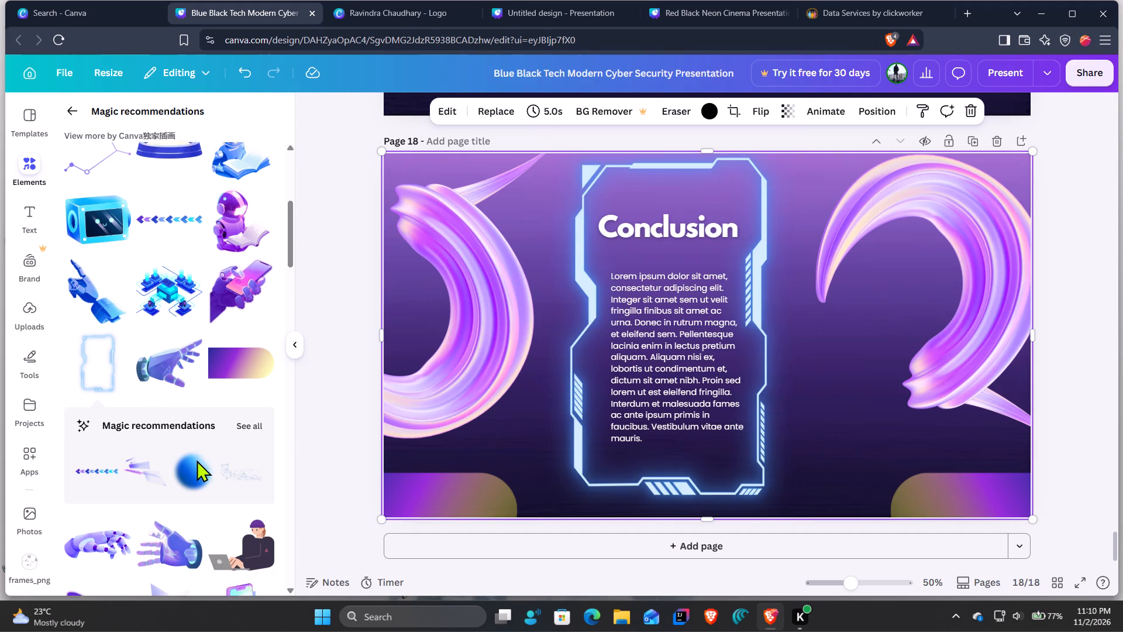
click(97, 365)
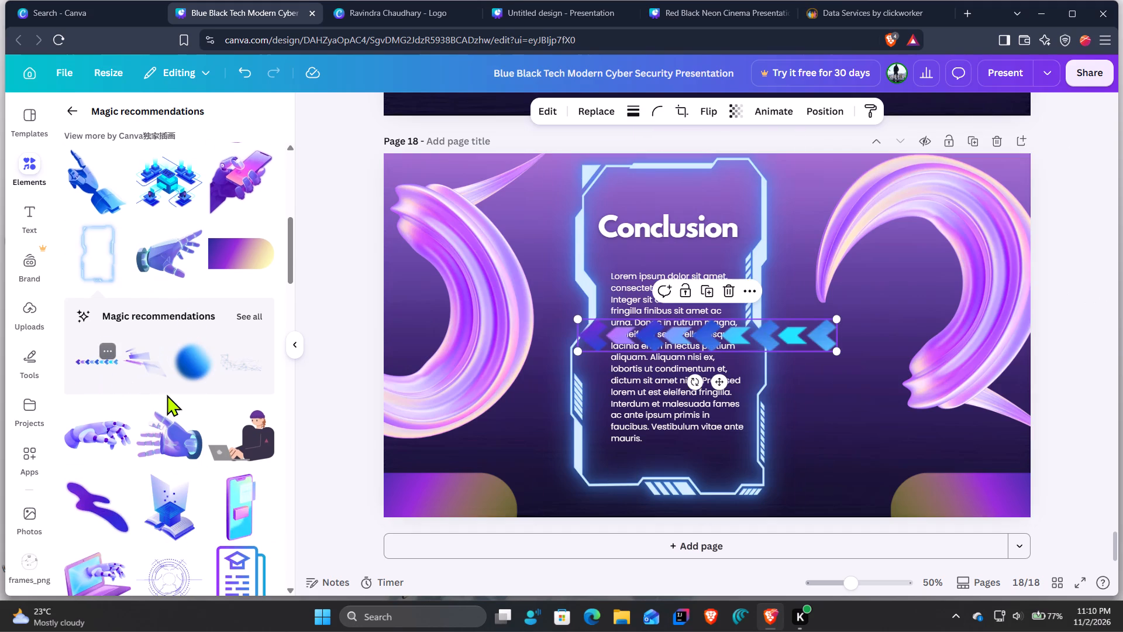
drag(791, 325, 597, 480)
click(757, 114)
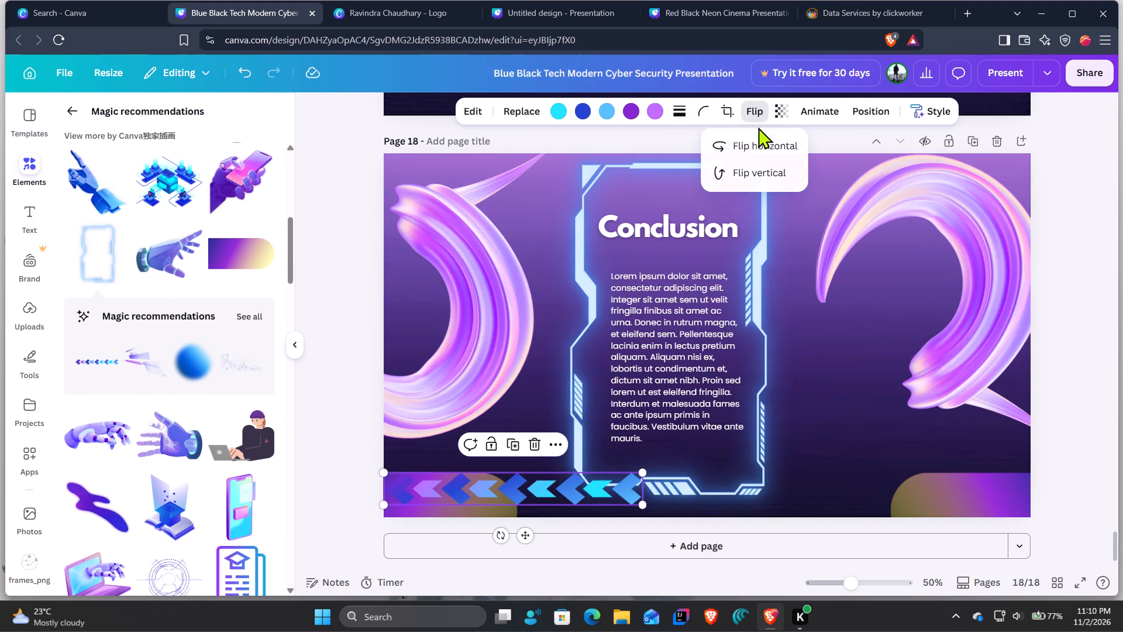
click(755, 150)
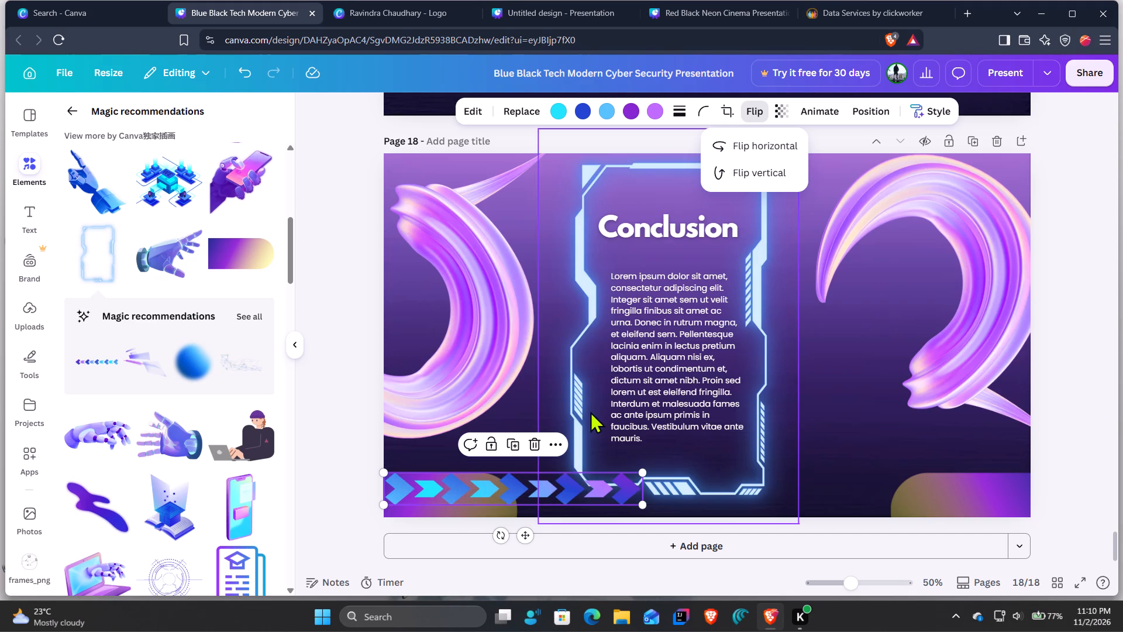
drag(640, 505, 501, 497)
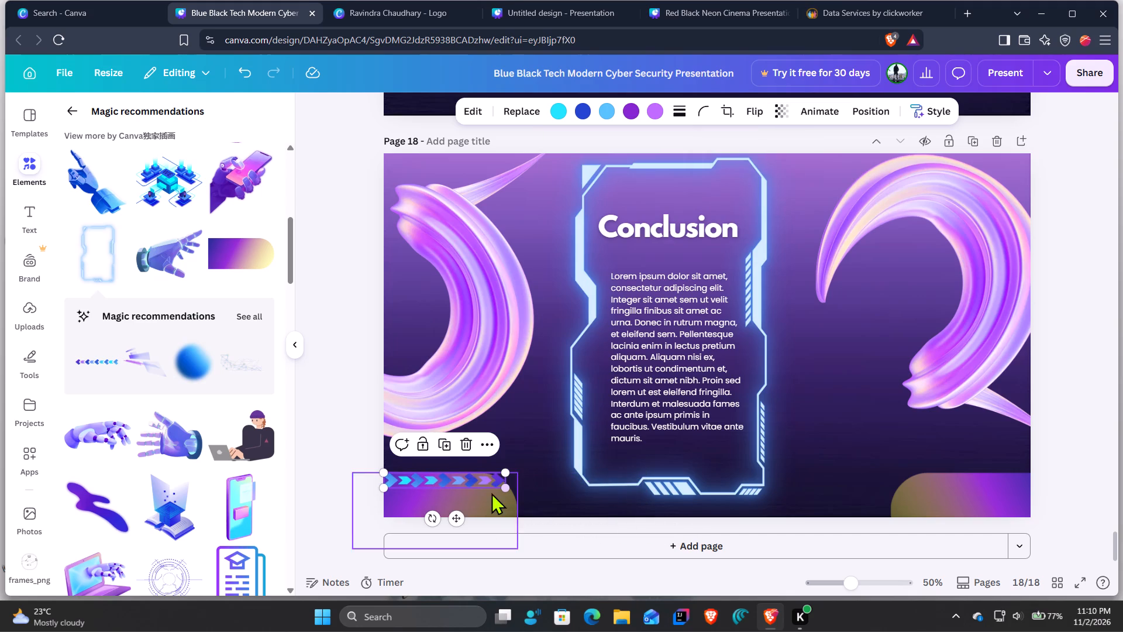
drag(470, 479, 470, 494)
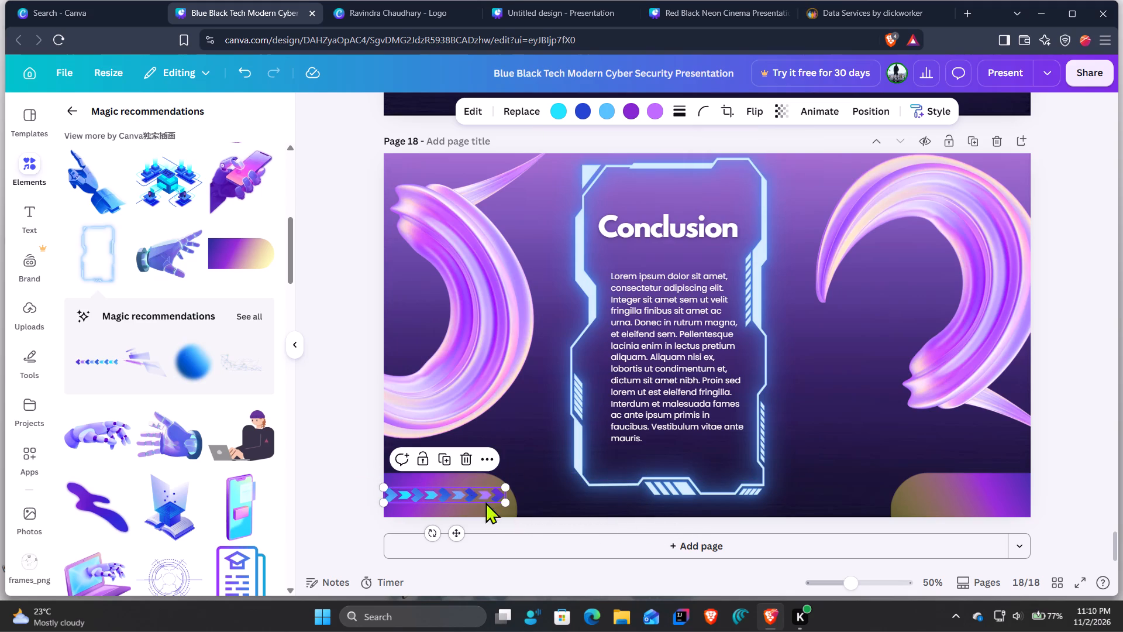
Duplicate the chevron strip, place the copy on the bottom-right gradient shape against the slide's edge and flip it horizontally.
click(447, 461)
drag(445, 497, 816, 506)
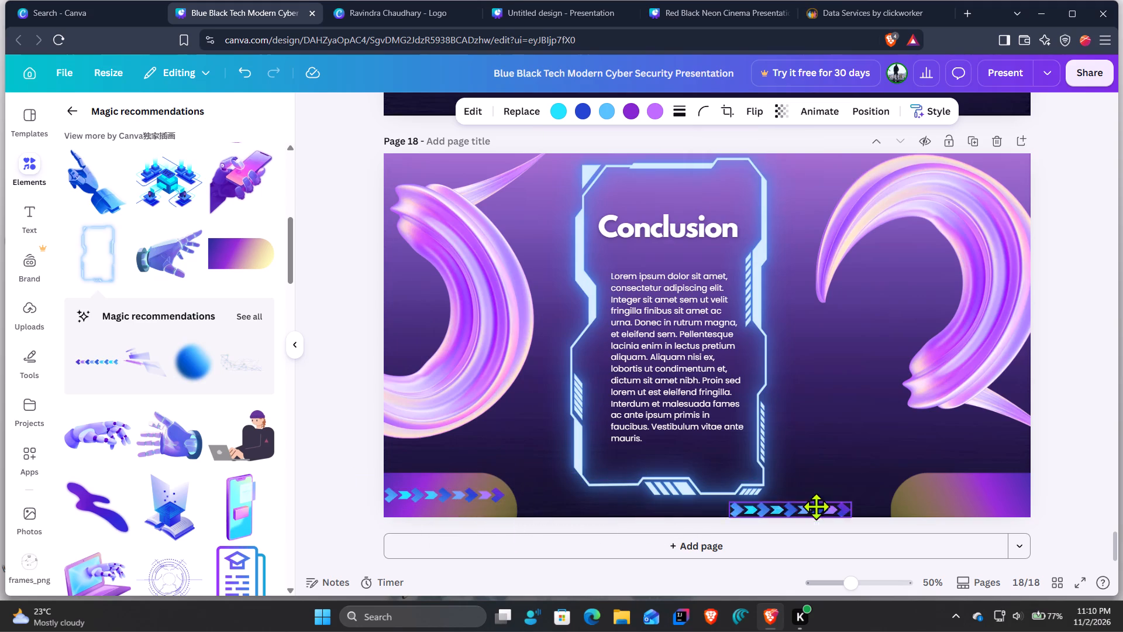
drag(816, 506, 967, 489)
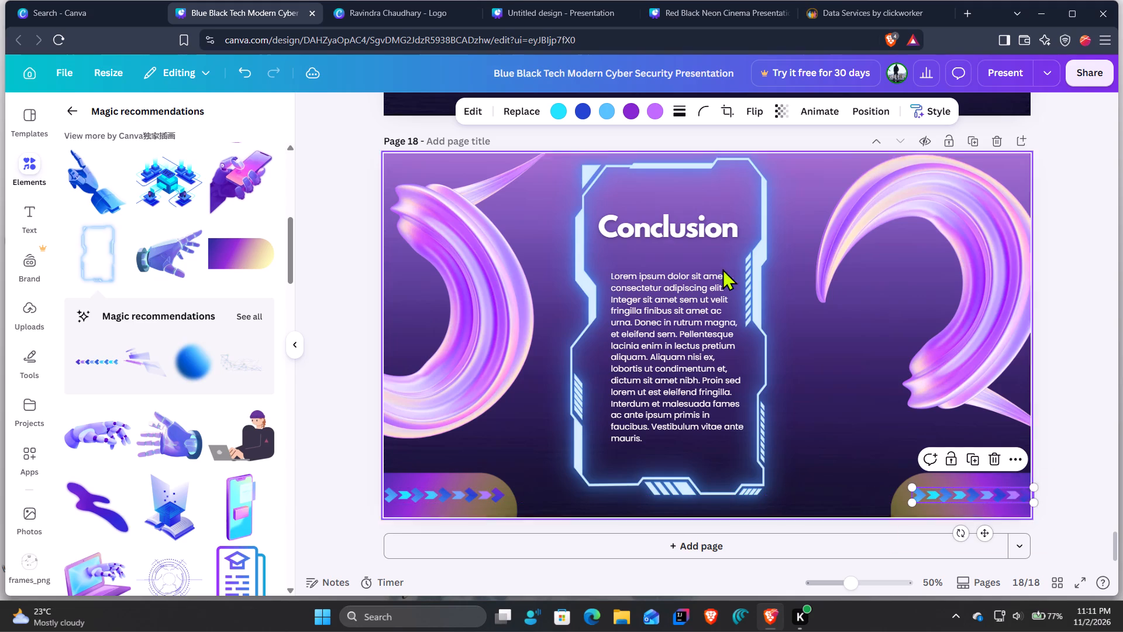
click(749, 109)
click(746, 147)
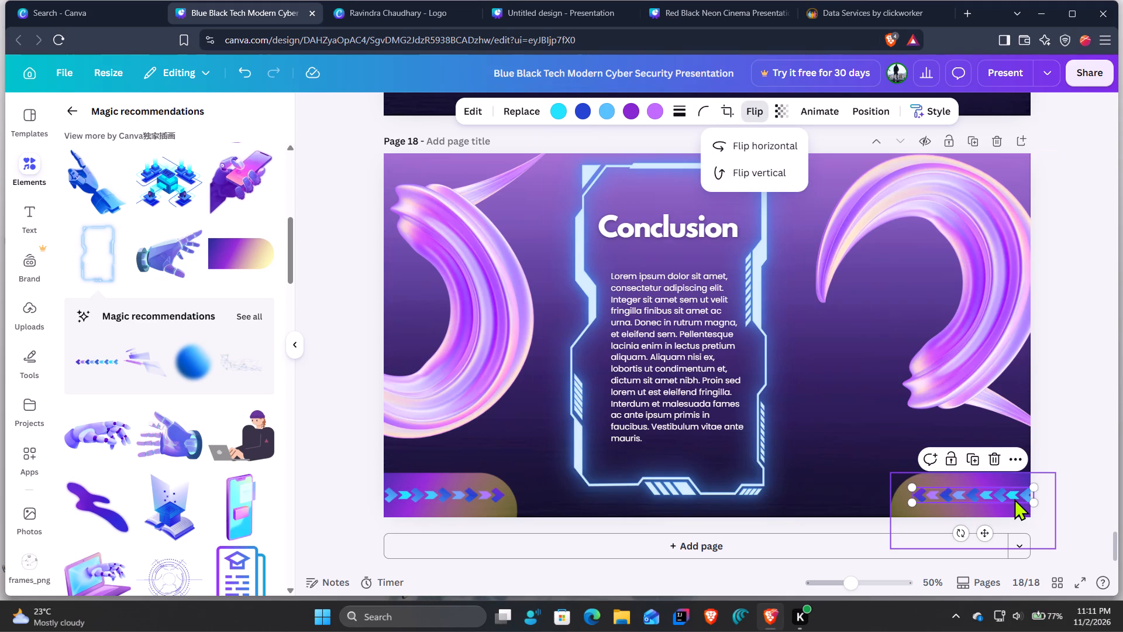
click(996, 497)
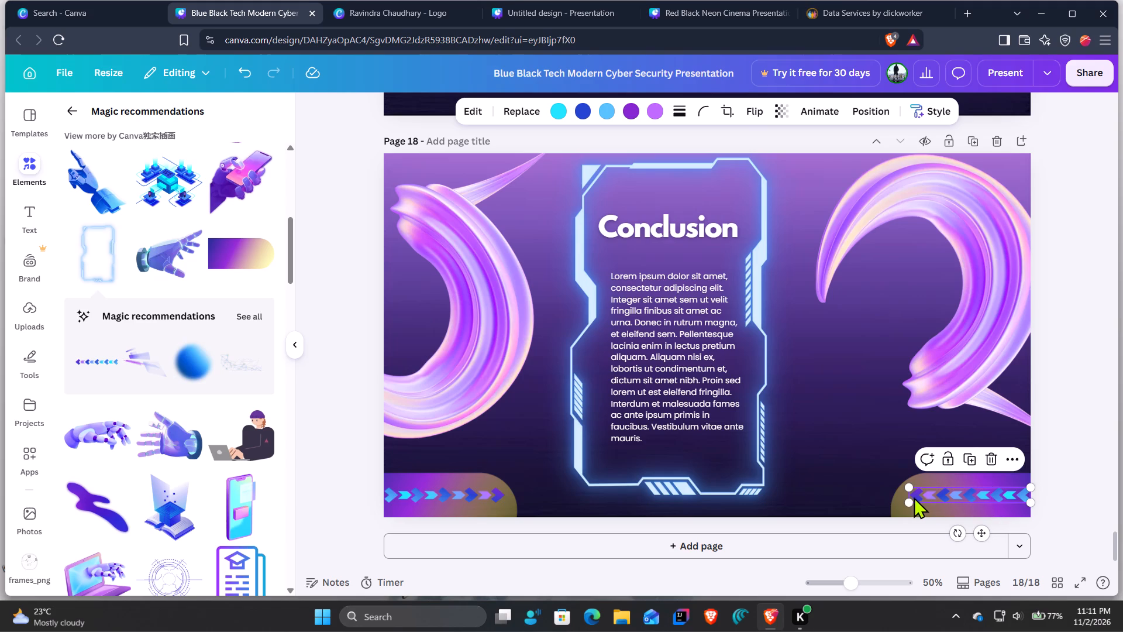
click(1076, 410)
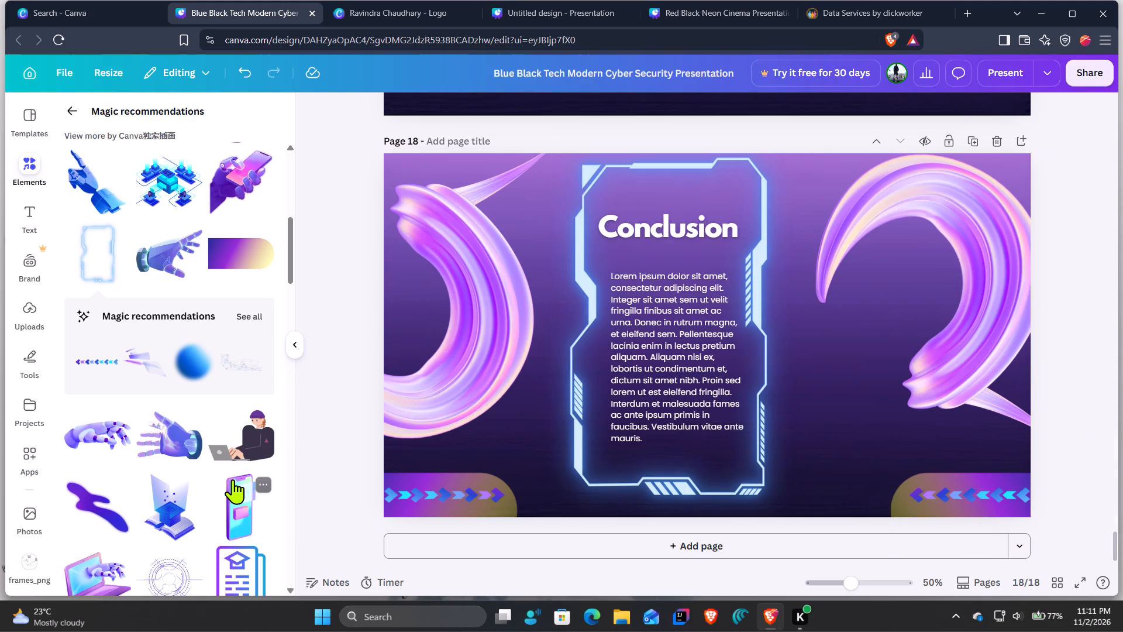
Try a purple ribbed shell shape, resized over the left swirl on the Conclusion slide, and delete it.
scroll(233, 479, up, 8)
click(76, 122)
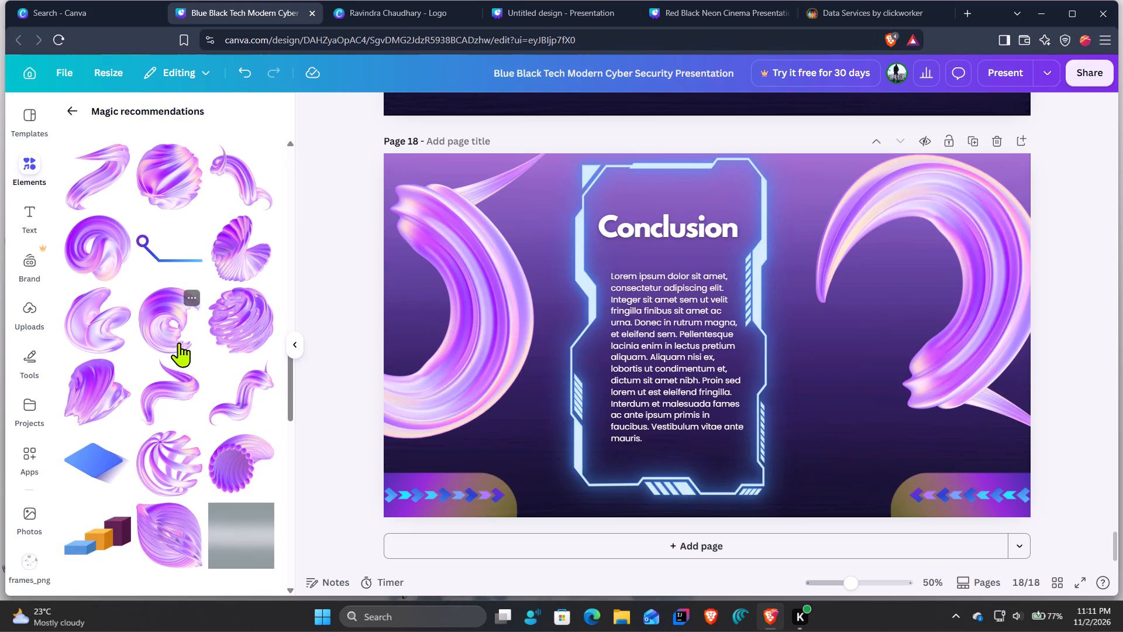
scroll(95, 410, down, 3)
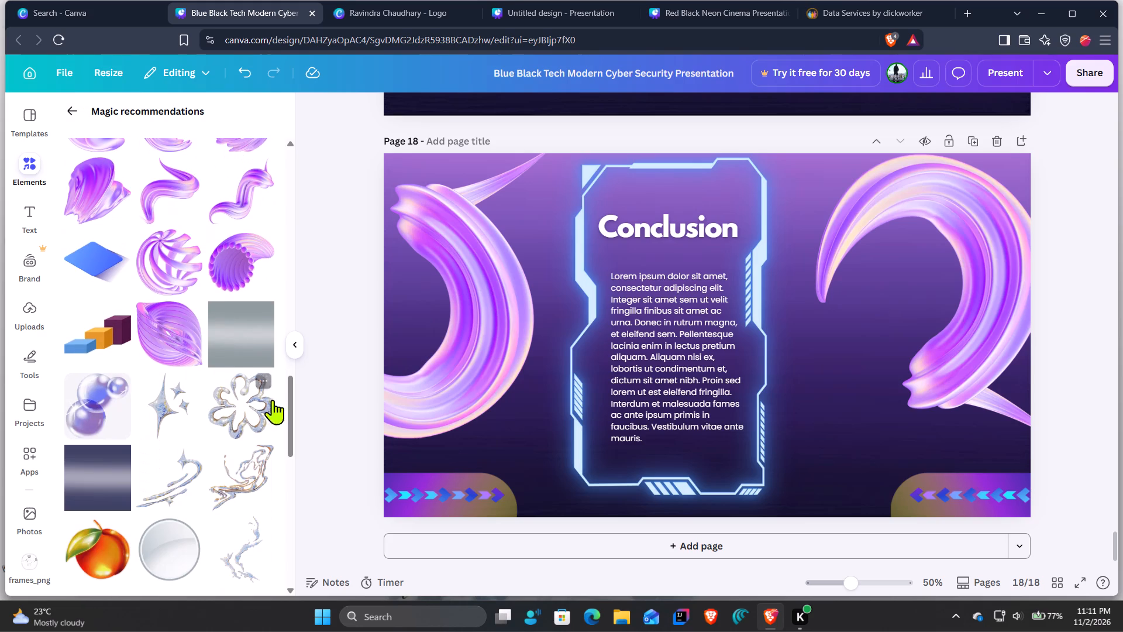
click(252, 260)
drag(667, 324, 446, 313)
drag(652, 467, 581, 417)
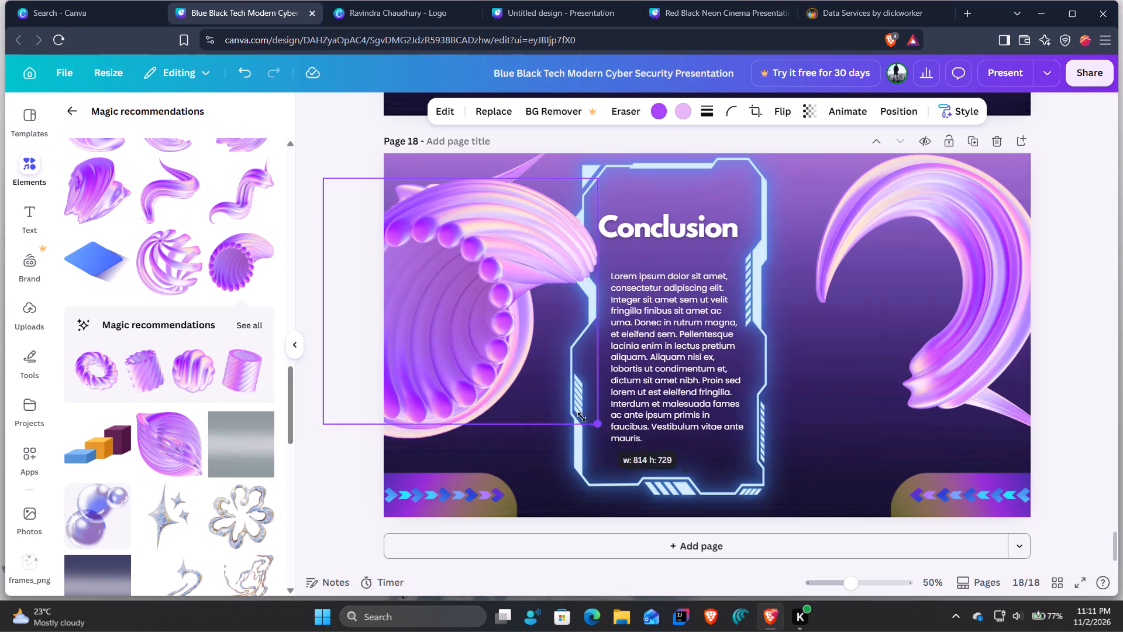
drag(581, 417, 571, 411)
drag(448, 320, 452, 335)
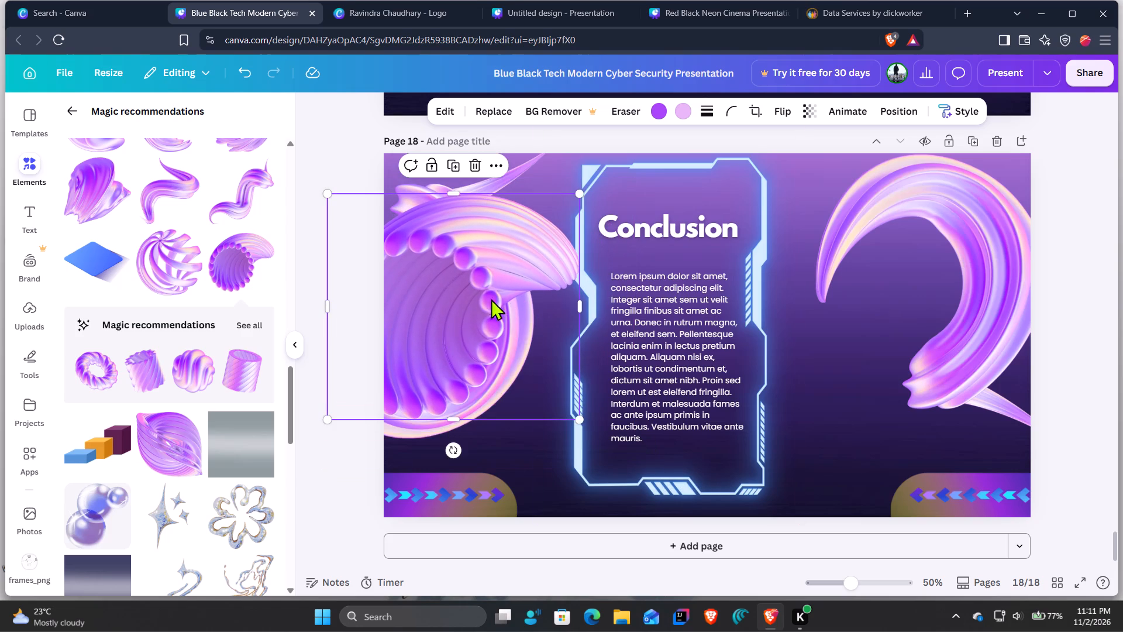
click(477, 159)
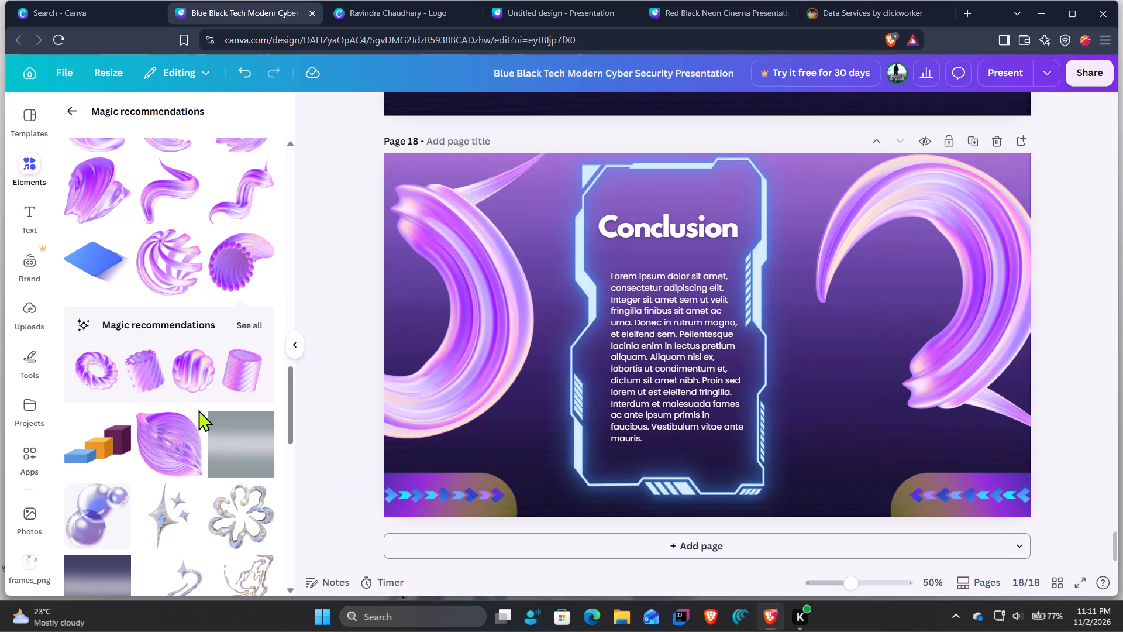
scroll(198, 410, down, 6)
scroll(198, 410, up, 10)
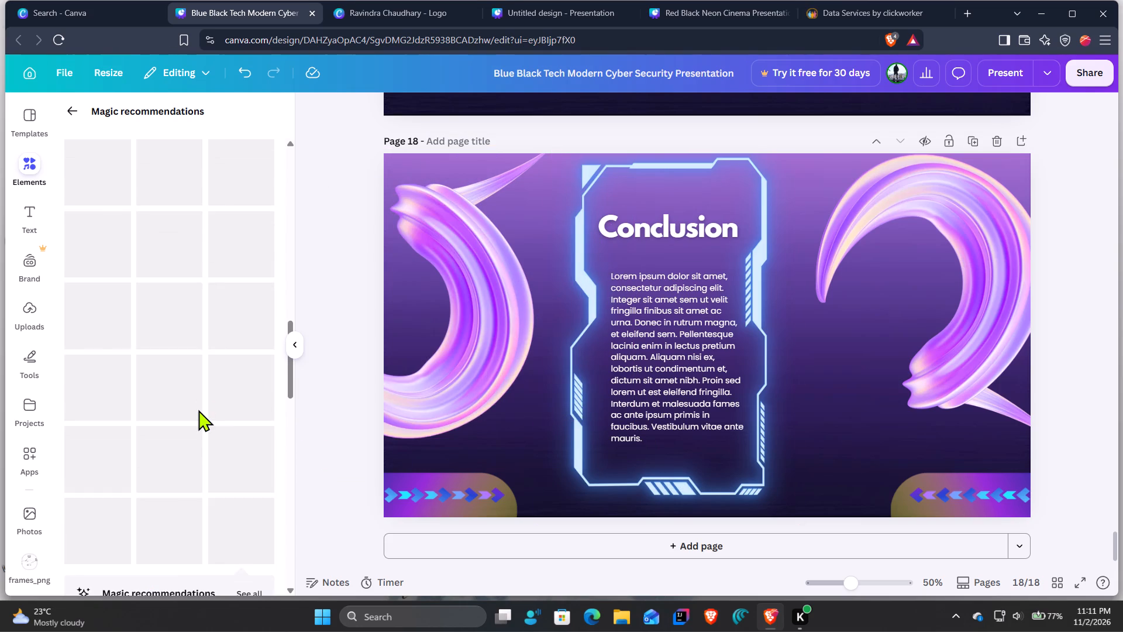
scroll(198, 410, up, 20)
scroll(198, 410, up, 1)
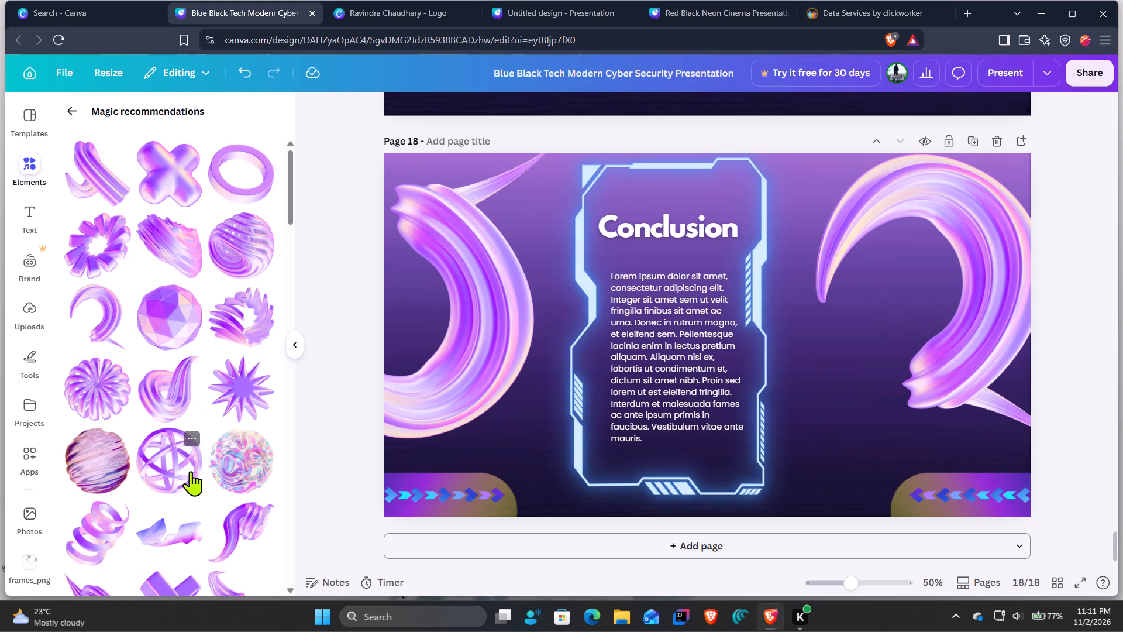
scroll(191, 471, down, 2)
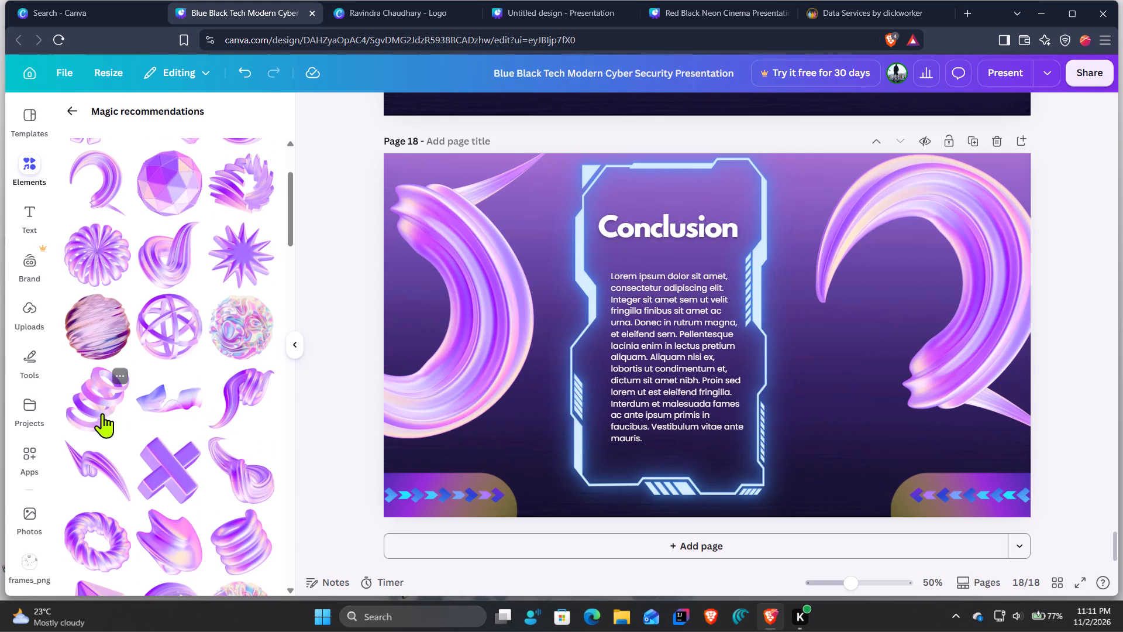
Add a new blank page after the Conclusion page.
click(566, 544)
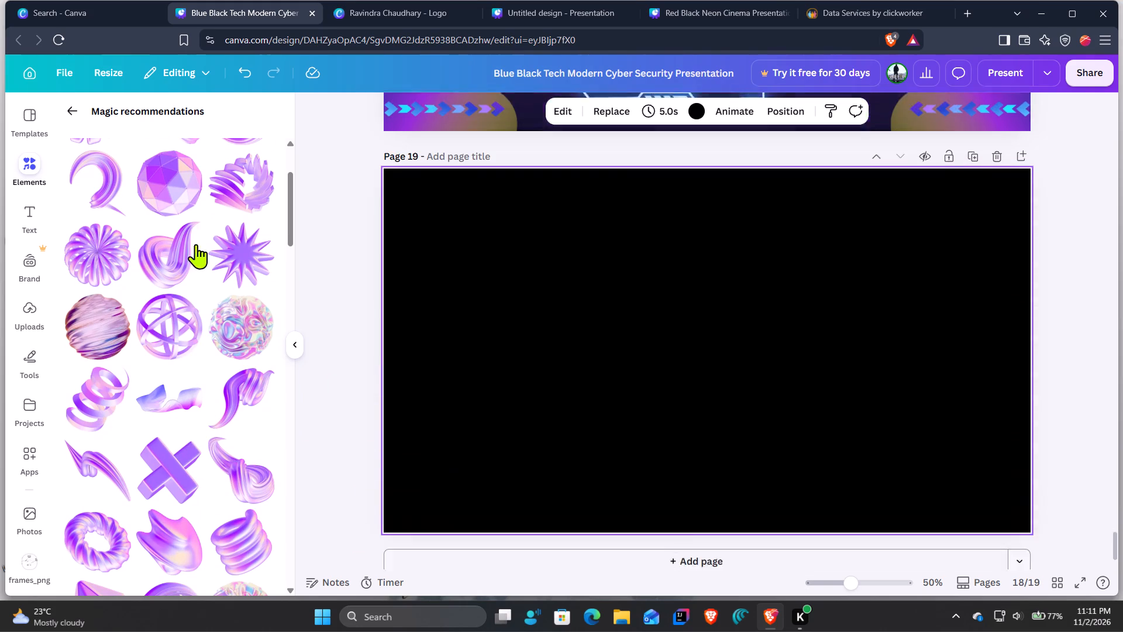
Apply the About Us page of the Blue Modern Cyber Security Presentation template to blank page 19.
click(78, 112)
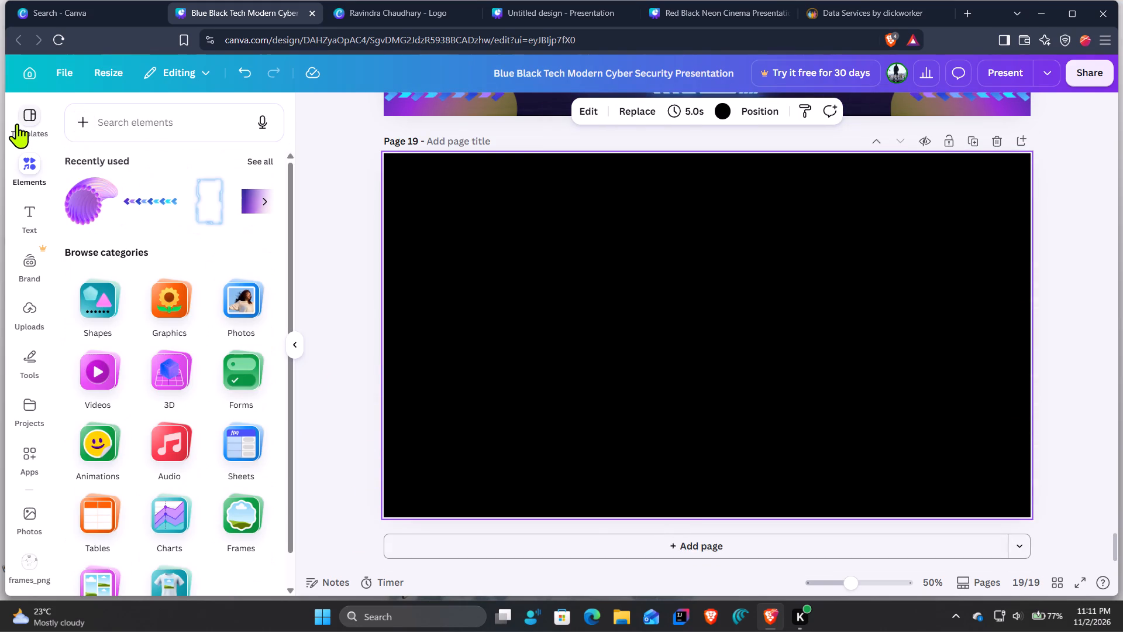
click(14, 130)
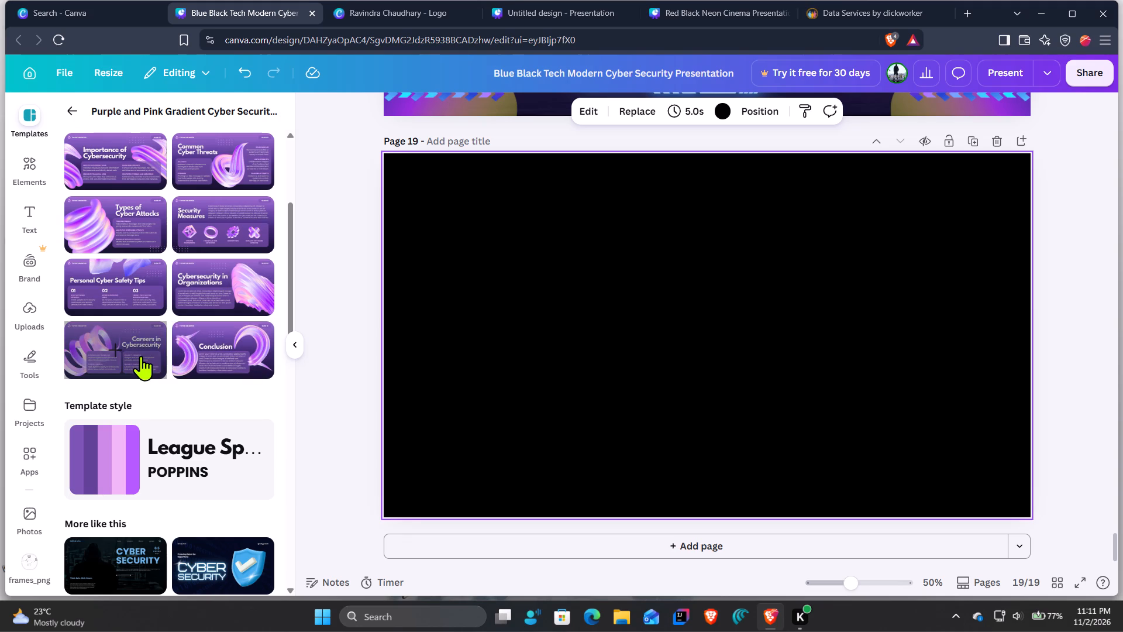
scroll(67, 326, down, 5)
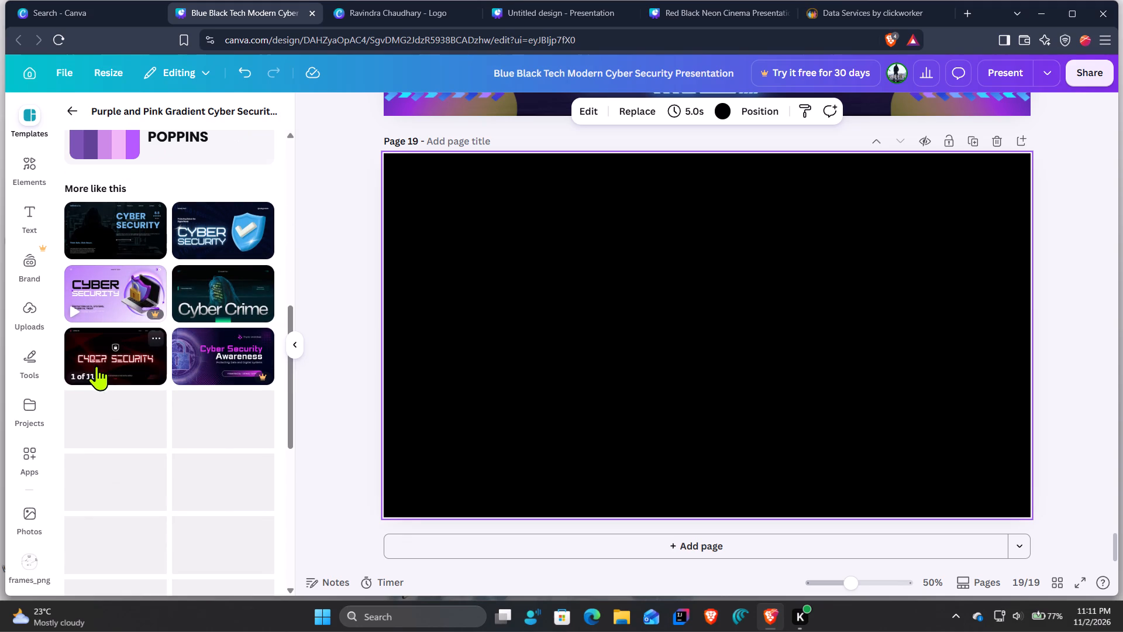
scroll(97, 366, down, 1)
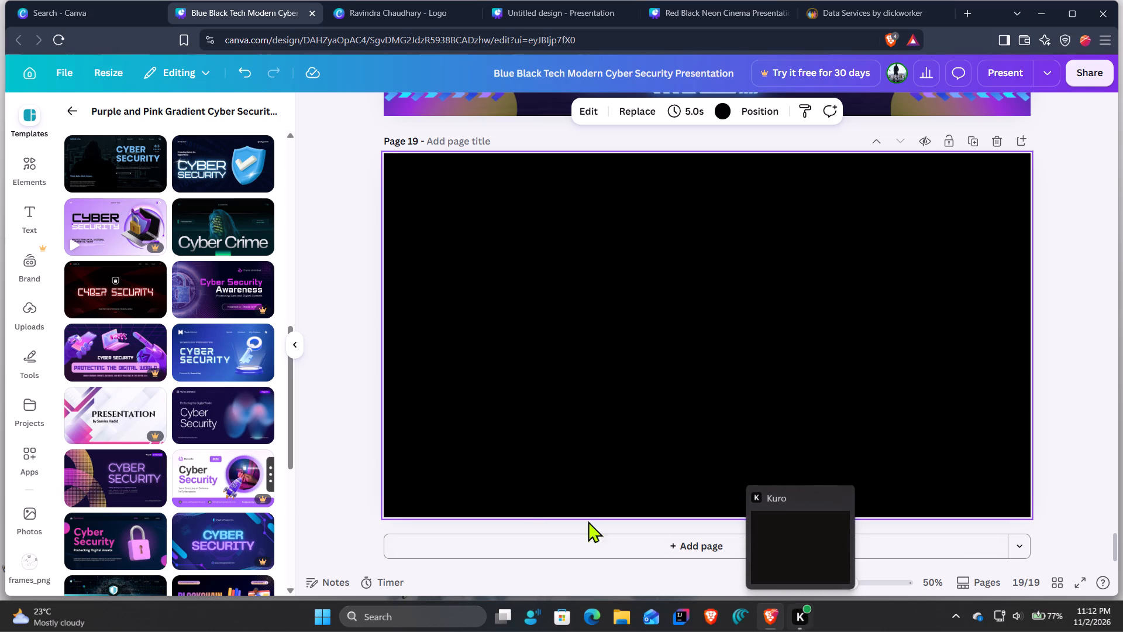
click(226, 410)
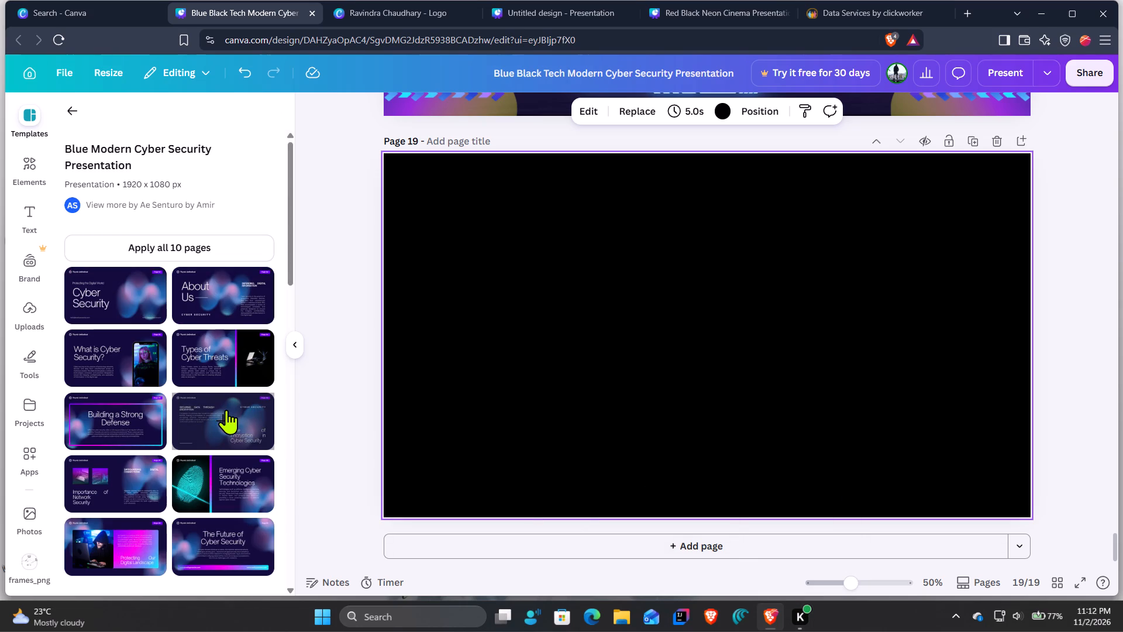
click(235, 304)
Reposition and resize the blurred blue-pink gradient graphic at the centre of the About Us slide, between the title and the body text.
drag(749, 316, 714, 378)
drag(716, 347, 701, 349)
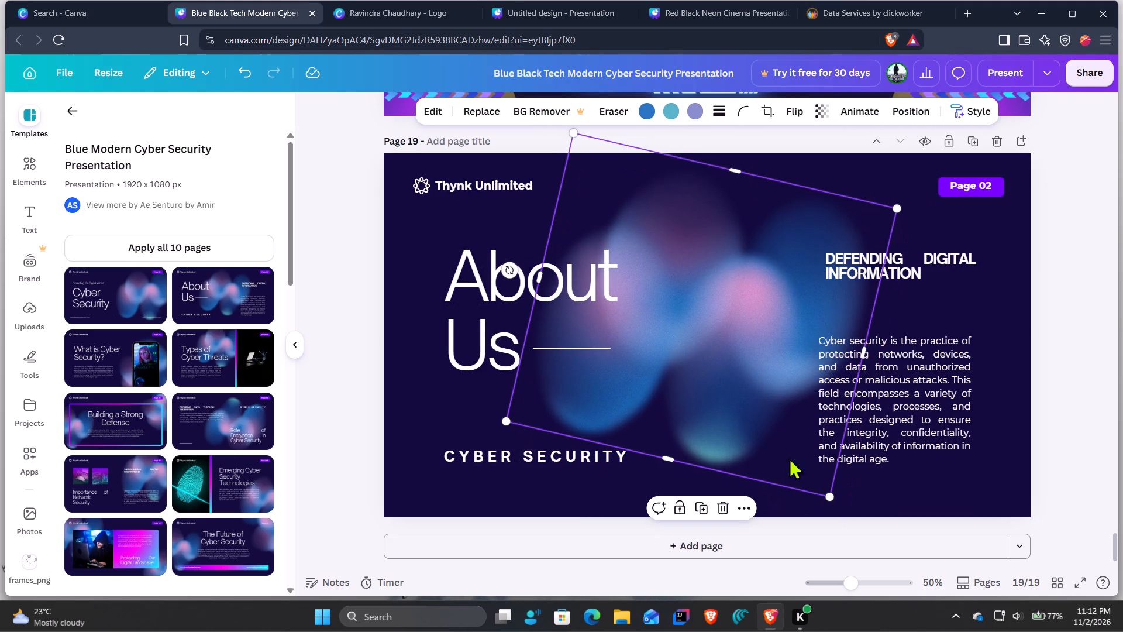
drag(826, 497, 854, 516)
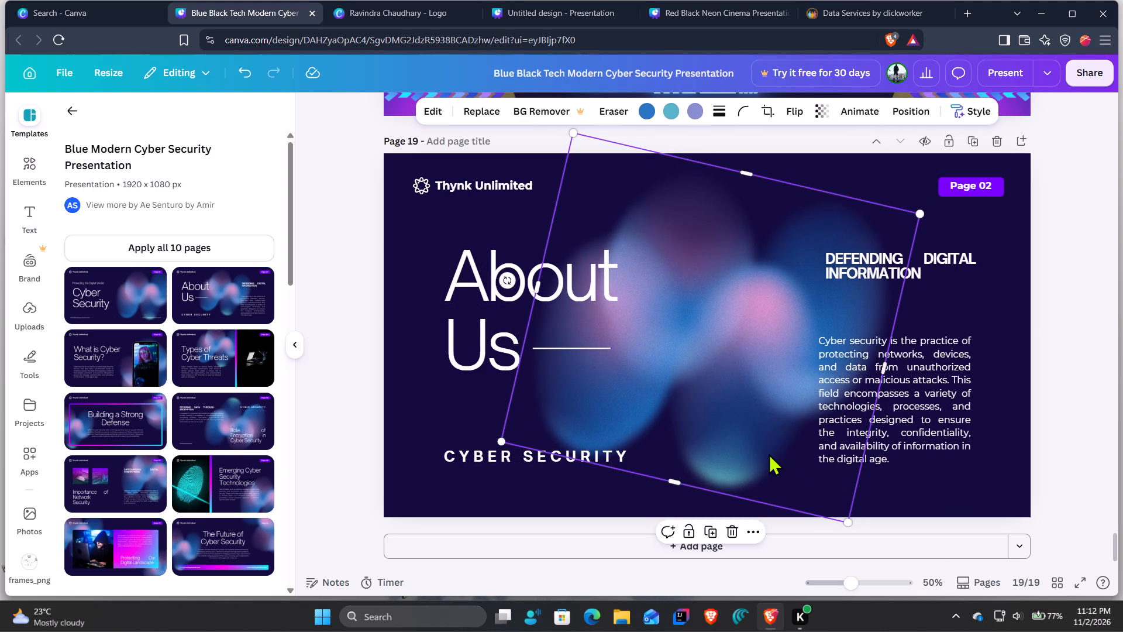
drag(769, 454, 759, 440)
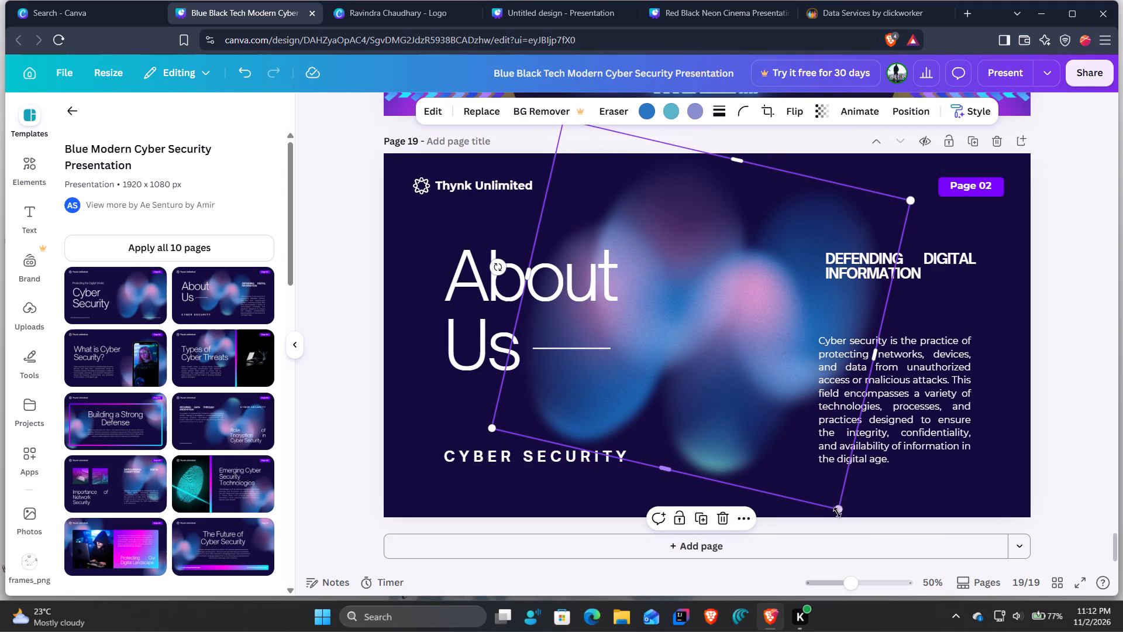
drag(842, 516, 826, 504)
click(843, 516)
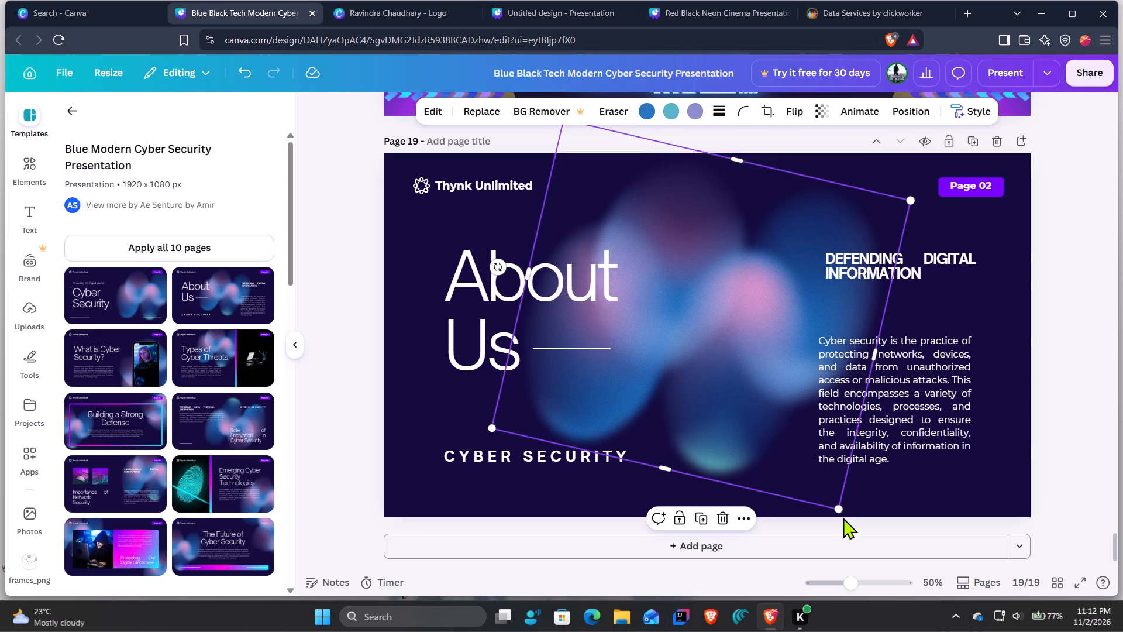
click(807, 484)
drag(838, 510, 807, 482)
drag(717, 369, 725, 380)
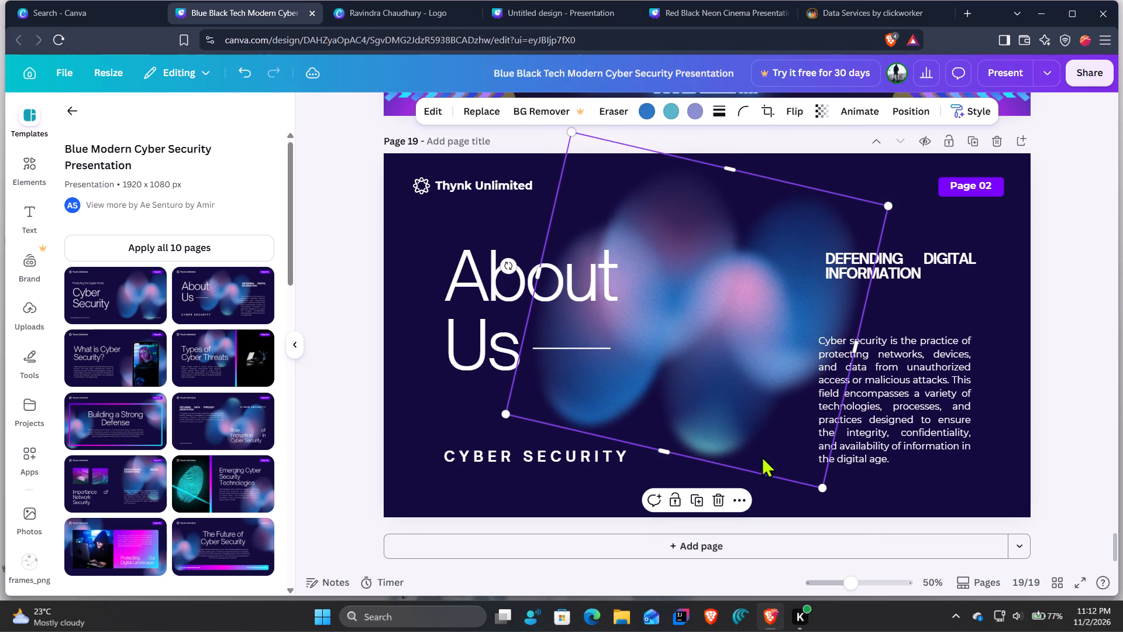
click(1084, 188)
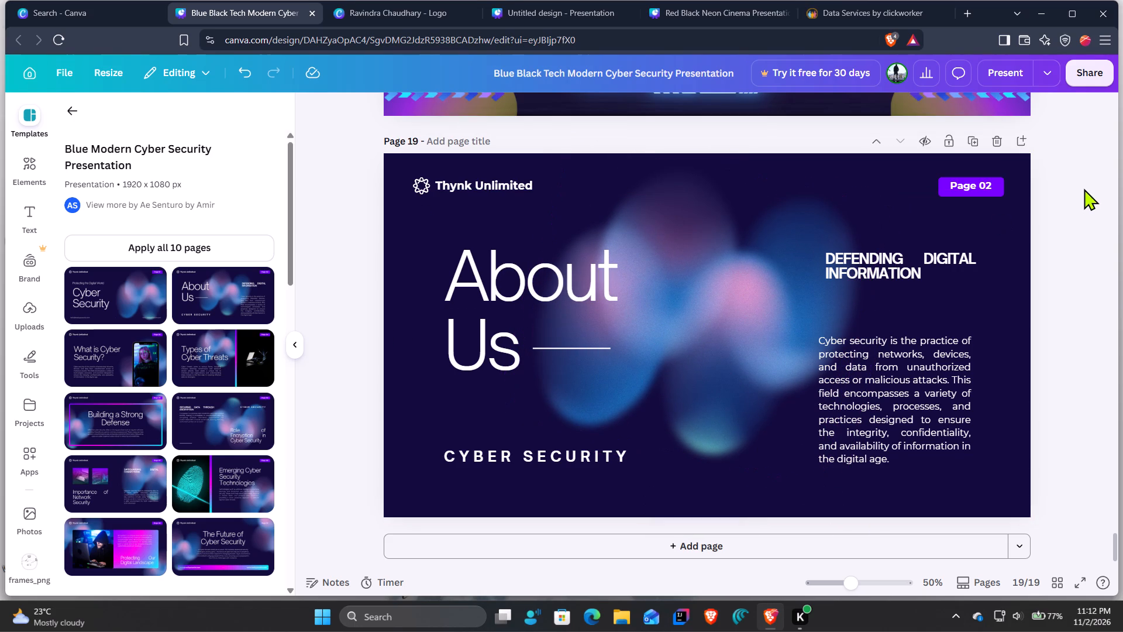
Switch to the Canva template search page, close the template preview and go to the Canva home page.
click(1081, 77)
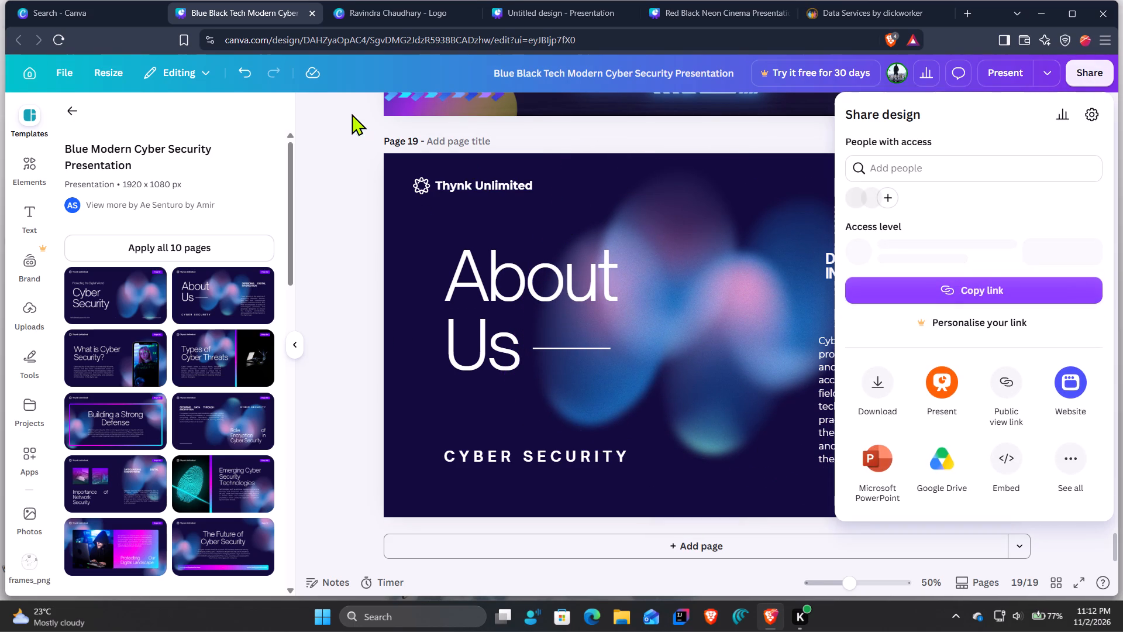
click(342, 113)
click(71, 5)
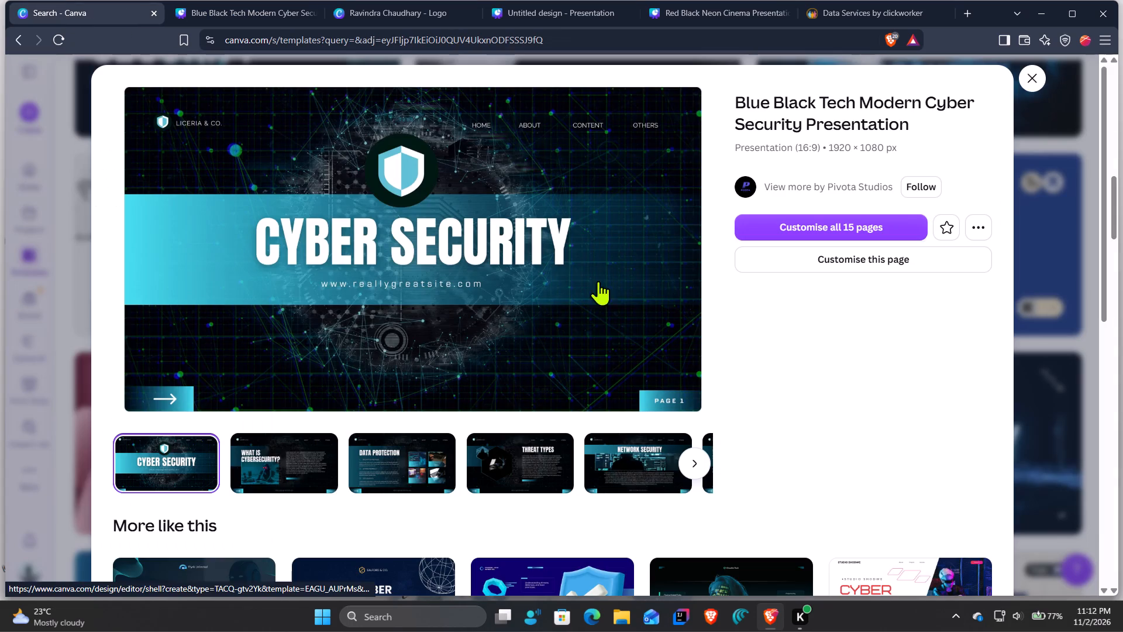
click(1045, 84)
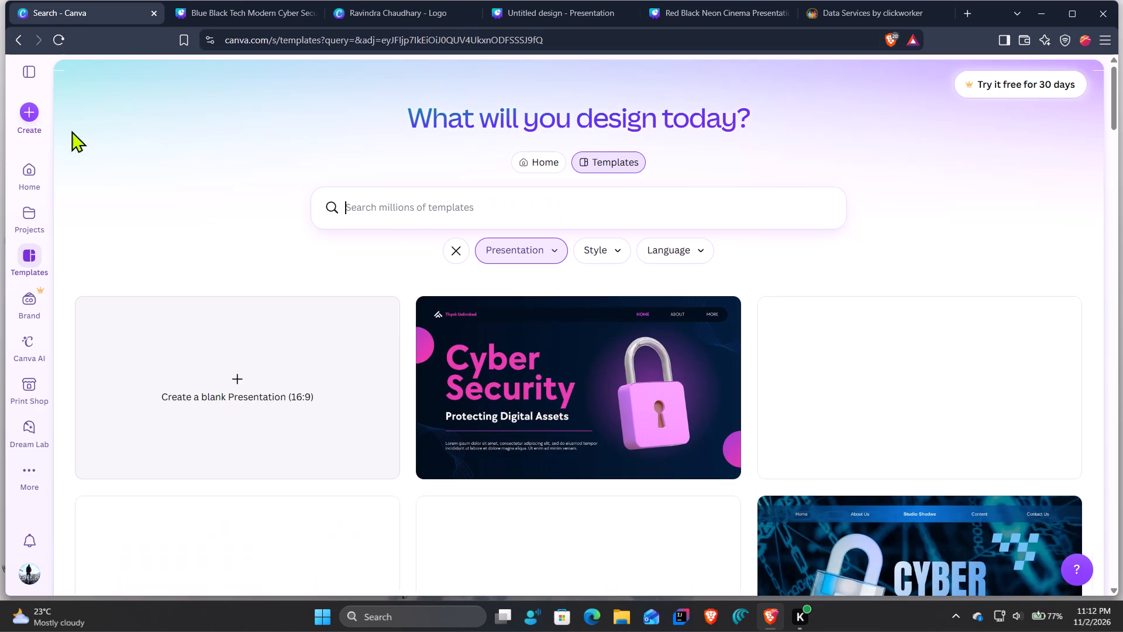
click(27, 184)
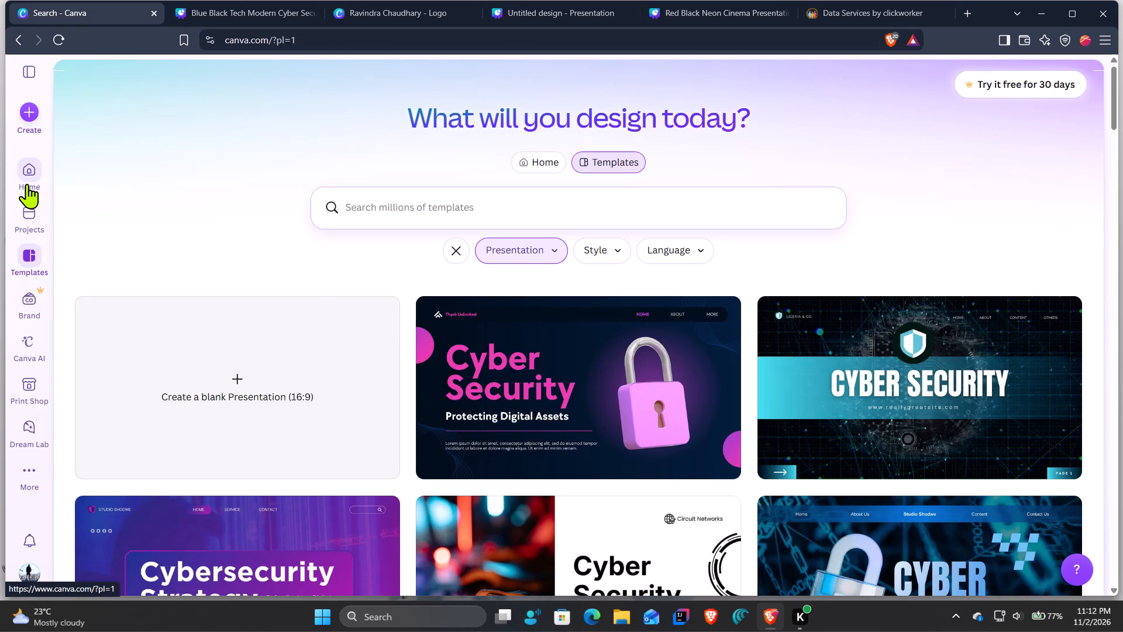